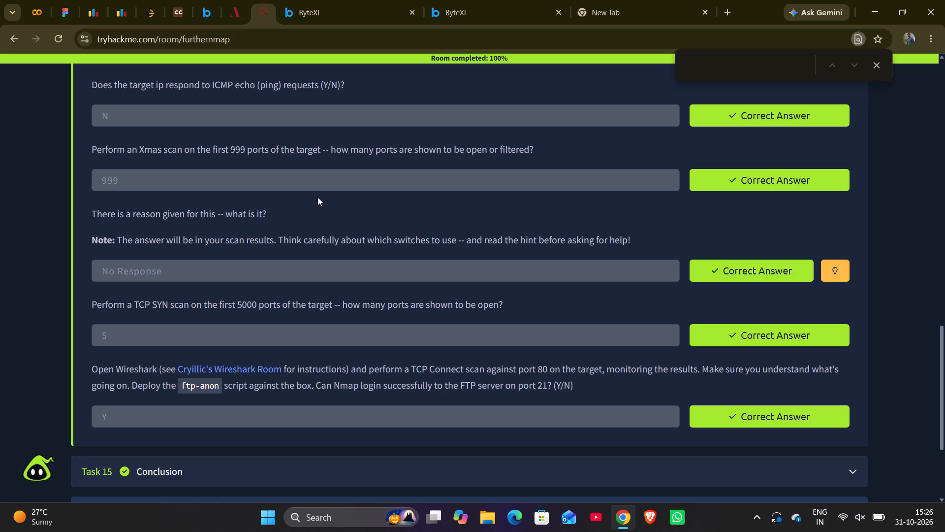
Switch to the DONUT ANIMATION design file in Figma.
{"action": "left_click", "coordinate": [60, 17]}
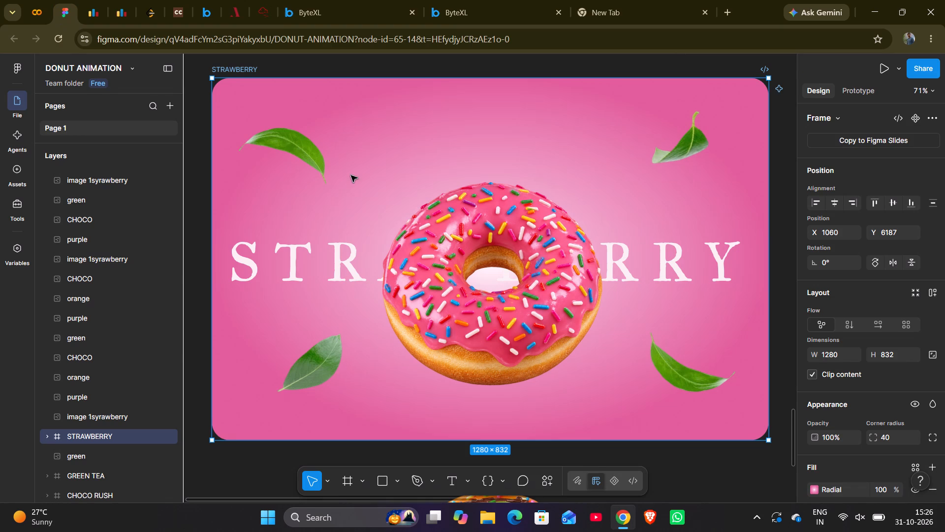
Delete the stack of loose donut images lying off to the side of the CITRUS CAKE frame.
{"action": "left_click", "coordinate": [715, 476]}
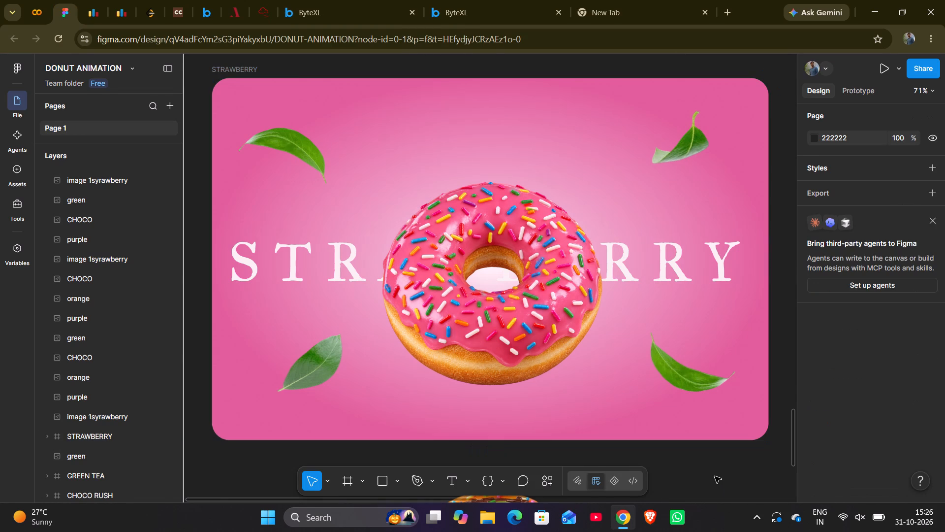
{"action": "scroll", "coordinate": [715, 476], "scroll_direction": "down", "scroll_amount": 4}
{"action": "scroll", "coordinate": [715, 476], "scroll_direction": "right", "scroll_amount": 1}
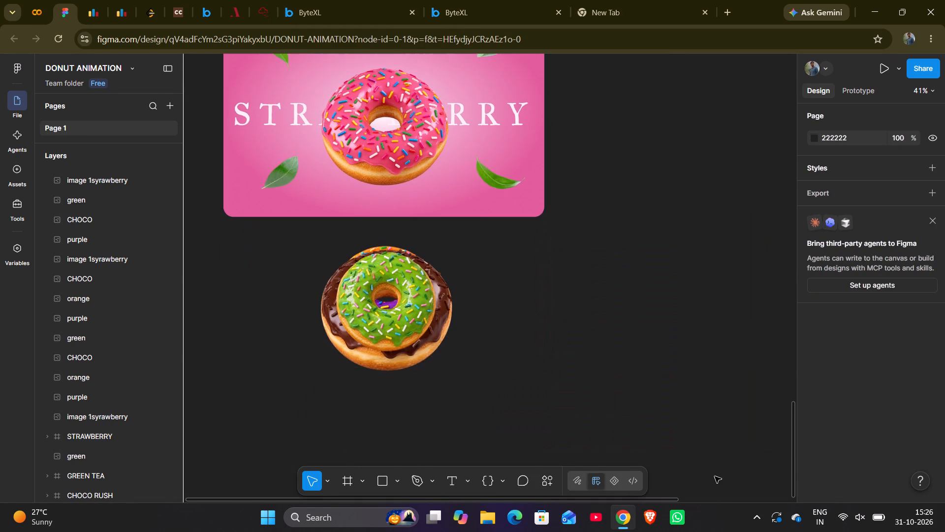
{"action": "scroll", "coordinate": [715, 476], "scroll_direction": "down", "scroll_amount": 1}
{"action": "scroll", "coordinate": [715, 476], "scroll_direction": "up", "scroll_amount": 1}
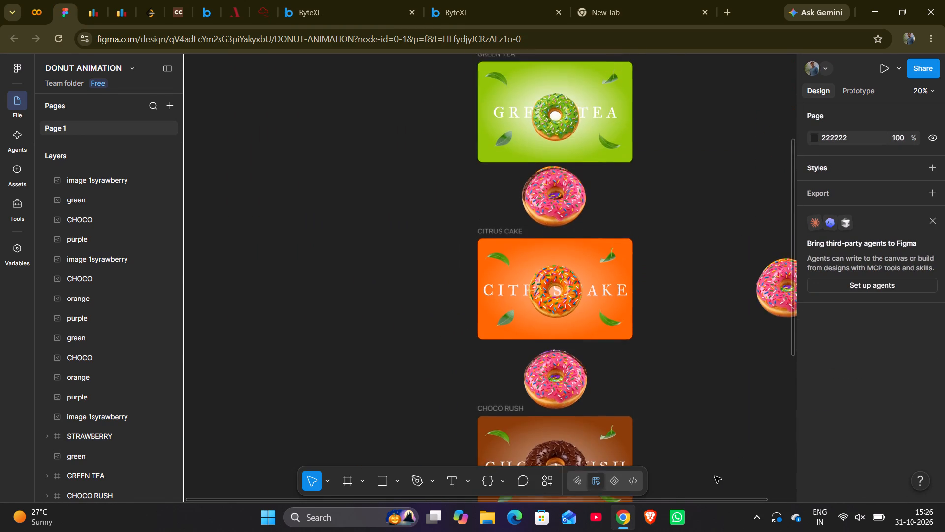
{"action": "scroll", "coordinate": [715, 476], "scroll_direction": "down", "scroll_amount": 2}
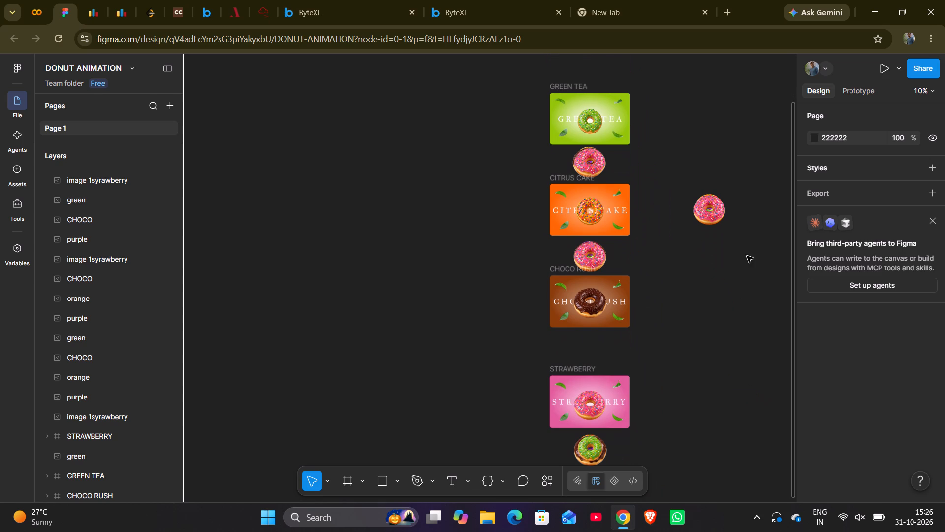
{"action": "left_click", "coordinate": [710, 217]}
{"action": "key", "text": "BackSpace"}
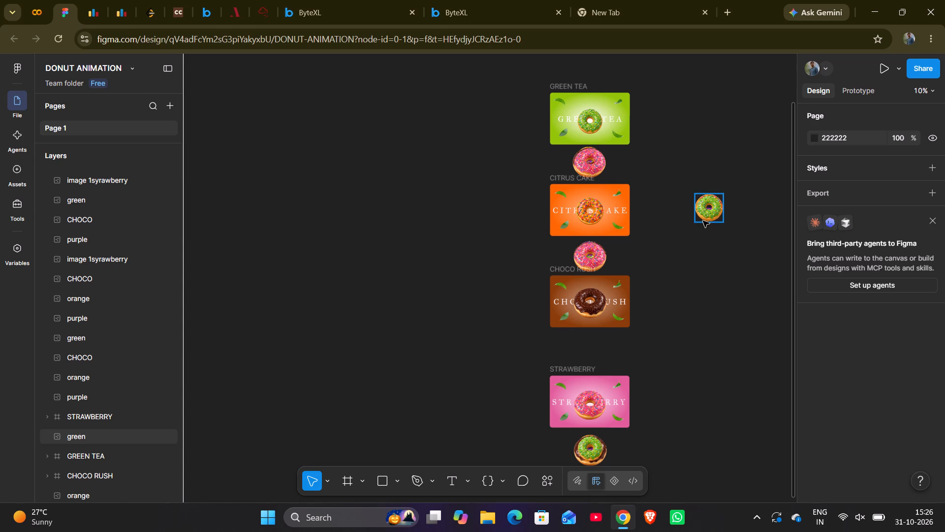
{"action": "left_click", "coordinate": [703, 221]}
{"action": "key", "text": "BackSpace"}
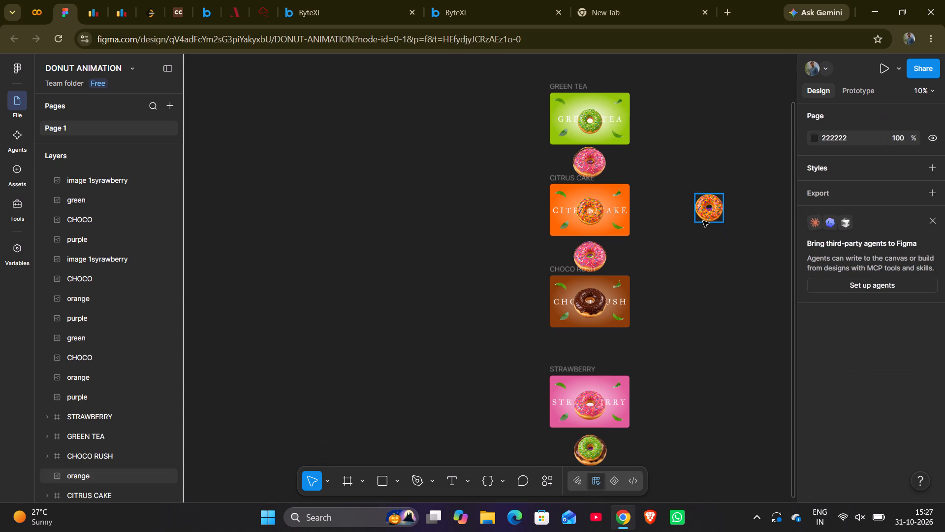
{"action": "key", "text": "BackSpace"}
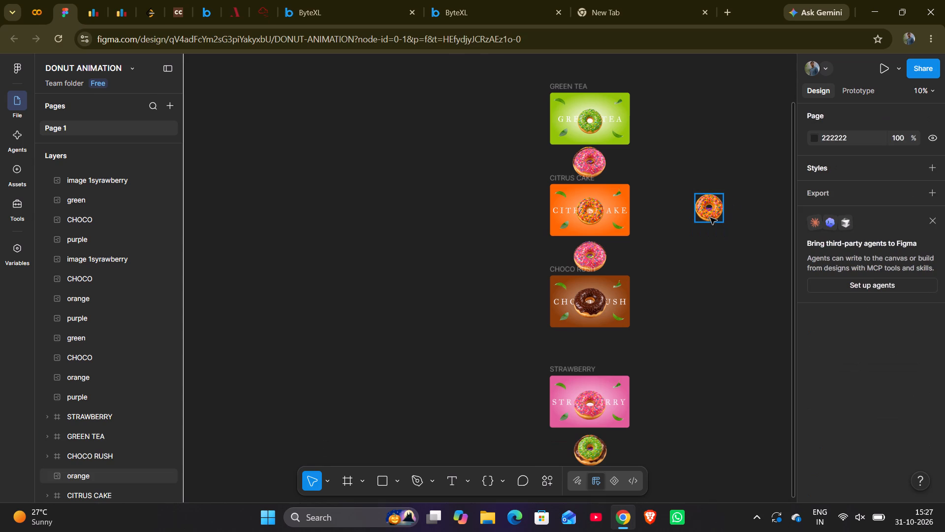
{"action": "left_click", "coordinate": [710, 218]}
{"action": "key", "text": "BackSpace"}
{"action": "left_click", "coordinate": [710, 218]}
{"action": "key", "text": "BackSpace"}
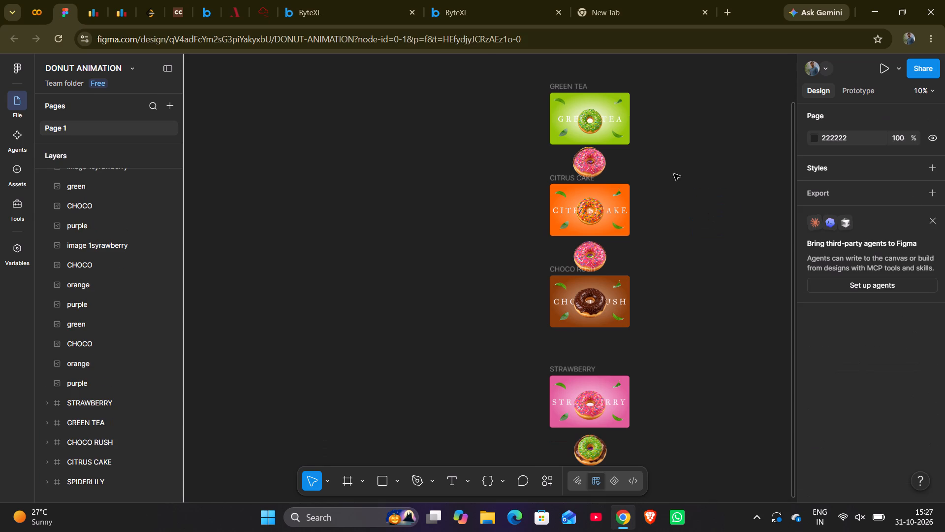
Delete all the stacked loose donut images between the GREEN TEA and CITRUS CAKE frames.
{"action": "left_click", "coordinate": [588, 162]}
{"action": "key", "text": "BackSpace"}
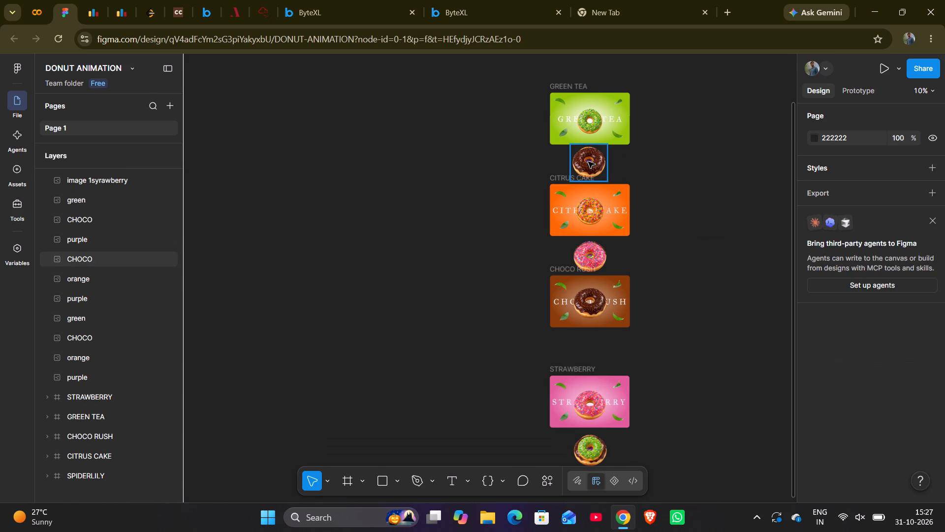
{"action": "left_click", "coordinate": [588, 162]}
{"action": "key", "text": "BackSpace"}
{"action": "left_click", "coordinate": [588, 162]}
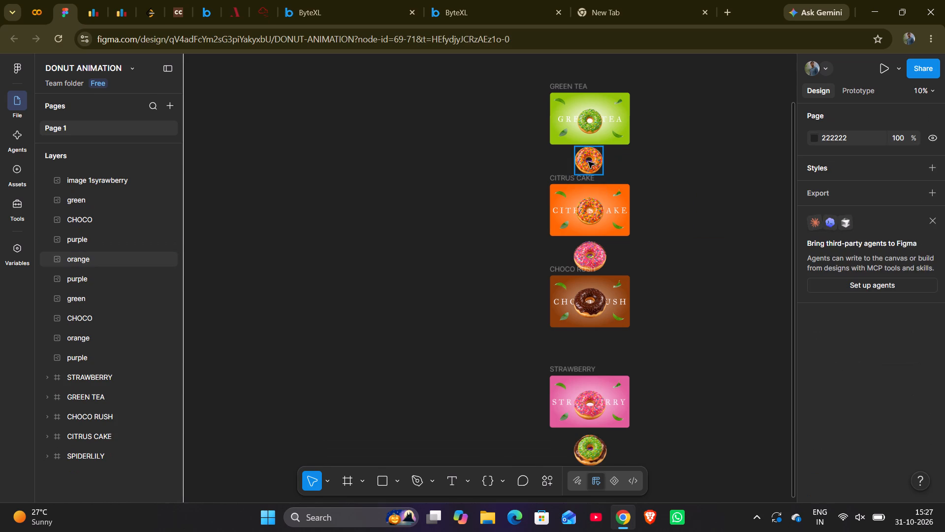
{"action": "key", "text": "BackSpace"}
{"action": "left_click", "coordinate": [588, 162]}
{"action": "key", "text": "BackSpace"}
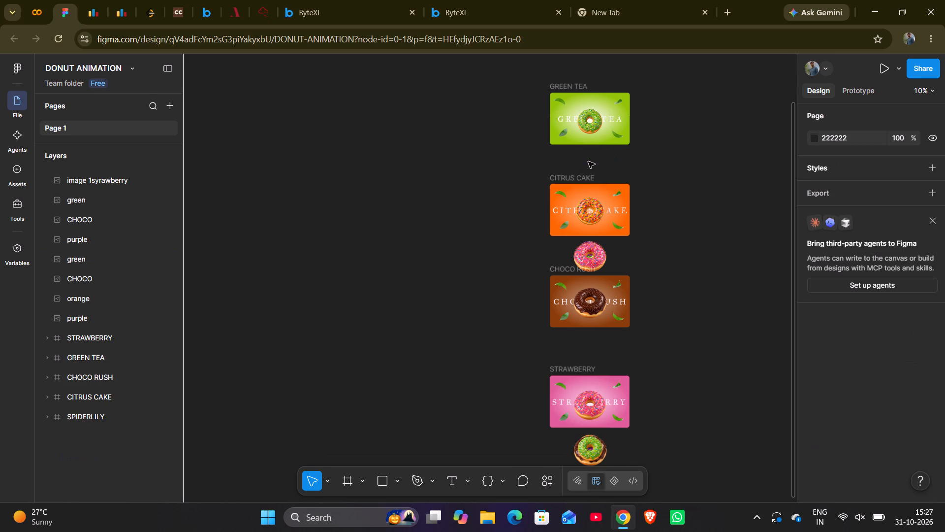
Delete all the stacked loose donut images between the CITRUS CAKE and CHOCO RUSH frames.
{"action": "left_click", "coordinate": [599, 265]}
{"action": "key", "text": "BackSpace"}
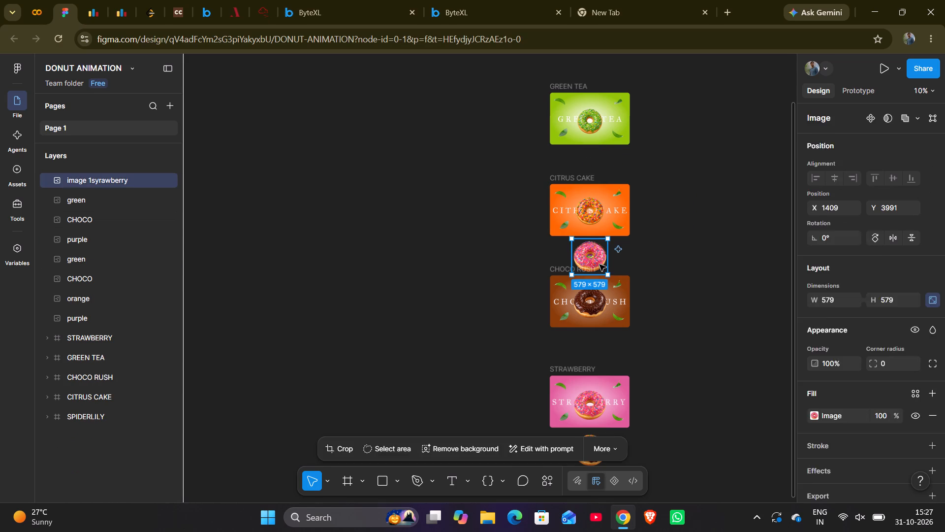
{"action": "left_click", "coordinate": [599, 265]}
{"action": "key", "text": "BackSpace"}
{"action": "left_click", "coordinate": [599, 265]}
{"action": "key", "text": "BackSpace"}
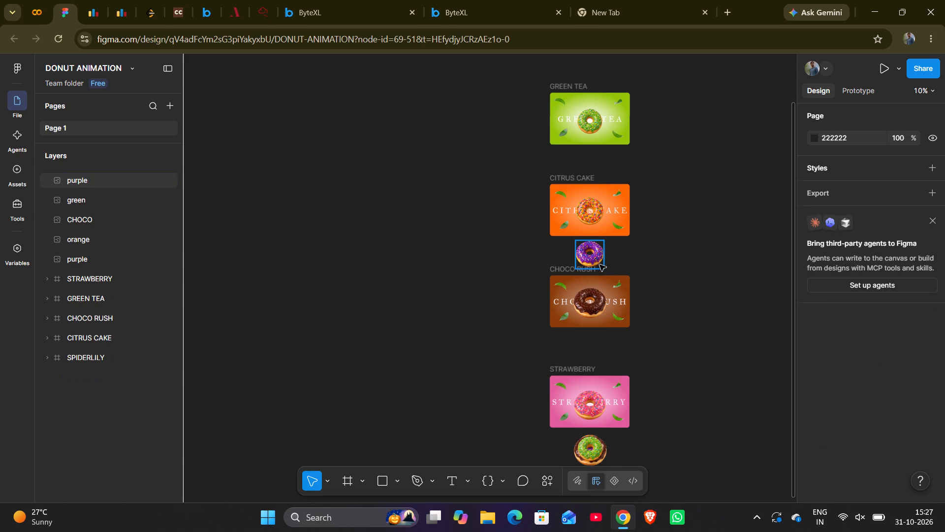
{"action": "left_click", "coordinate": [599, 265]}
{"action": "key", "text": "BackSpace"}
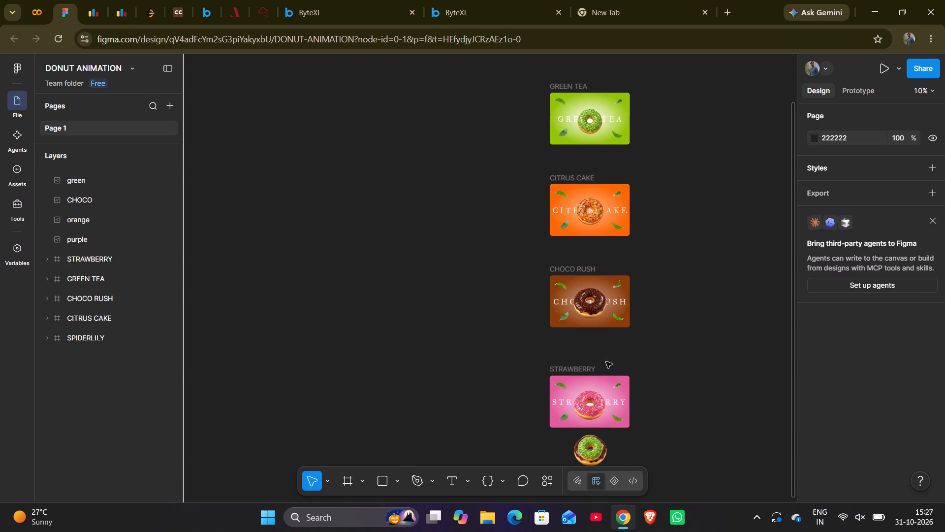
Delete the stacked green, chocolate, orange and purple donut images below the STRAWBERRY frame.
{"action": "scroll", "coordinate": [591, 452], "scroll_direction": "down", "scroll_amount": 1}
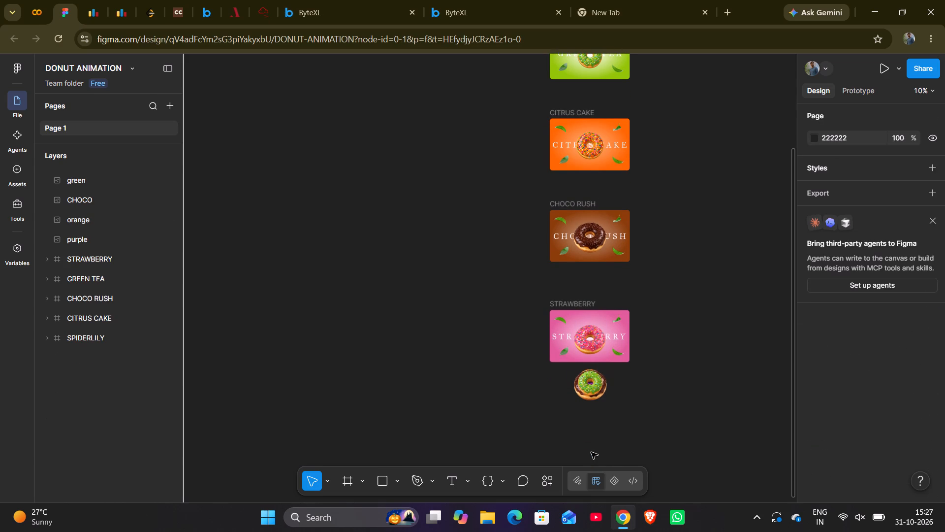
{"action": "left_click", "coordinate": [598, 389]}
{"action": "left_click", "coordinate": [598, 389]}
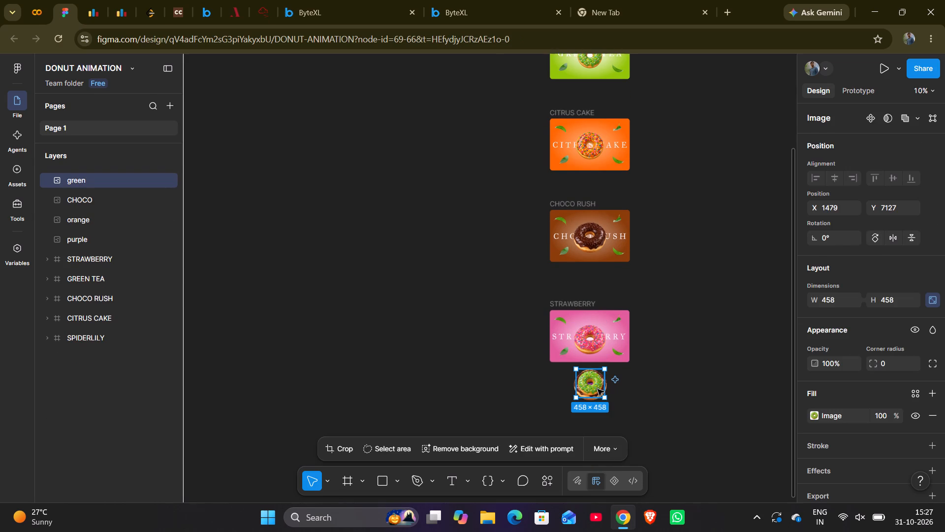
{"action": "key", "text": "BackSpace"}
{"action": "left_click", "coordinate": [598, 389]}
{"action": "key", "text": "BackSpace"}
{"action": "left_click", "coordinate": [598, 389]}
{"action": "key", "text": "BackSpace"}
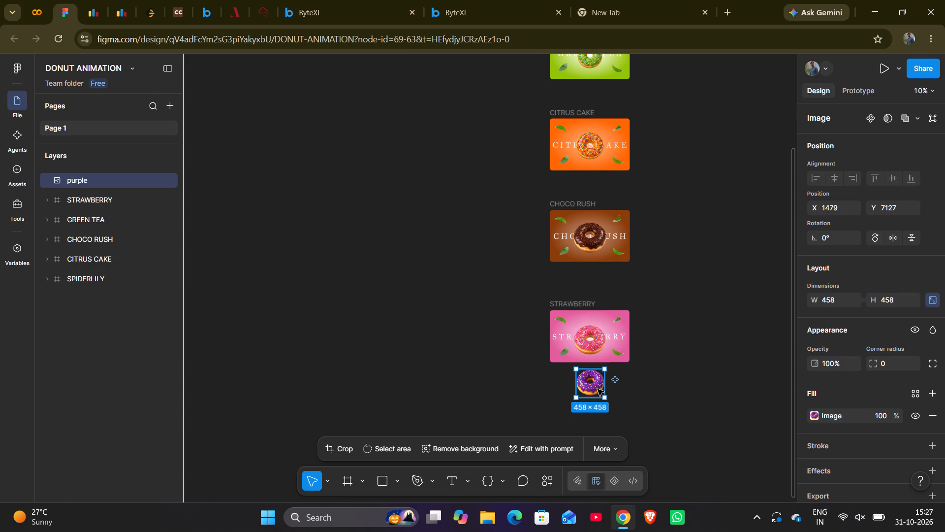
{"action": "left_click", "coordinate": [598, 389]}
{"action": "key", "text": "BackSpace"}
Look over the column of flavour frames from SPIDERLILY down to STRAWBERRY and the gaps between them.
{"action": "scroll", "coordinate": [695, 282], "scroll_direction": "up", "scroll_amount": 1}
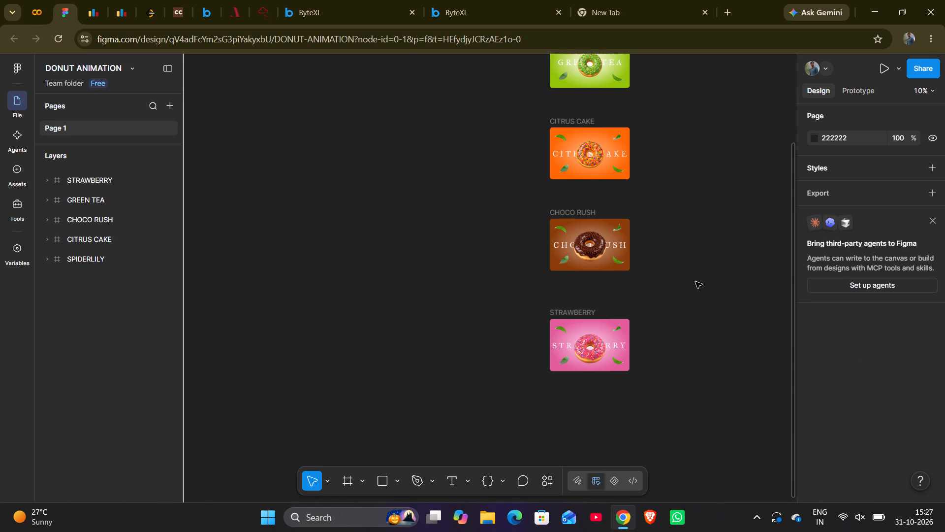
{"action": "scroll", "coordinate": [695, 282], "scroll_direction": "up", "scroll_amount": 1}
{"action": "scroll", "coordinate": [695, 282], "scroll_direction": "down", "scroll_amount": 1}
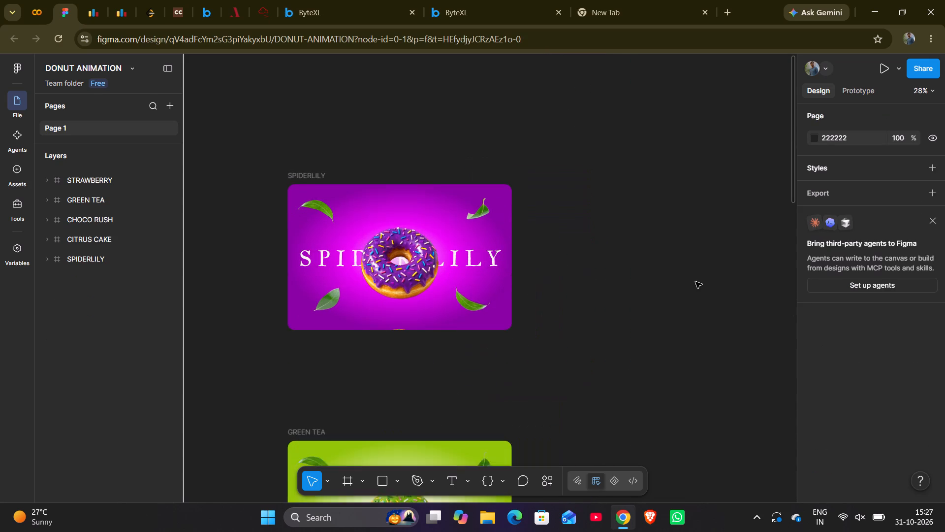
{"action": "scroll", "coordinate": [695, 282], "scroll_direction": "down", "scroll_amount": 1}
{"action": "scroll", "coordinate": [695, 282], "scroll_direction": "right", "scroll_amount": 1}
{"action": "left_click", "coordinate": [510, 336]}
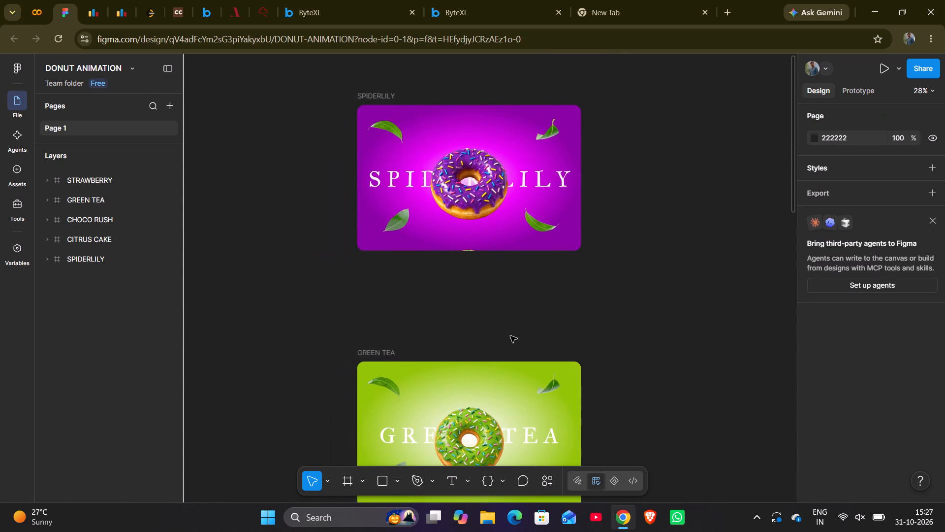
{"action": "scroll", "coordinate": [510, 336], "scroll_direction": "down", "scroll_amount": 3}
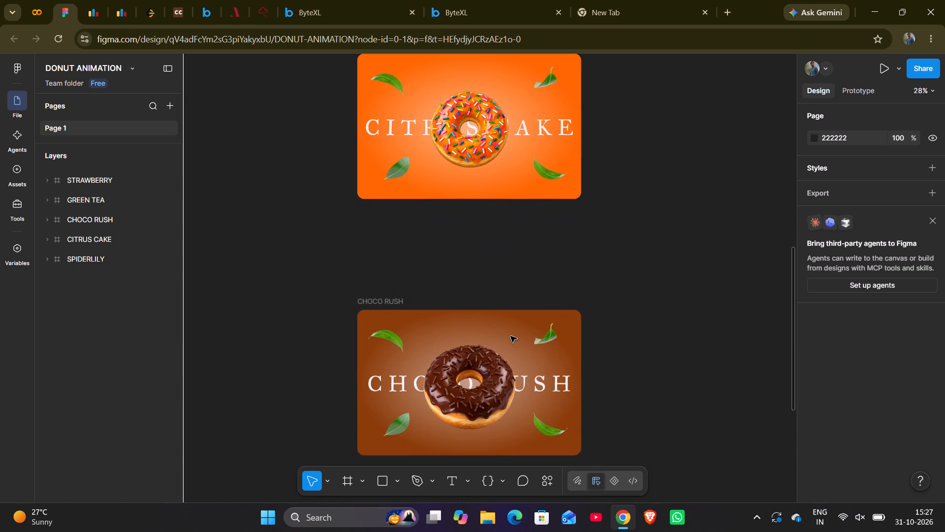
{"action": "scroll", "coordinate": [510, 336], "scroll_direction": "down", "scroll_amount": 2}
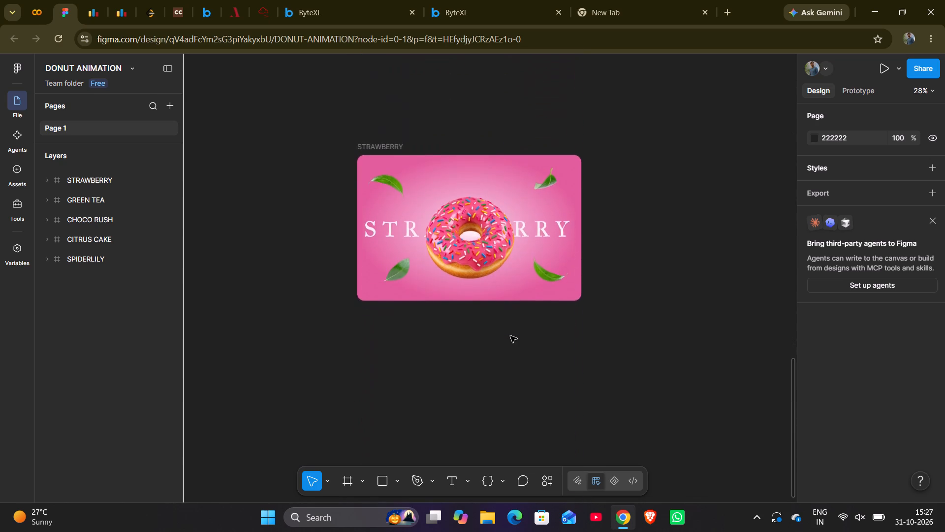
Move the GREEN TEA frame out of the column to about X 3230, Y 1540, and CITRUS CAKE to about X 6457, Y 872.
{"action": "scroll", "coordinate": [510, 336], "scroll_direction": "up", "scroll_amount": 2}
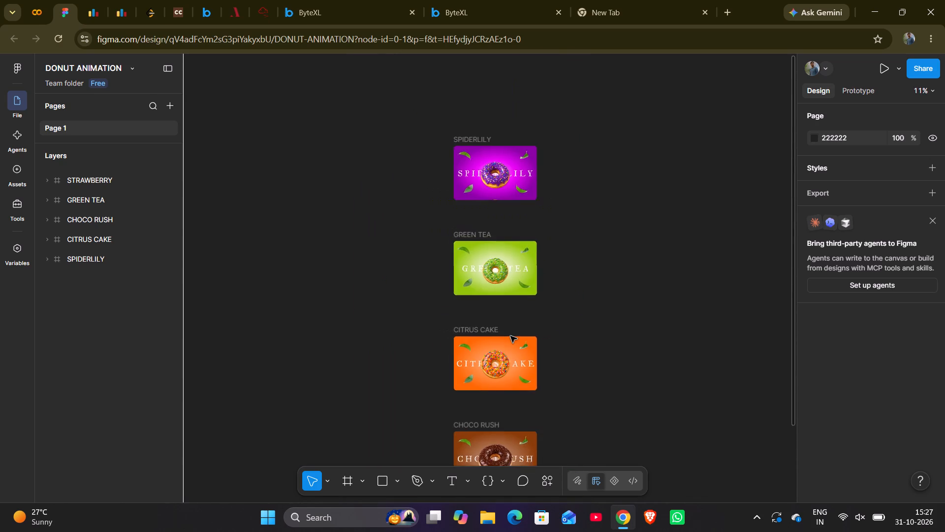
{"action": "scroll", "coordinate": [510, 336], "scroll_direction": "down", "scroll_amount": 2}
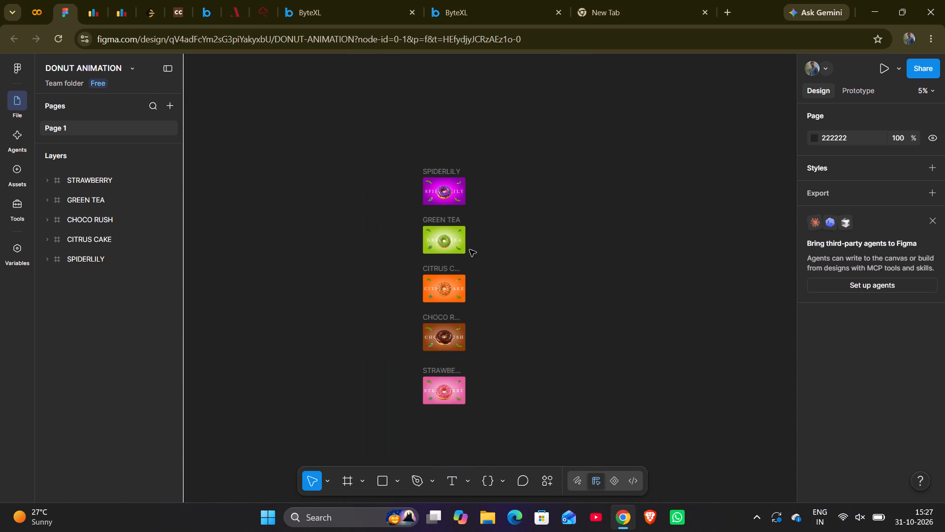
{"action": "left_click_drag", "start_coordinate": [446, 217], "coordinate": [483, 222]}
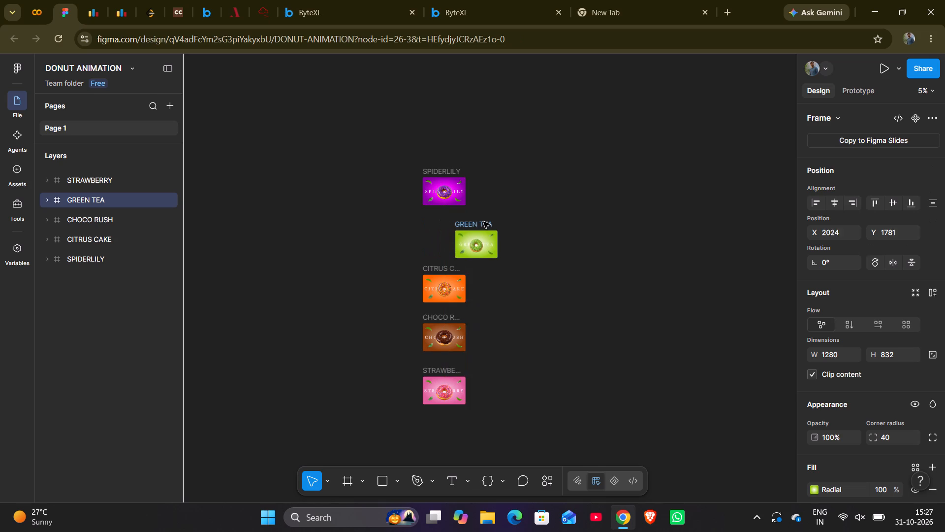
{"action": "left_click_drag", "start_coordinate": [483, 222], "coordinate": [519, 214]}
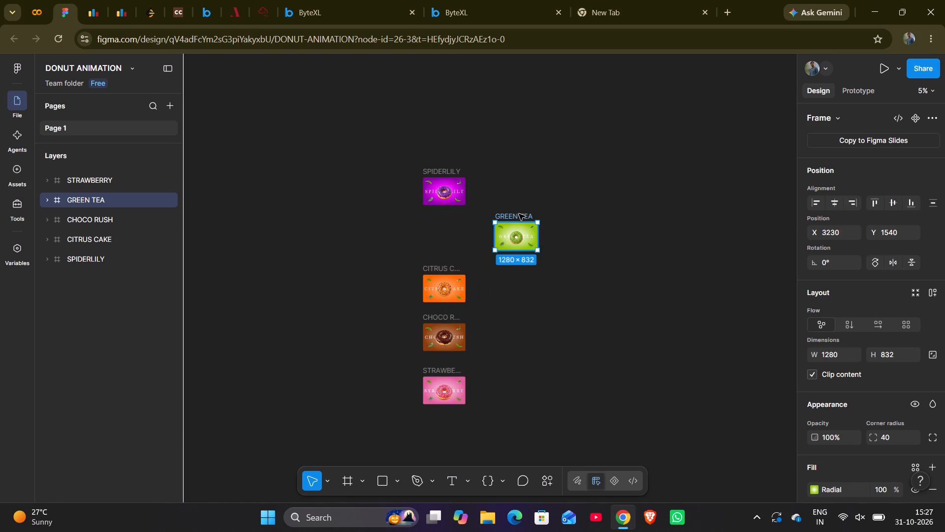
{"action": "left_click_drag", "start_coordinate": [435, 270], "coordinate": [492, 266]}
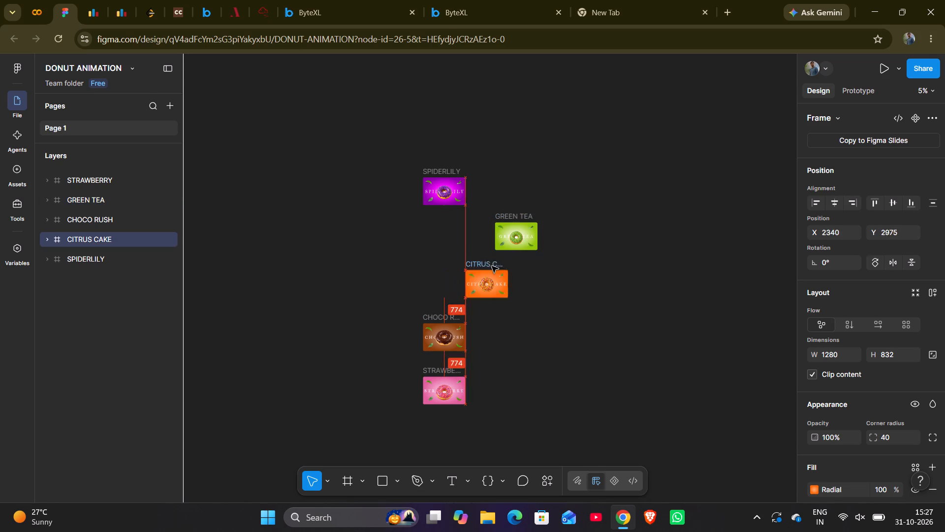
{"action": "left_click_drag", "start_coordinate": [492, 266], "coordinate": [614, 195]}
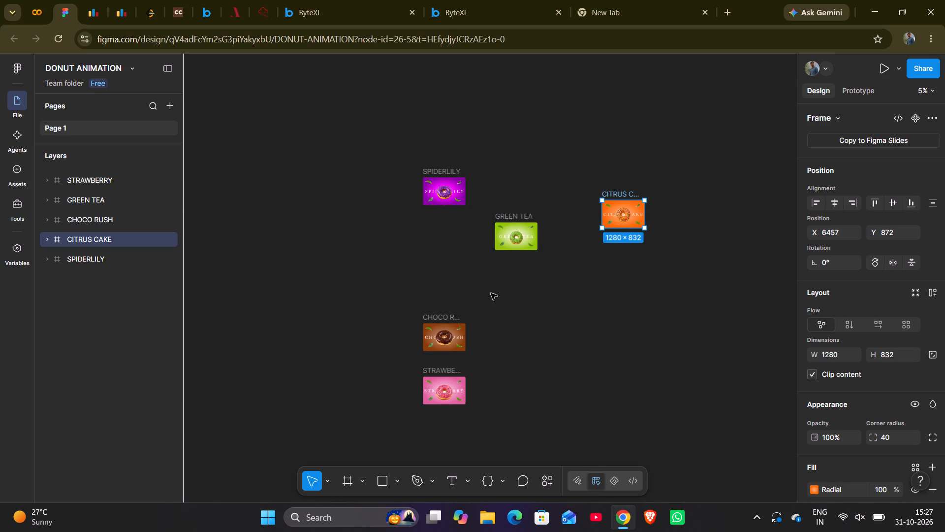
Move the CHOCO RUSH frame to about X 5604, Y -1187, above CITRUS CAKE, and place STRAWBERRY between it and SPIDERLILY.
{"action": "left_click_drag", "start_coordinate": [440, 315], "coordinate": [589, 130]}
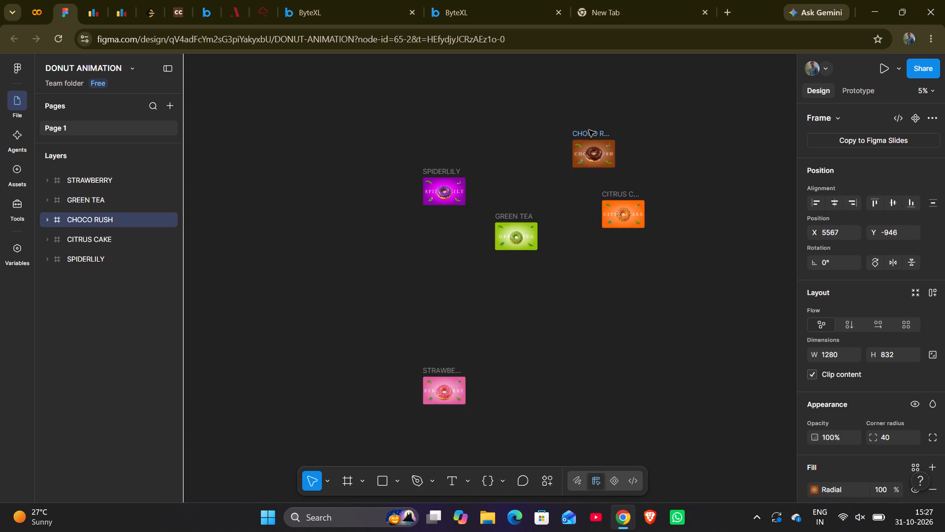
{"action": "left_click_drag", "start_coordinate": [589, 130], "coordinate": [590, 124]}
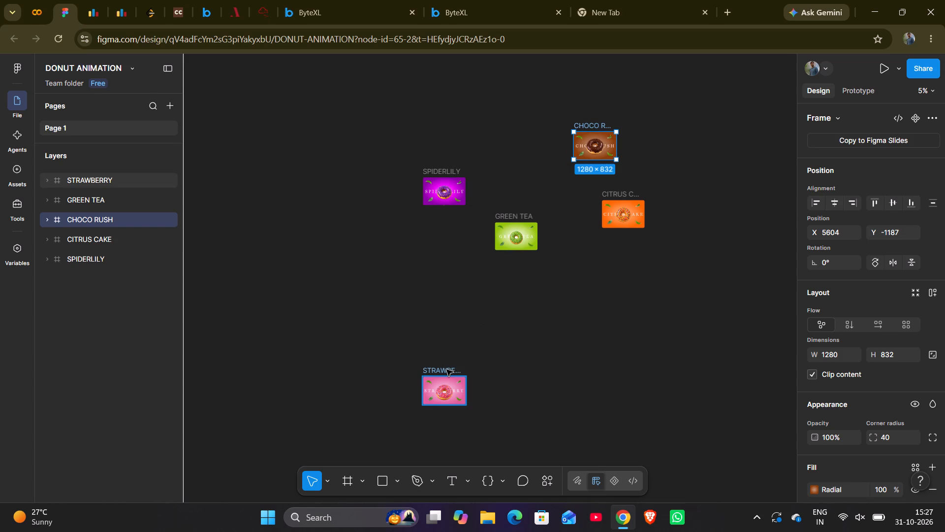
{"action": "left_click_drag", "start_coordinate": [446, 369], "coordinate": [510, 121]}
{"action": "left_click", "coordinate": [413, 304]}
Display the prototype connections of the SPIDERLILY frame.
{"action": "scroll", "coordinate": [413, 304], "scroll_direction": "up", "scroll_amount": 3}
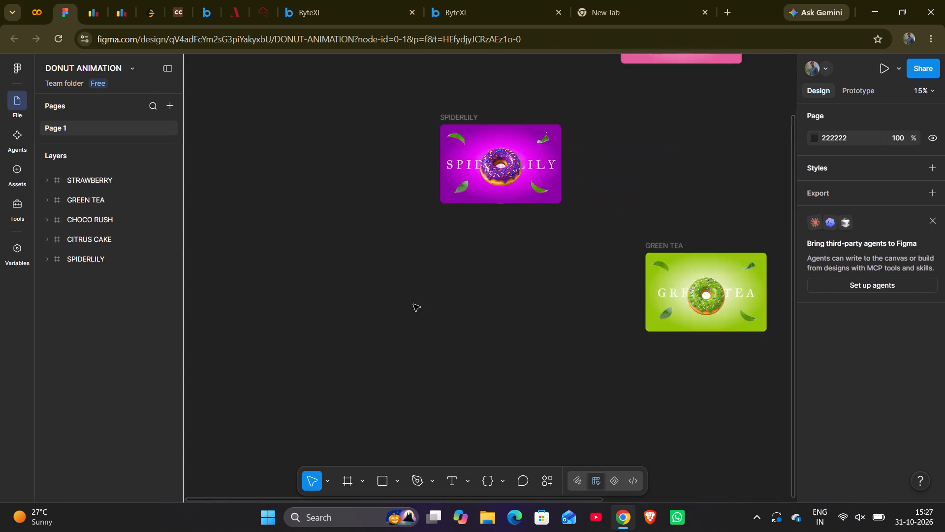
{"action": "scroll", "coordinate": [413, 304], "scroll_direction": "down", "scroll_amount": 5}
{"action": "scroll", "coordinate": [413, 304], "scroll_direction": "up", "scroll_amount": 1}
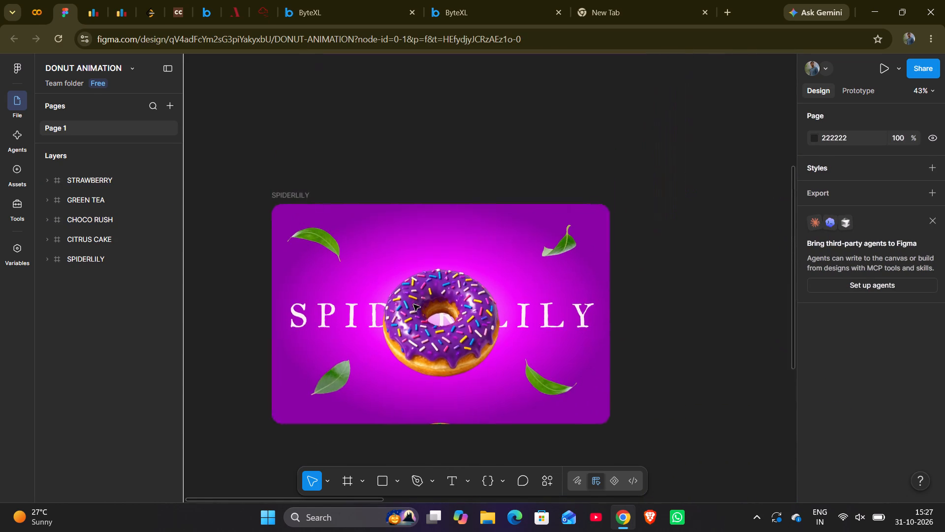
{"action": "scroll", "coordinate": [413, 304], "scroll_direction": "up", "scroll_amount": 1}
{"action": "scroll", "coordinate": [413, 304], "scroll_direction": "down", "scroll_amount": 1}
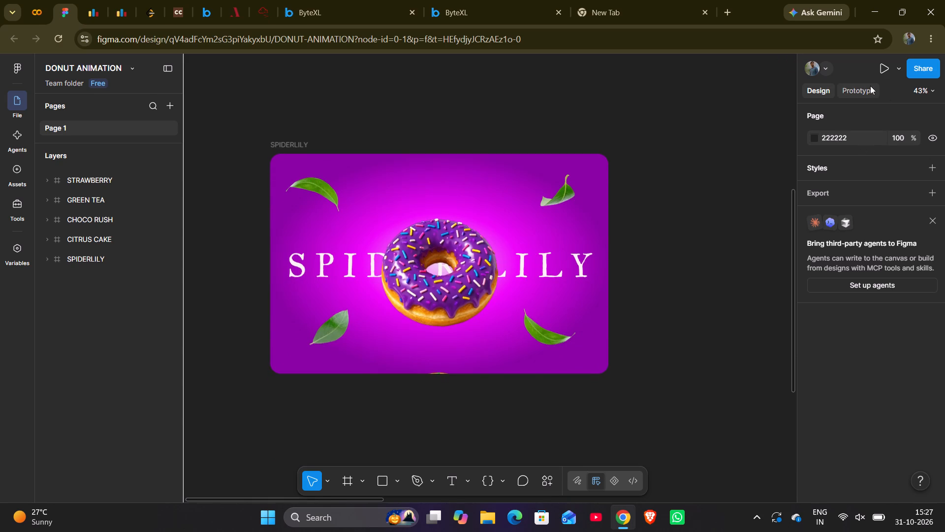
{"action": "left_click", "coordinate": [869, 84]}
{"action": "left_click", "coordinate": [688, 335]}
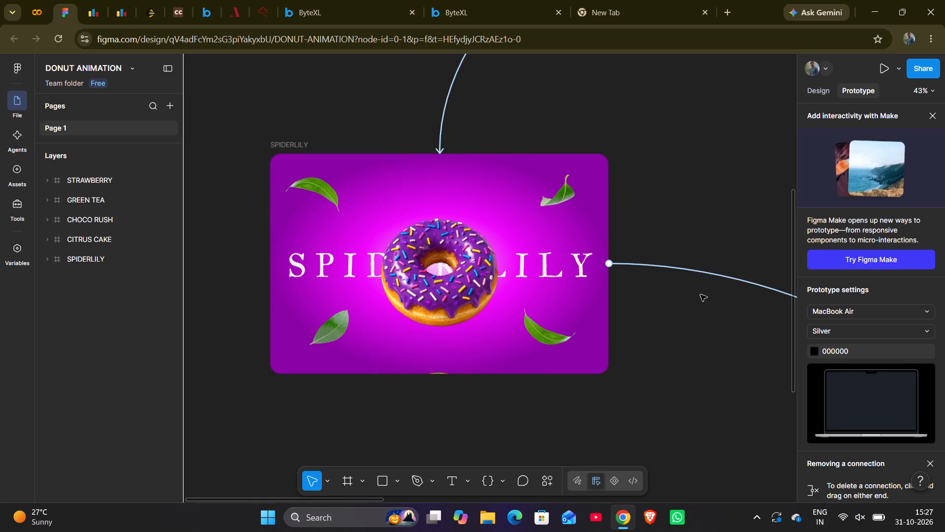
Set the trigger of the SPIDERLILY to GREEN TEA connection to On drag.
{"action": "left_click", "coordinate": [690, 266]}
{"action": "left_click", "coordinate": [690, 266]}
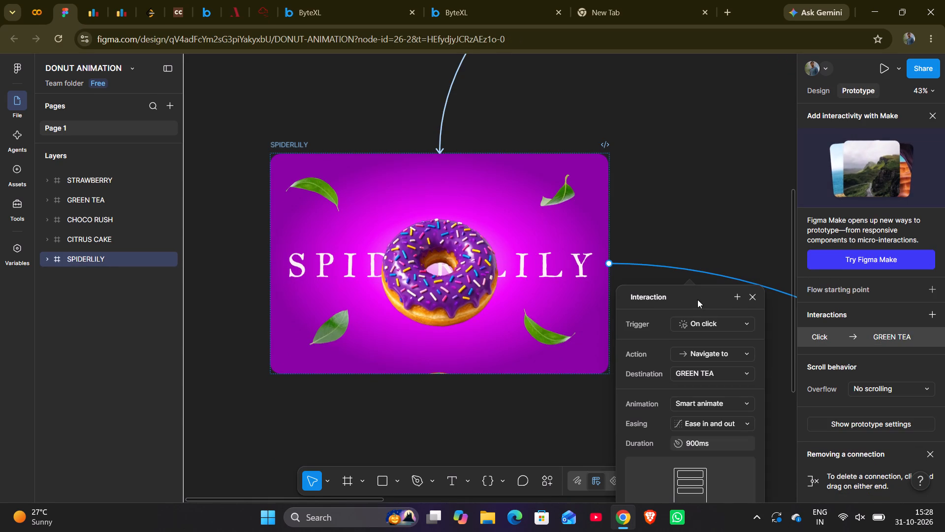
{"action": "left_click", "coordinate": [704, 319]}
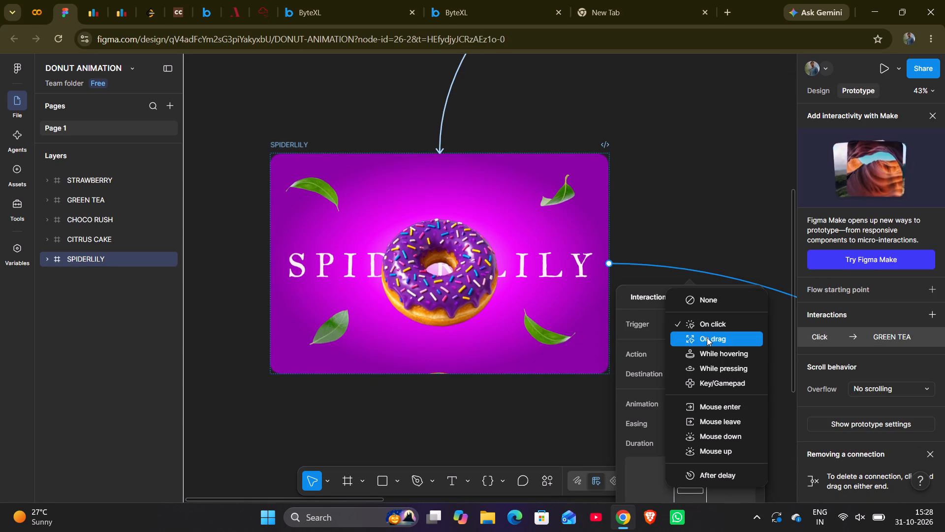
{"action": "left_click", "coordinate": [707, 338]}
{"action": "scroll", "coordinate": [713, 222], "scroll_direction": "left", "scroll_amount": 2}
{"action": "scroll", "coordinate": [713, 222], "scroll_direction": "down", "scroll_amount": 1}
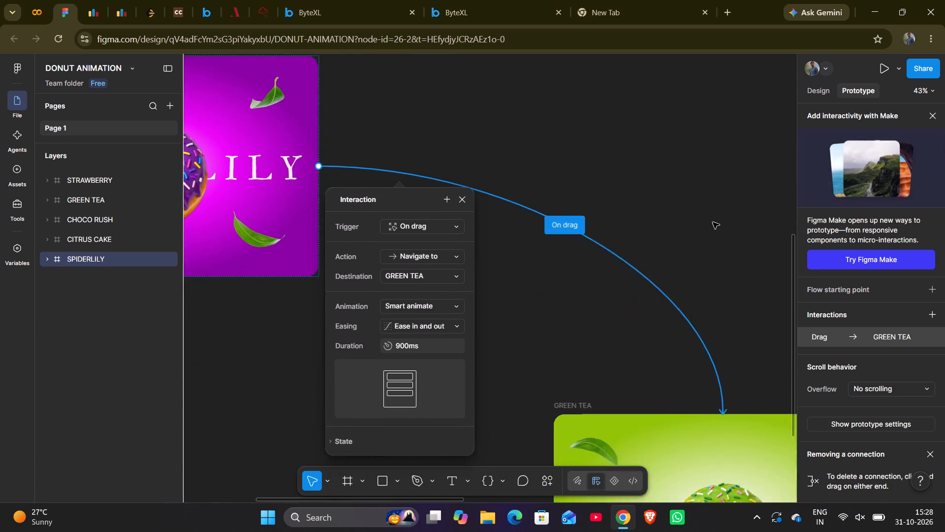
Set the SPIDERLILY to GREEN TEA animation to Move in with a downward direction and matching layers animated.
{"action": "left_click", "coordinate": [546, 260]}
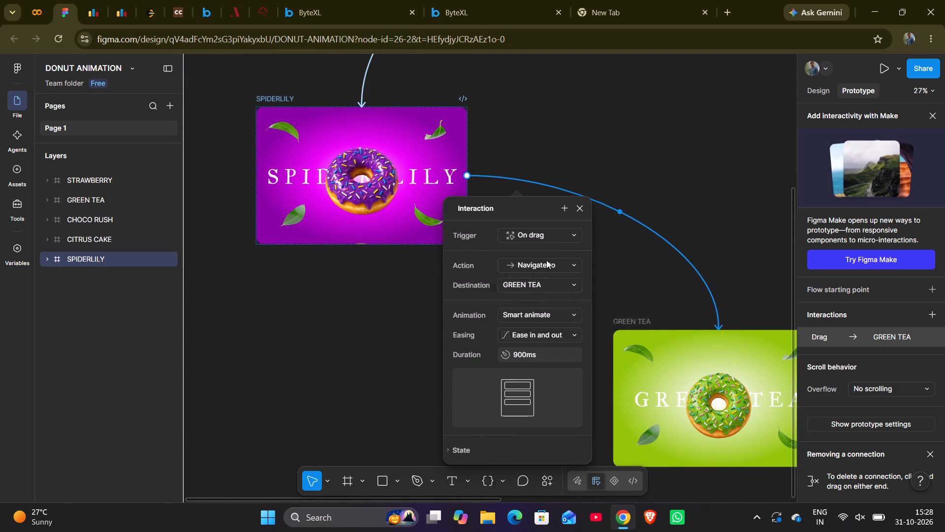
{"action": "left_click", "coordinate": [547, 270]}
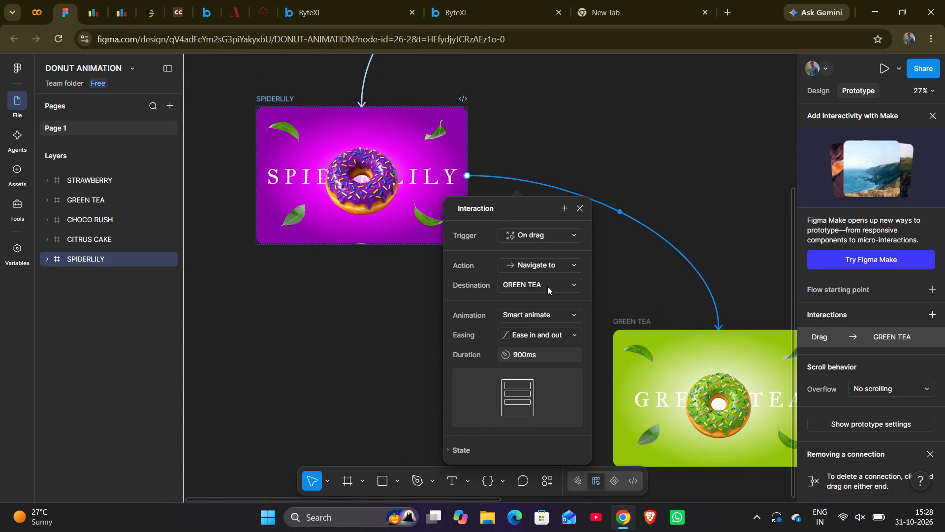
{"action": "left_click", "coordinate": [547, 314]}
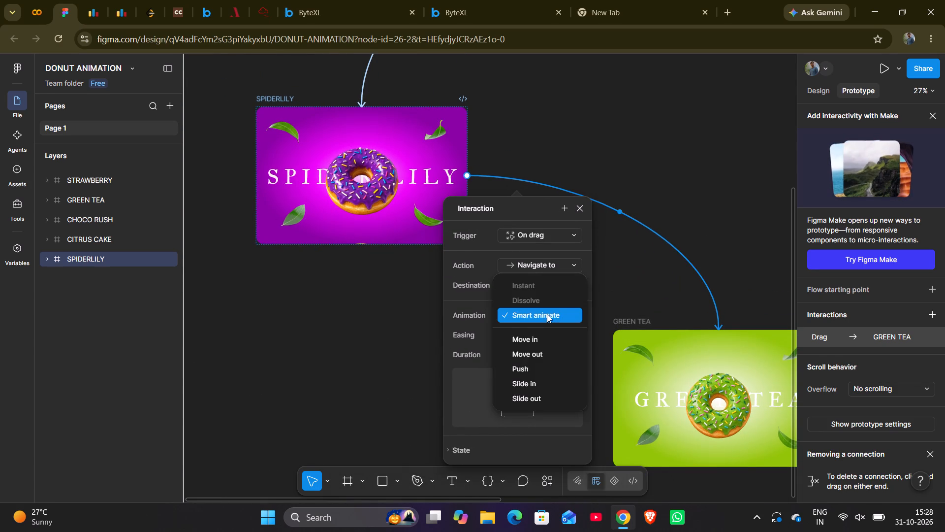
{"action": "left_click", "coordinate": [542, 340]}
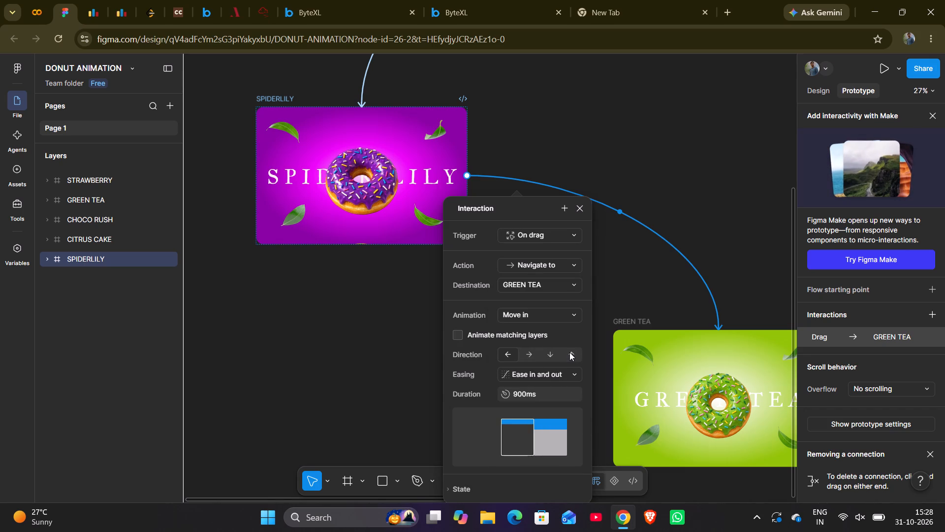
{"action": "left_click", "coordinate": [569, 352]}
{"action": "left_click", "coordinate": [545, 354]}
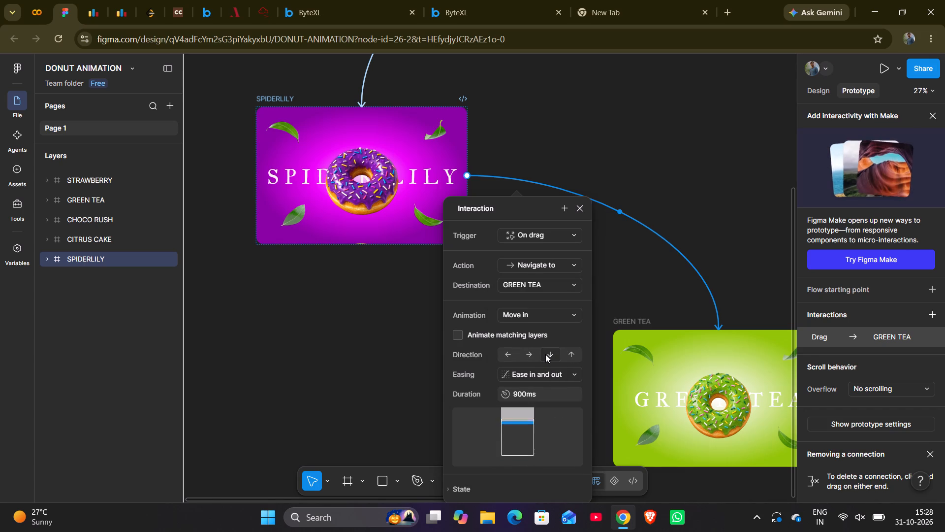
{"action": "left_click", "coordinate": [454, 330]}
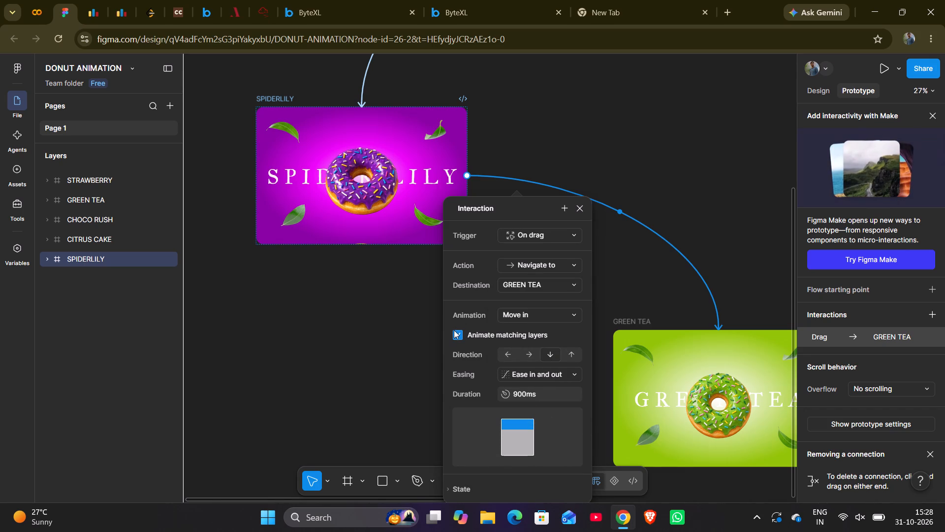
Give the SPIDERLILY to GREEN TEA connection Ease in and out back easing and enable Reset scroll position.
{"action": "left_click", "coordinate": [557, 375]}
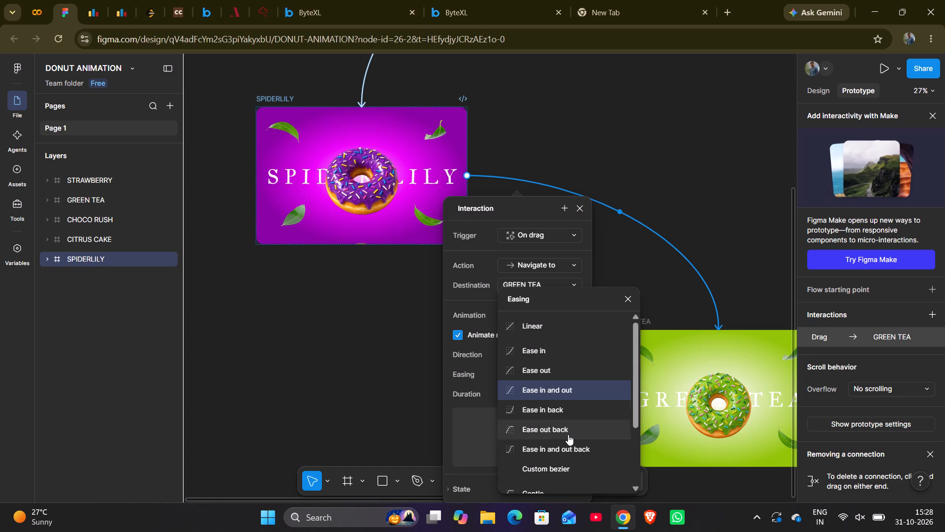
{"action": "left_click", "coordinate": [568, 446]}
{"action": "scroll", "coordinate": [542, 397], "scroll_direction": "down", "scroll_amount": 4}
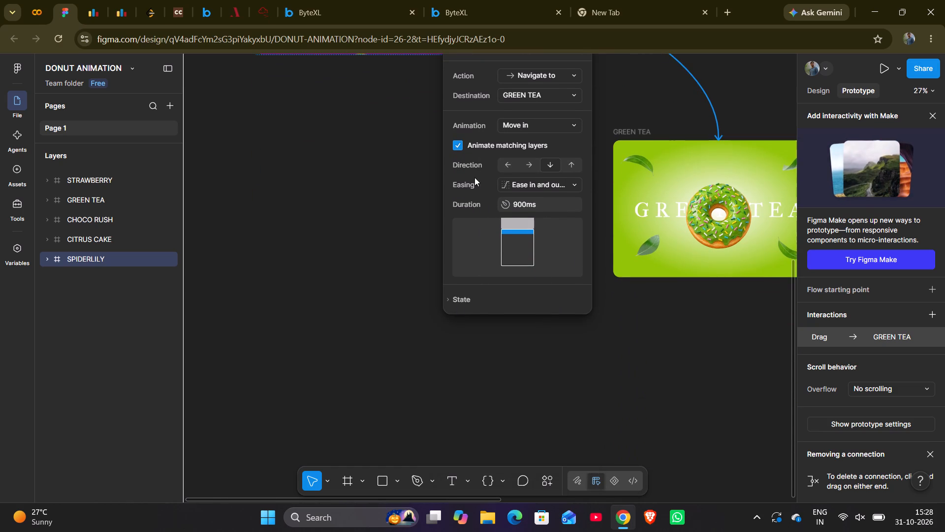
{"action": "left_click", "coordinate": [462, 296]}
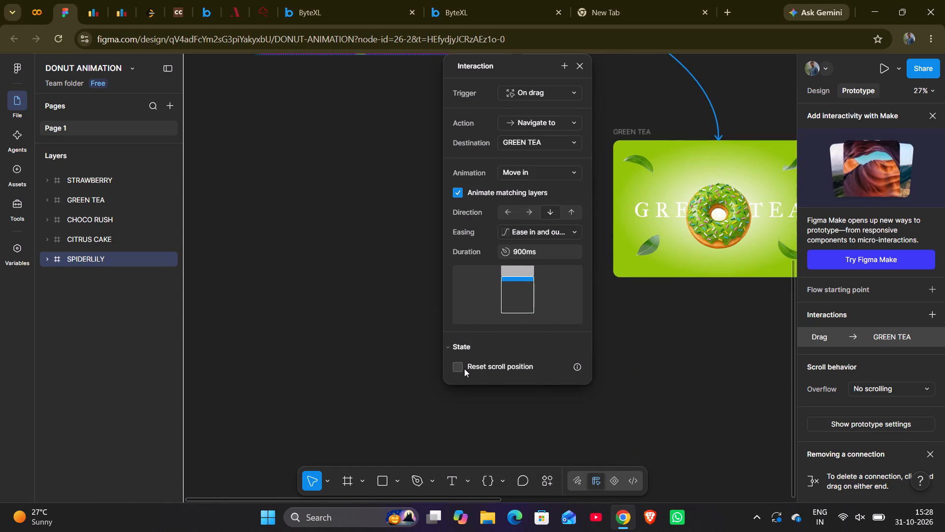
{"action": "left_click", "coordinate": [459, 366]}
{"action": "left_click", "coordinate": [660, 332]}
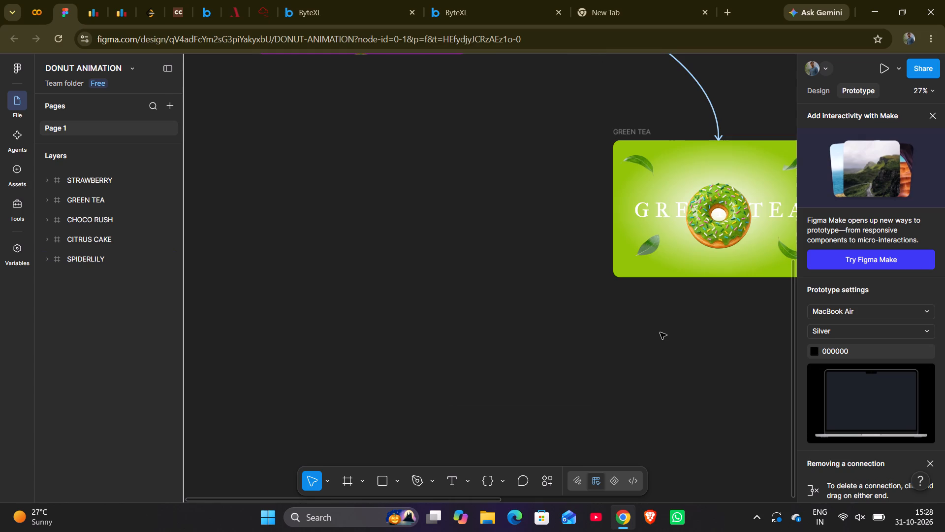
Set the trigger of the GREEN TEA to CITRUS CAKE connection to On drag.
{"action": "scroll", "coordinate": [660, 332], "scroll_direction": "left", "scroll_amount": 2}
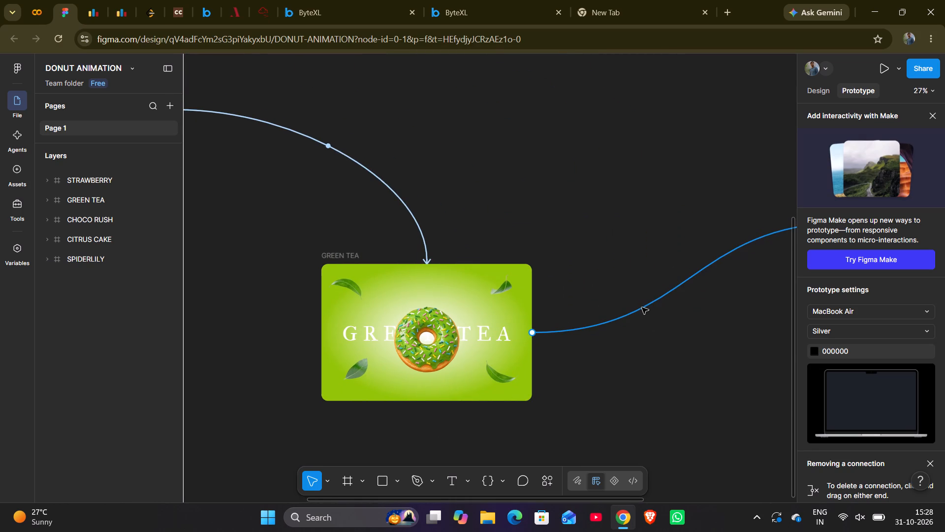
{"action": "left_click", "coordinate": [640, 307]}
{"action": "left_click", "coordinate": [648, 346]}
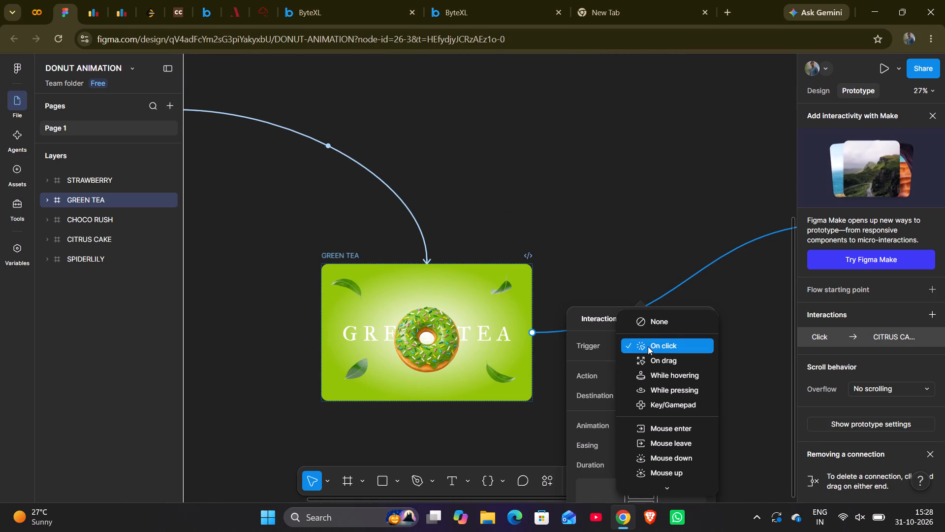
{"action": "left_click", "coordinate": [651, 363]}
{"action": "scroll", "coordinate": [651, 363], "scroll_direction": "down", "scroll_amount": 2}
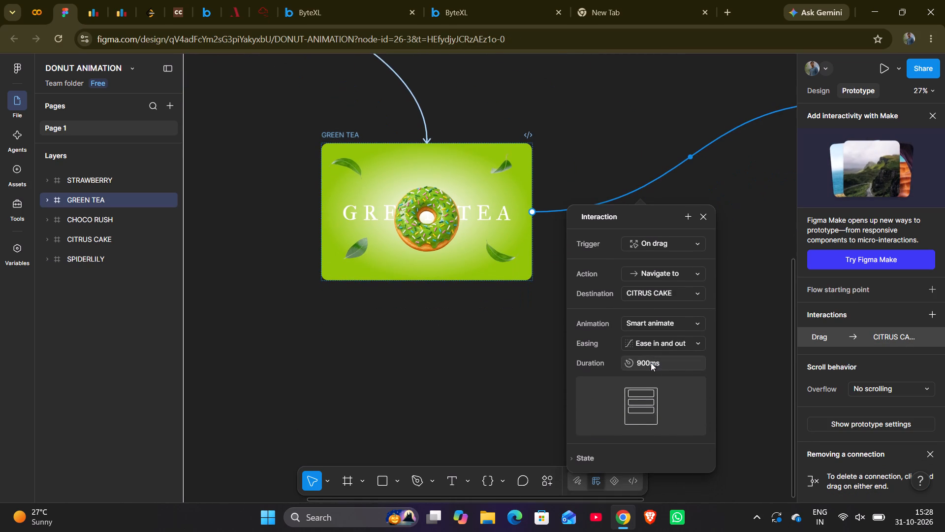
Set the GREEN TEA to CITRUS CAKE animation to Move in with matching layers animated and an upward direction.
{"action": "left_click", "coordinate": [666, 327]}
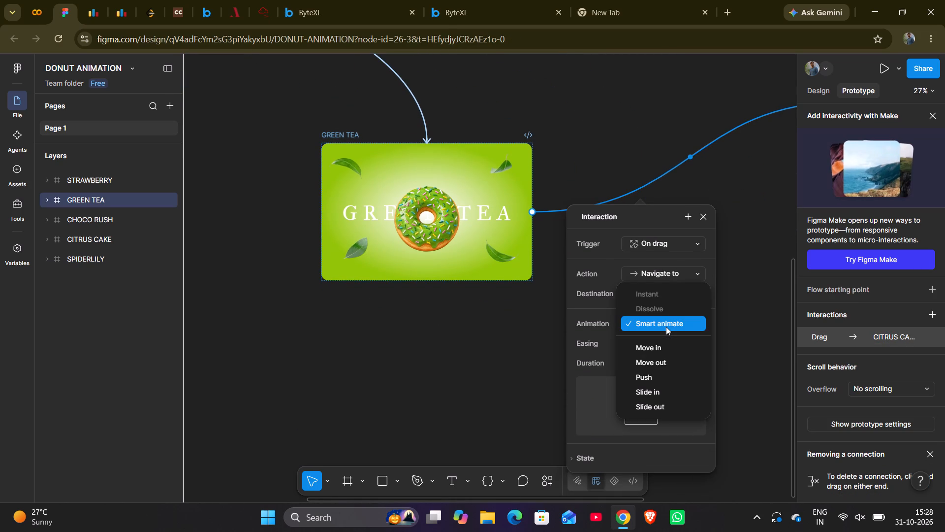
{"action": "left_click", "coordinate": [657, 344]}
{"action": "scroll", "coordinate": [657, 344], "scroll_direction": "down", "scroll_amount": 2}
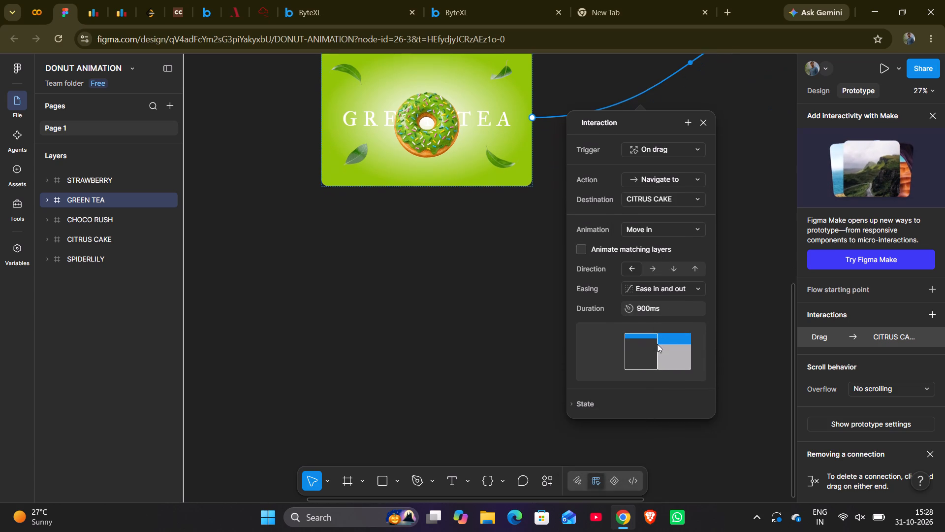
{"action": "left_click", "coordinate": [582, 251]}
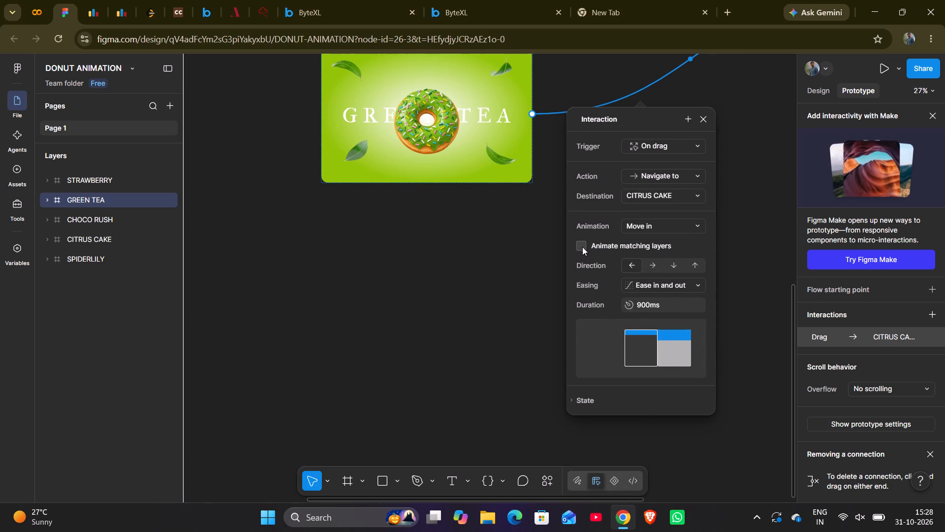
{"action": "left_click", "coordinate": [582, 247]}
{"action": "left_click", "coordinate": [675, 266]}
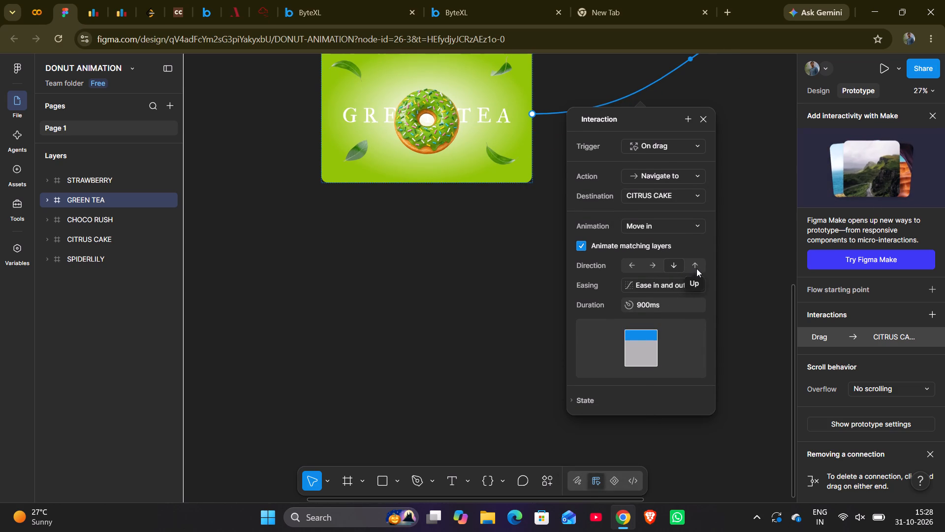
{"action": "left_click", "coordinate": [690, 267]}
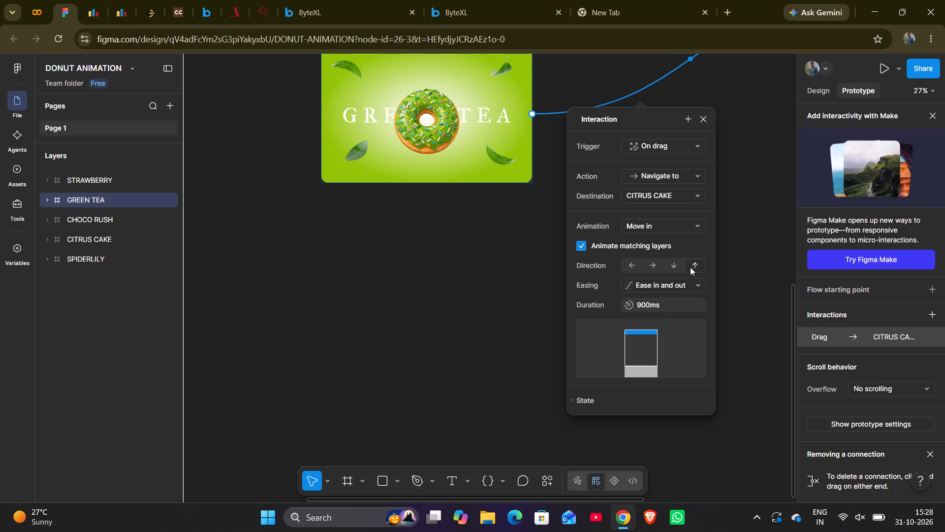
{"action": "left_click", "coordinate": [678, 266]}
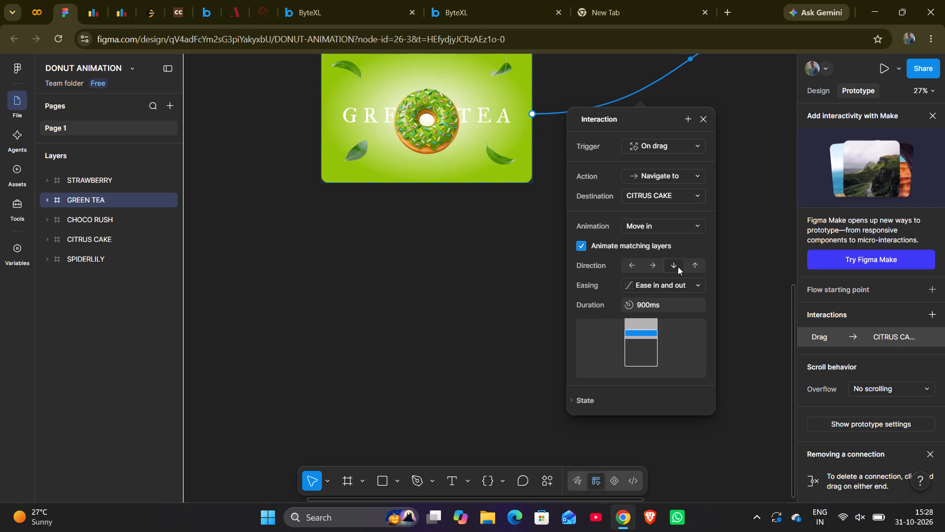
{"action": "left_click", "coordinate": [696, 264]}
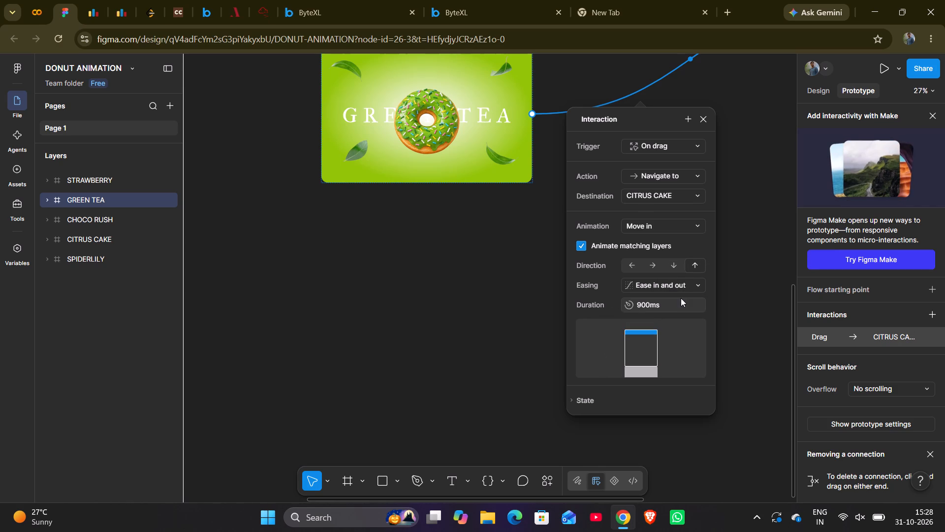
Give the GREEN TEA to CITRUS CAKE connection Ease in and out back easing and enable Reset scroll position.
{"action": "left_click", "coordinate": [677, 286]}
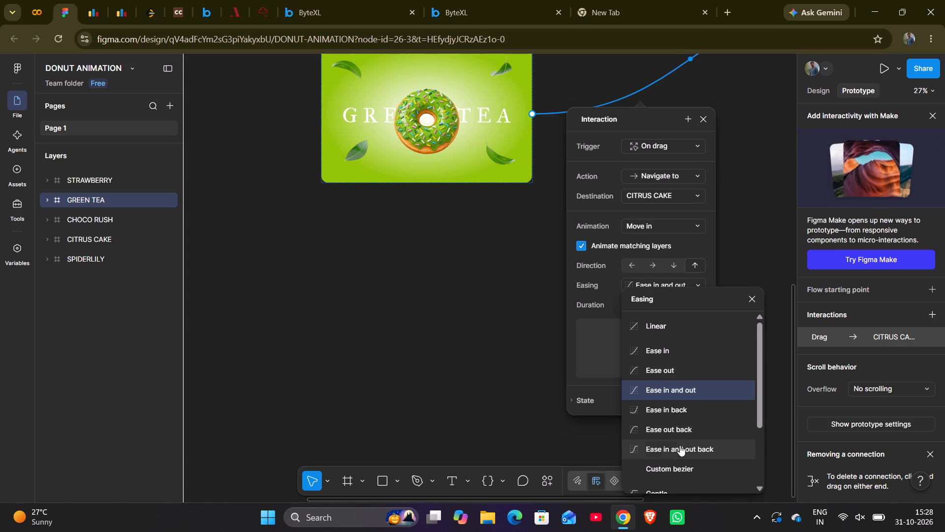
{"action": "left_click", "coordinate": [679, 450]}
{"action": "left_click", "coordinate": [587, 399]}
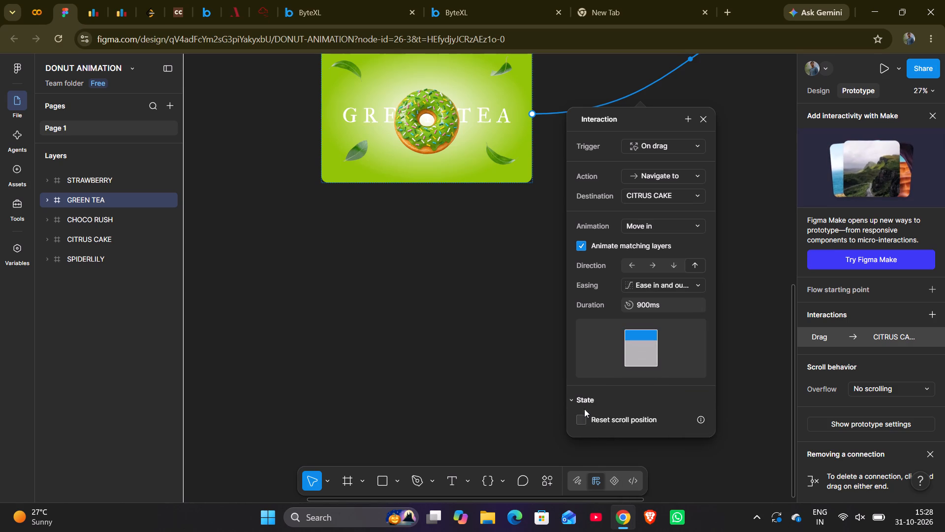
{"action": "left_click", "coordinate": [582, 415]}
{"action": "left_click", "coordinate": [753, 217]}
Set the trigger of the CITRUS CAKE to CHOCO RUSH connection to On drag.
{"action": "scroll", "coordinate": [753, 217], "scroll_direction": "up", "scroll_amount": 2}
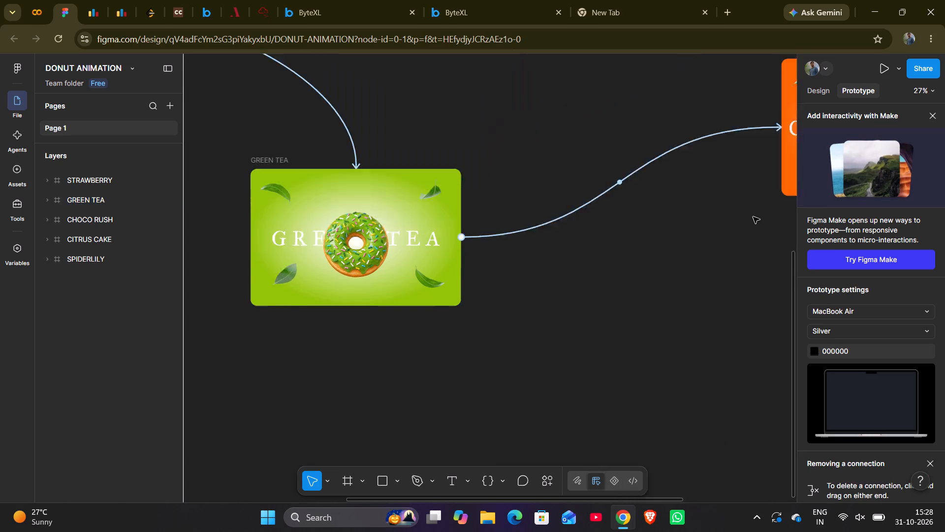
{"action": "scroll", "coordinate": [753, 217], "scroll_direction": "left", "scroll_amount": 1}
{"action": "left_click", "coordinate": [630, 235]}
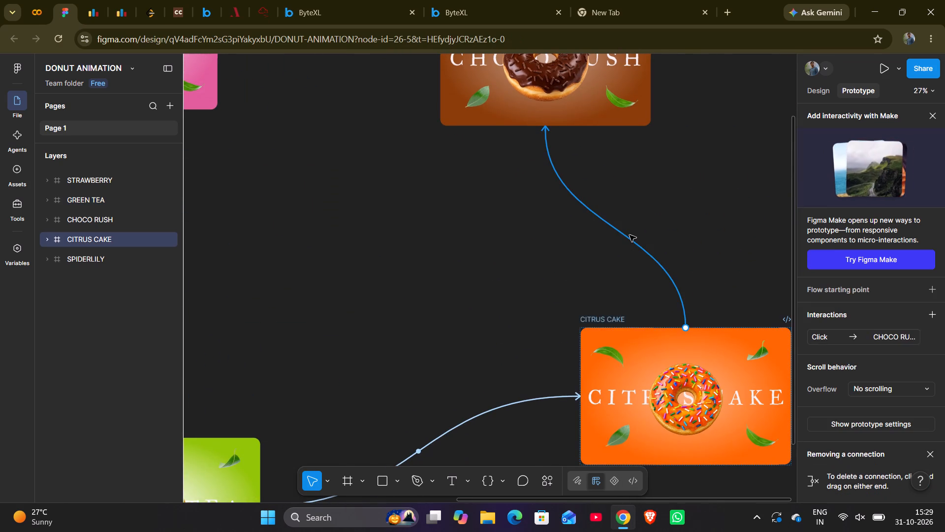
{"action": "left_click", "coordinate": [644, 293]}
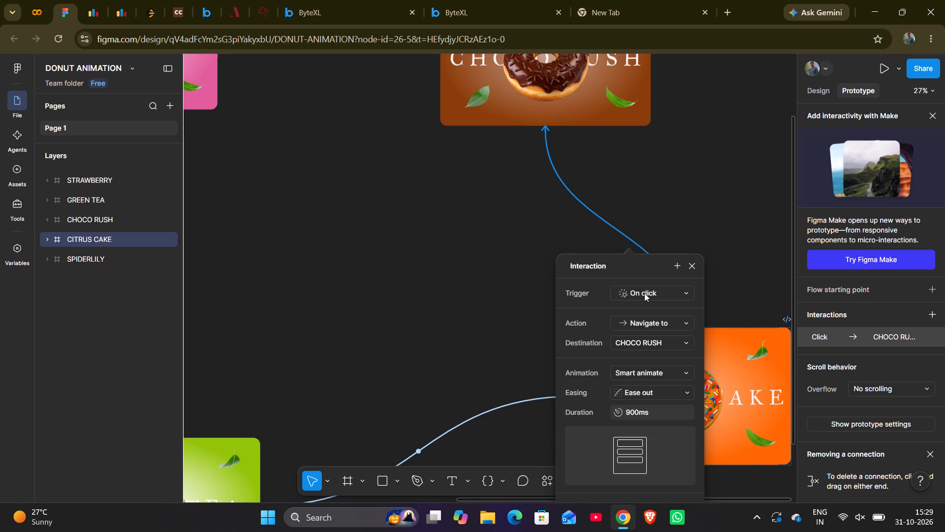
{"action": "left_click", "coordinate": [647, 308]}
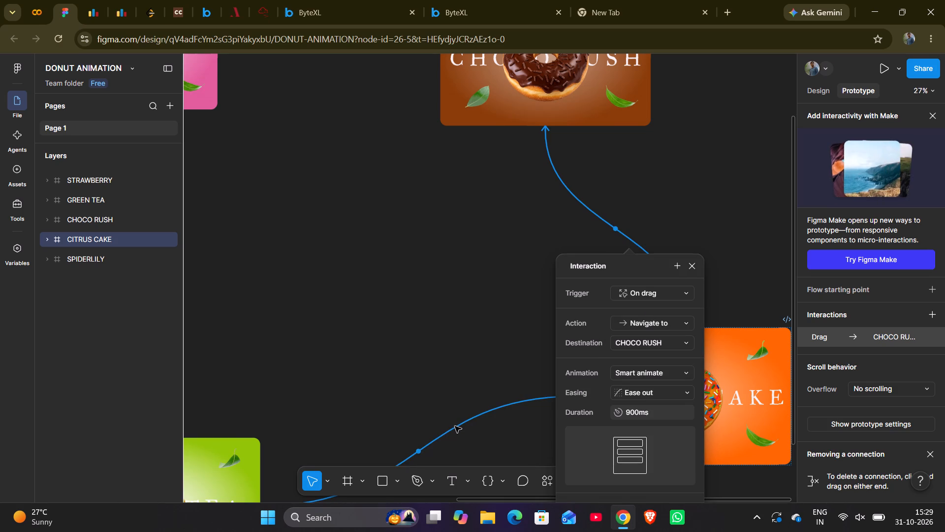
Check the interaction settings of the GREEN TEA to CITRUS CAKE connection.
{"action": "left_click", "coordinate": [455, 426]}
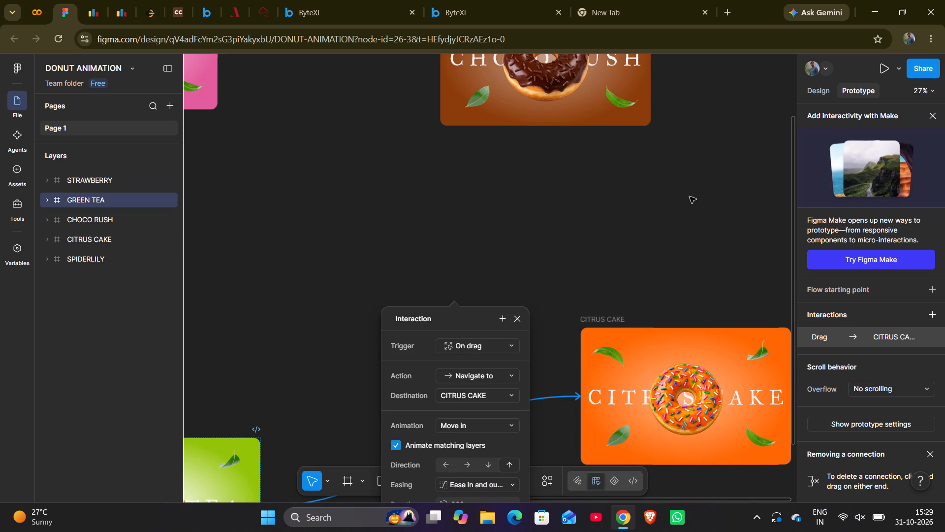
{"action": "left_click", "coordinate": [652, 305]}
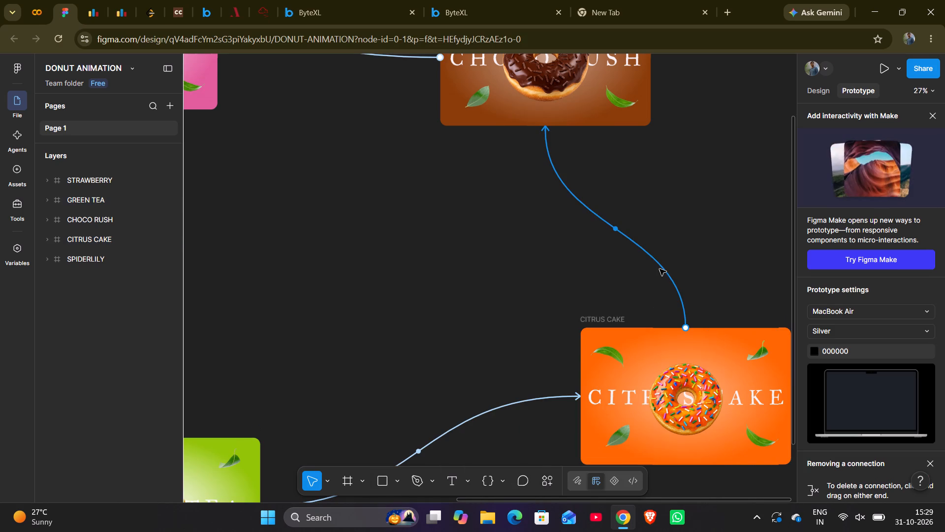
Set the CITRUS CAKE to CHOCO RUSH animation to Move in with matching layers animated and an upward direction.
{"action": "left_click", "coordinate": [660, 268]}
{"action": "scroll", "coordinate": [663, 333], "scroll_direction": "down", "scroll_amount": 2}
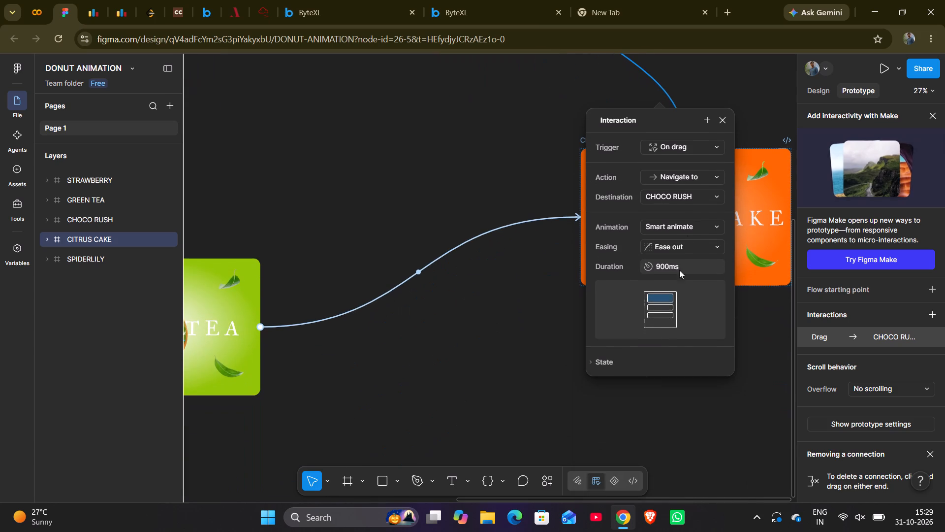
{"action": "left_click", "coordinate": [685, 227]}
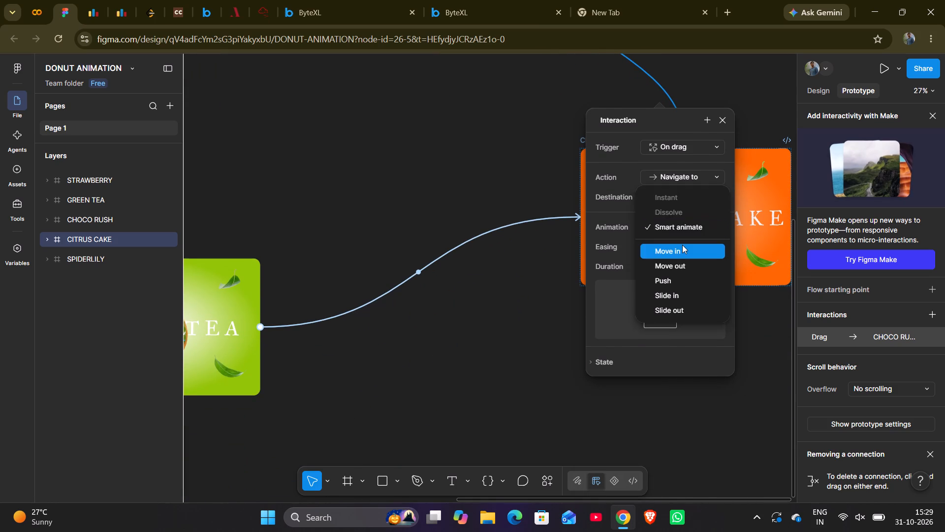
{"action": "left_click", "coordinate": [682, 245]}
{"action": "left_click", "coordinate": [674, 224]}
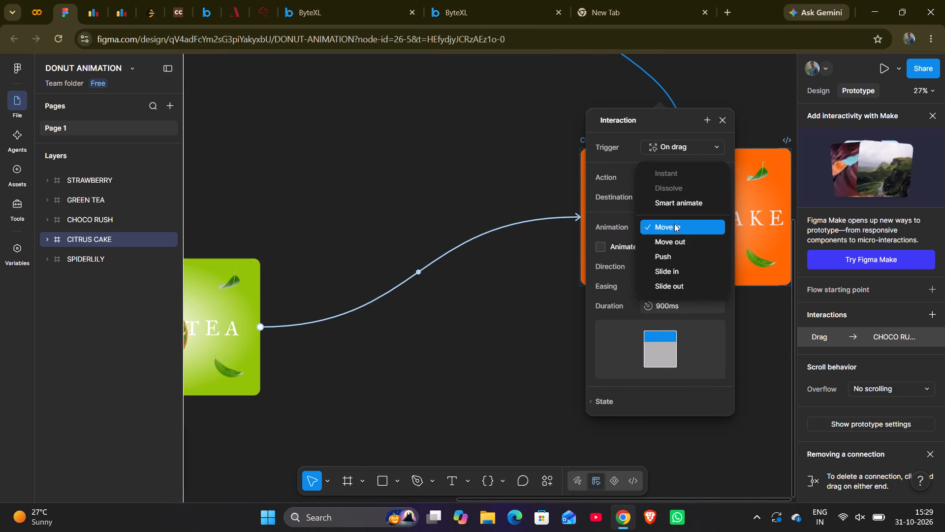
{"action": "left_click", "coordinate": [674, 225]}
{"action": "left_click", "coordinate": [600, 251]}
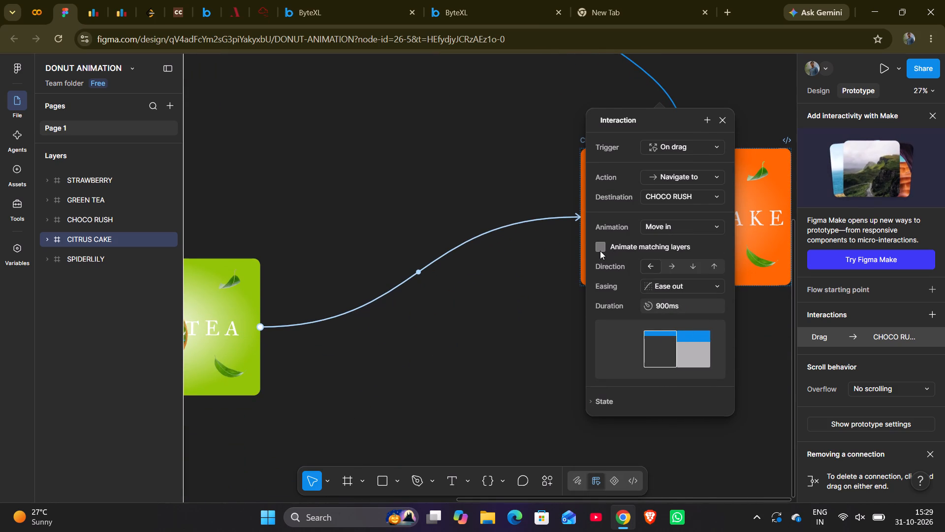
{"action": "left_click", "coordinate": [706, 270]}
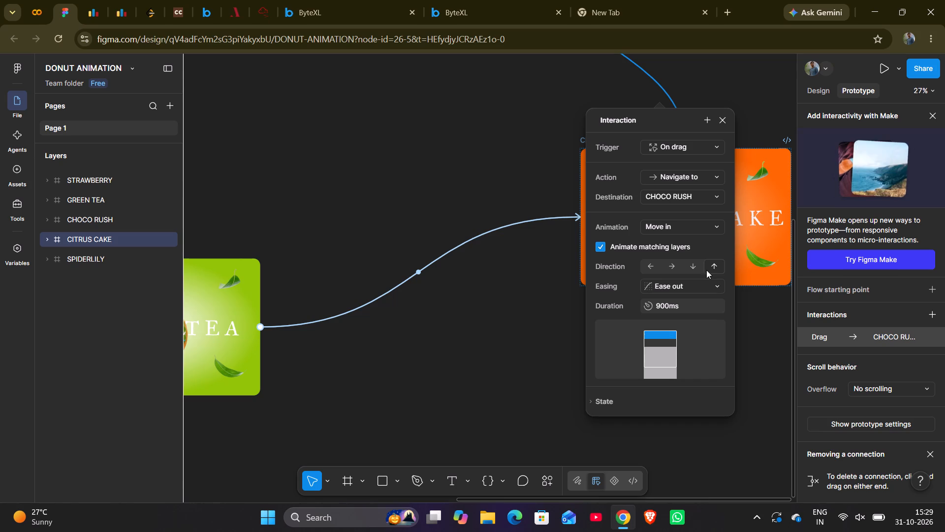
Give the CITRUS CAKE to CHOCO RUSH connection Ease in and out back easing and enable Reset scroll position.
{"action": "left_click", "coordinate": [679, 285]}
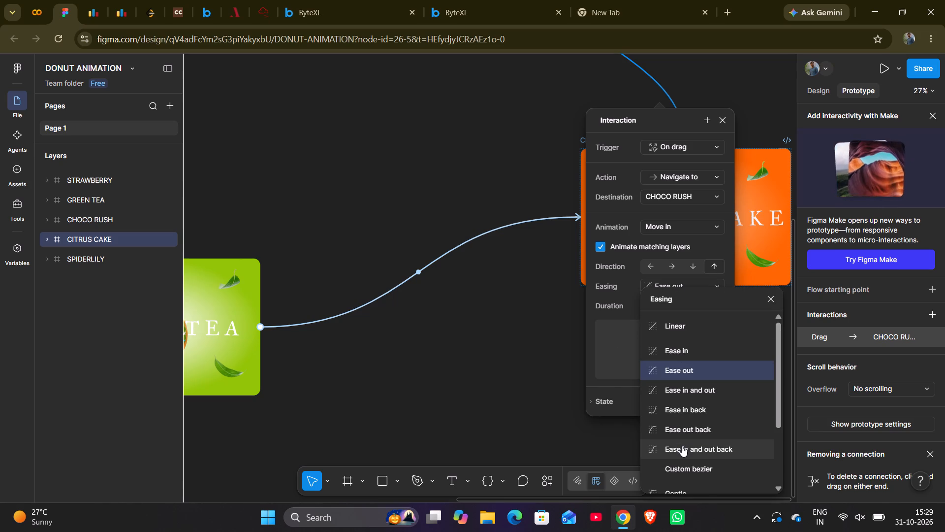
{"action": "left_click", "coordinate": [682, 446]}
{"action": "left_click", "coordinate": [609, 394]}
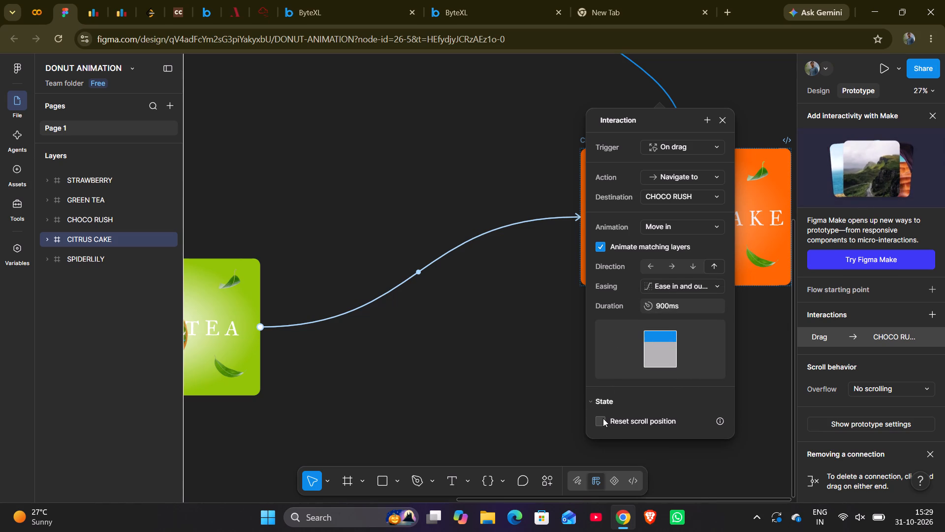
{"action": "left_click", "coordinate": [603, 418]}
{"action": "left_click", "coordinate": [549, 350]}
Set the trigger of the CHOCO RUSH to STRAWBERRY connection to On drag.
{"action": "scroll", "coordinate": [549, 350], "scroll_direction": "up", "scroll_amount": 2}
{"action": "scroll", "coordinate": [549, 350], "scroll_direction": "down", "scroll_amount": 1}
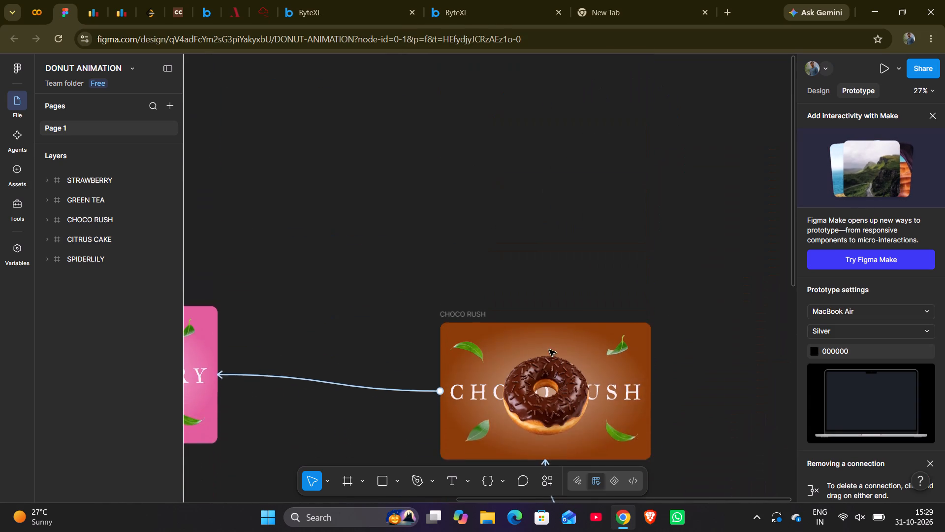
{"action": "scroll", "coordinate": [549, 350], "scroll_direction": "down", "scroll_amount": 1}
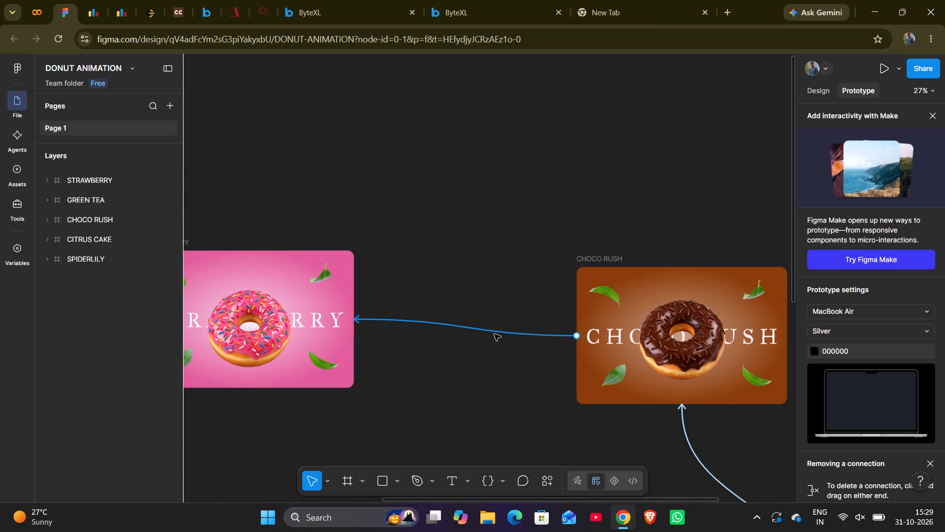
{"action": "left_click", "coordinate": [494, 332]}
{"action": "double_click", "coordinate": [500, 347]}
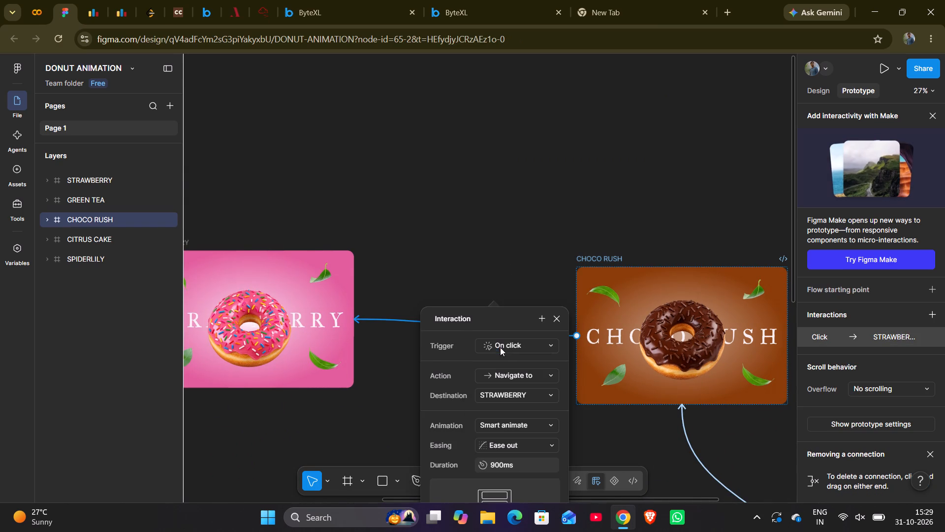
{"action": "left_click_drag", "start_coordinate": [503, 345], "coordinate": [504, 358]}
{"action": "left_click", "coordinate": [504, 358]}
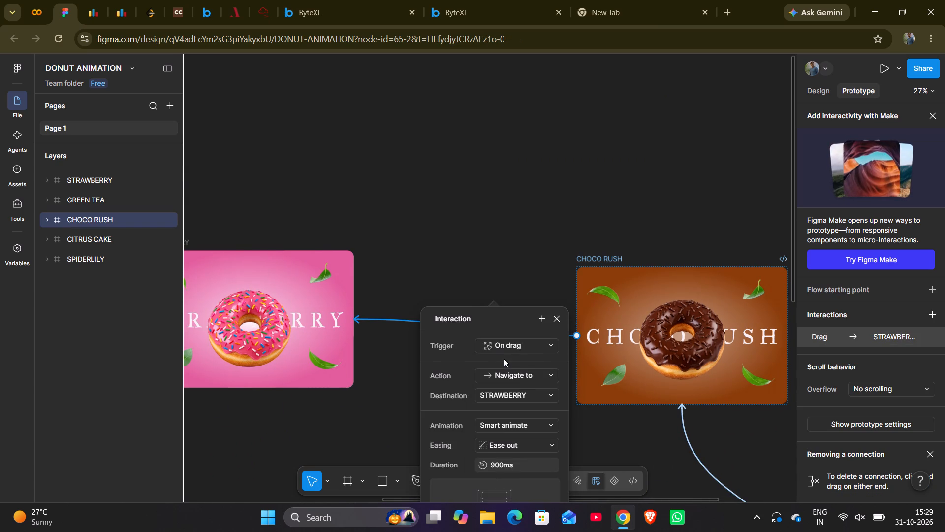
Set the CHOCO RUSH to STRAWBERRY animation to Move in with matching layers animated and a downward direction.
{"action": "scroll", "coordinate": [504, 358], "scroll_direction": "down", "scroll_amount": 3}
{"action": "left_click", "coordinate": [523, 279]}
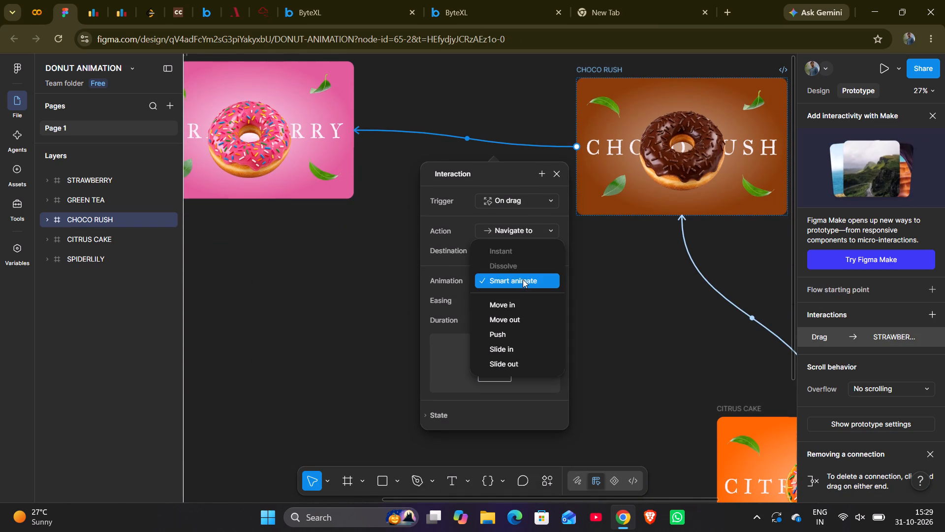
{"action": "left_click", "coordinate": [518, 303]}
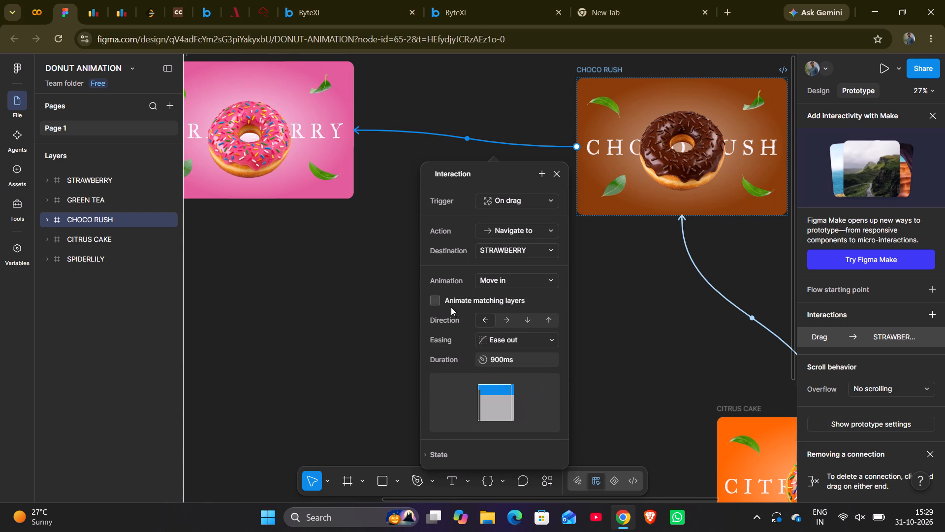
{"action": "left_click", "coordinate": [434, 302]}
{"action": "left_click", "coordinate": [527, 318]}
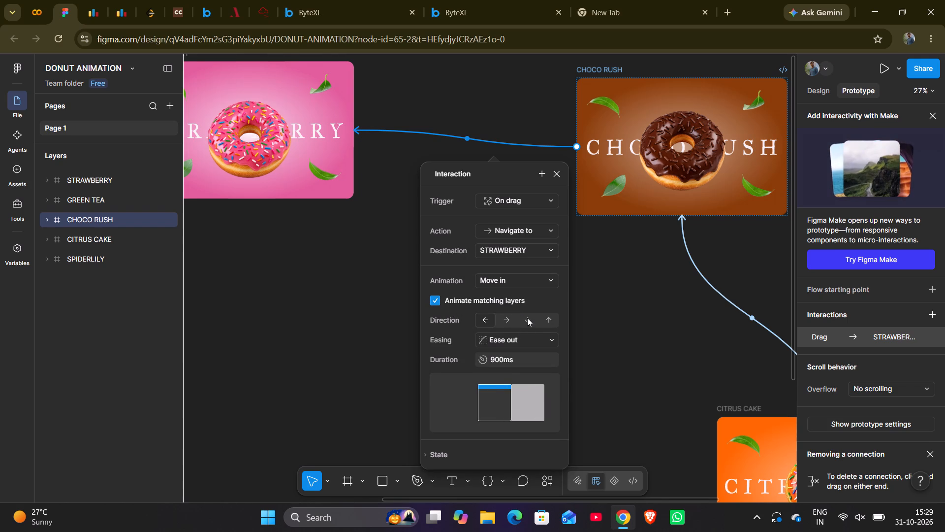
Give the CHOCO RUSH to STRAWBERRY connection Ease in and out back easing and enable Reset scroll position.
{"action": "left_click", "coordinate": [519, 341]}
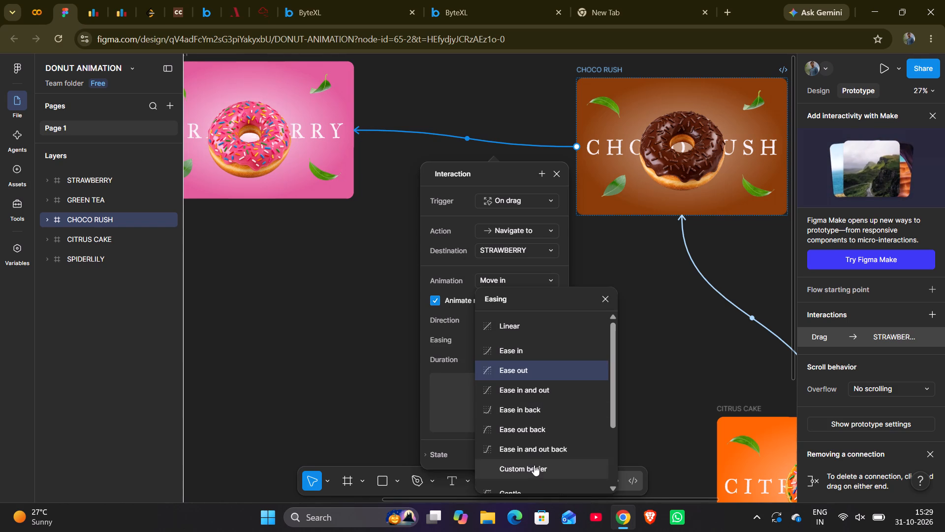
{"action": "left_click", "coordinate": [534, 446]}
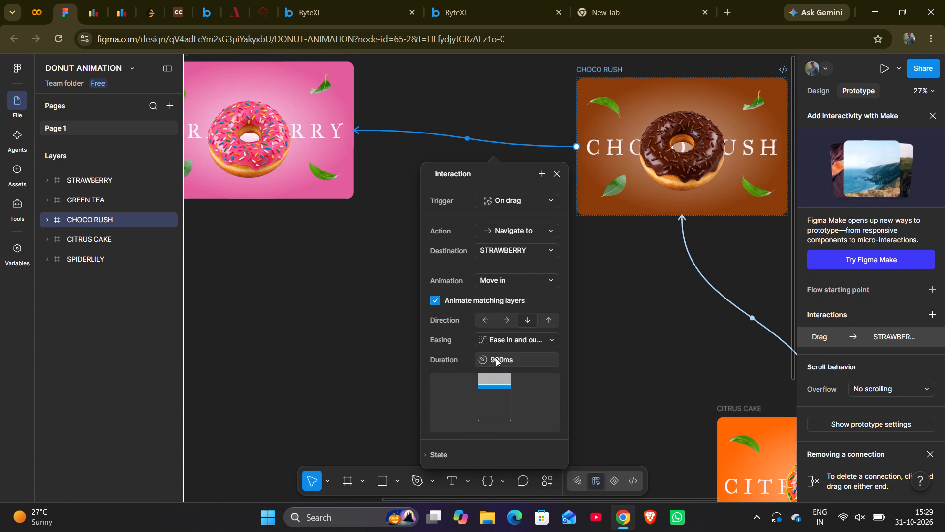
{"action": "scroll", "coordinate": [496, 358], "scroll_direction": "down", "scroll_amount": 1}
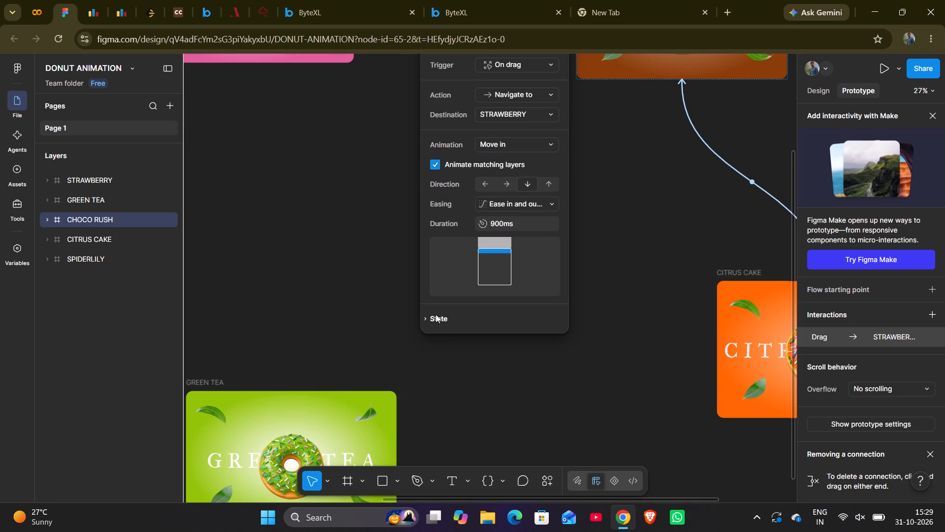
{"action": "left_click", "coordinate": [436, 314]}
{"action": "left_click", "coordinate": [439, 369]}
{"action": "left_click", "coordinate": [345, 200]}
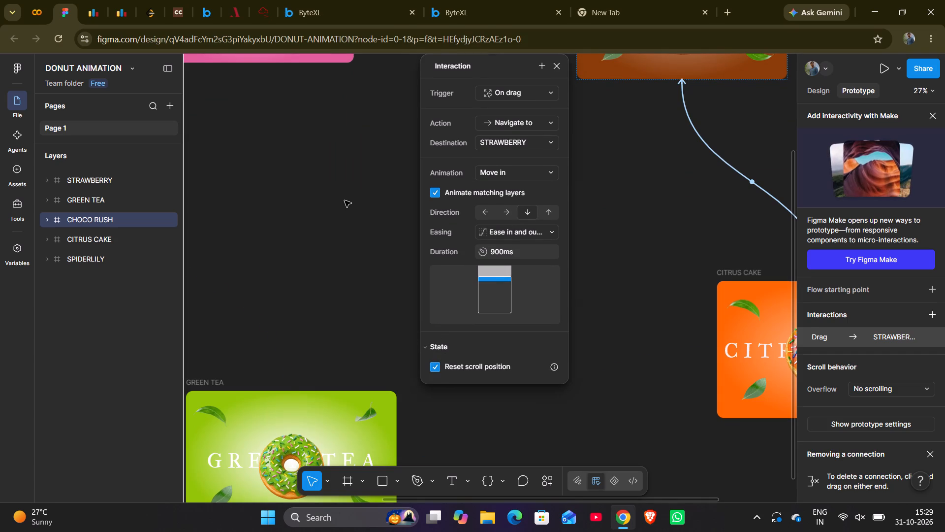
Set the trigger of the STRAWBERRY to SPIDERLILY connection to On drag.
{"action": "scroll", "coordinate": [345, 200], "scroll_direction": "up", "scroll_amount": 1}
{"action": "scroll", "coordinate": [345, 200], "scroll_direction": "right", "scroll_amount": 3}
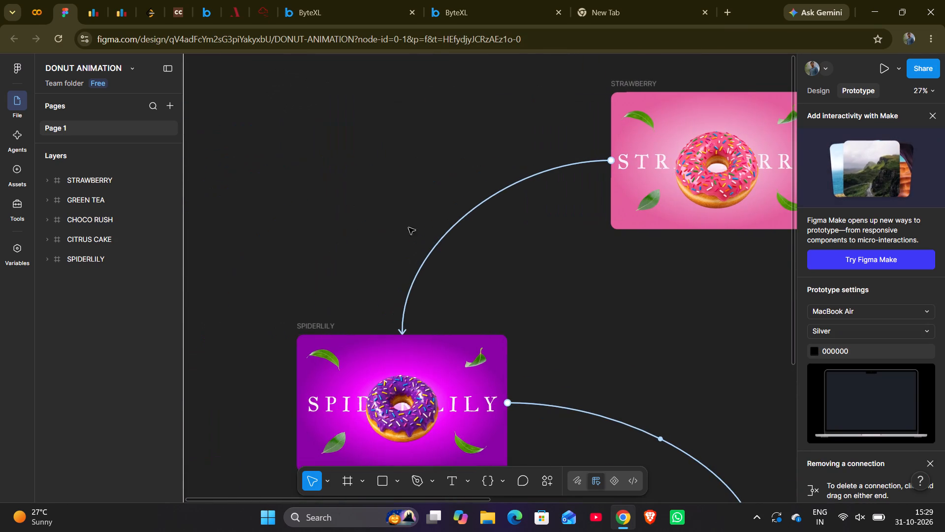
{"action": "left_click", "coordinate": [439, 244]}
{"action": "scroll", "coordinate": [479, 304], "scroll_direction": "down", "scroll_amount": 1}
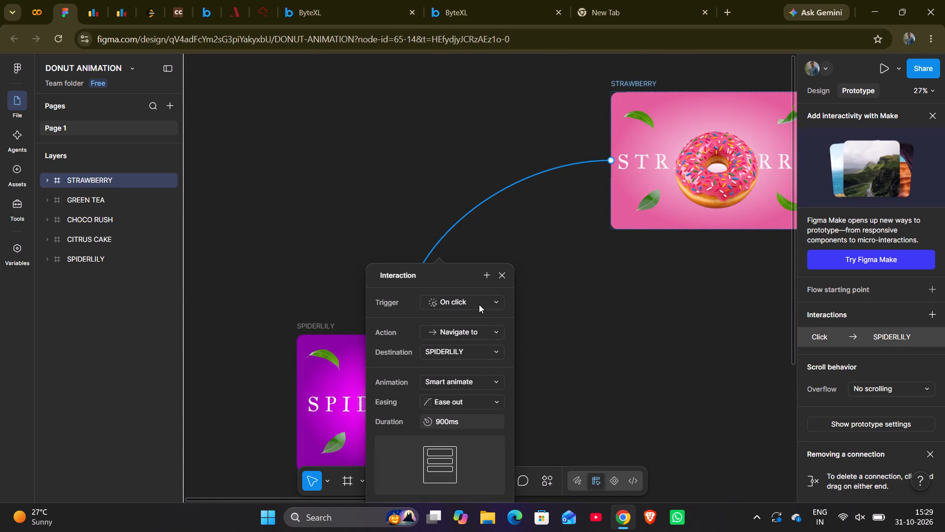
{"action": "scroll", "coordinate": [479, 304], "scroll_direction": "down", "scroll_amount": 2}
{"action": "left_click", "coordinate": [486, 122]}
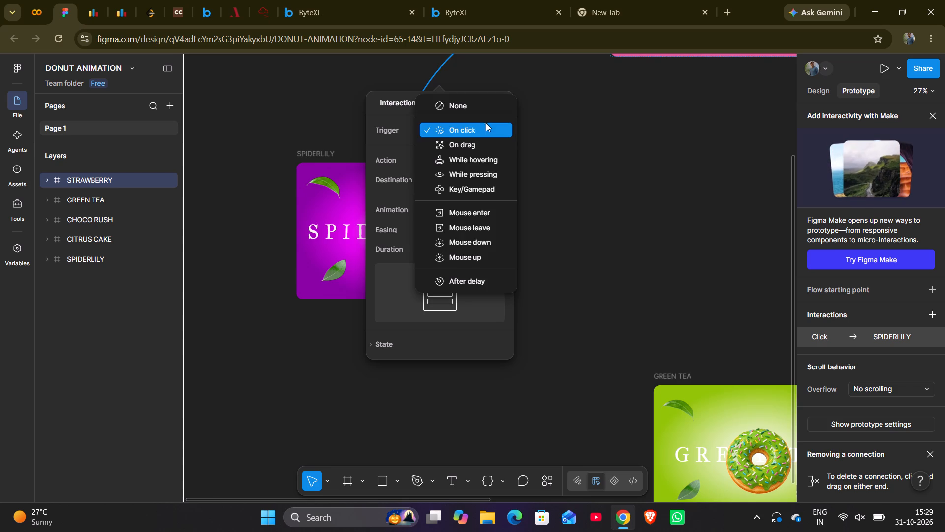
{"action": "left_click", "coordinate": [478, 140]}
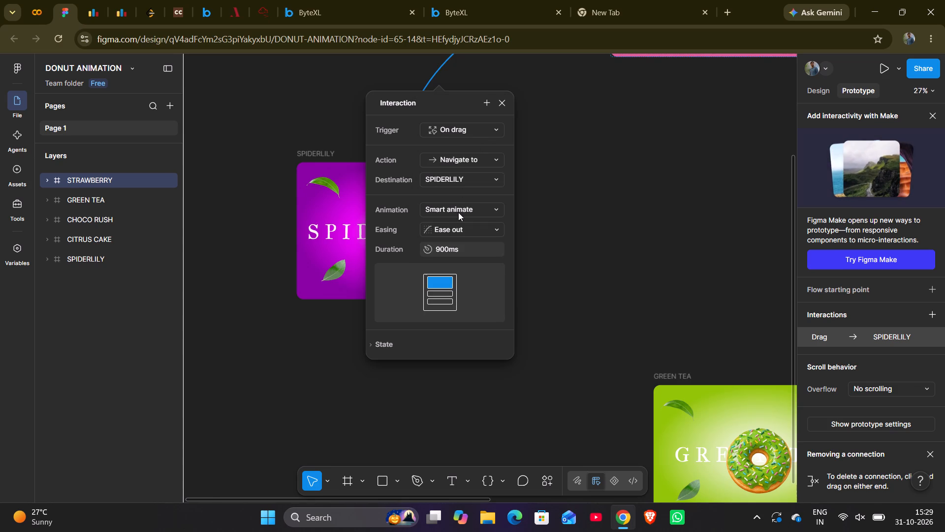
Set the STRAWBERRY to SPIDERLILY animation to Move in with a downward direction and Ease in and out back easing.
{"action": "left_click", "coordinate": [459, 210]}
{"action": "left_click", "coordinate": [453, 235]}
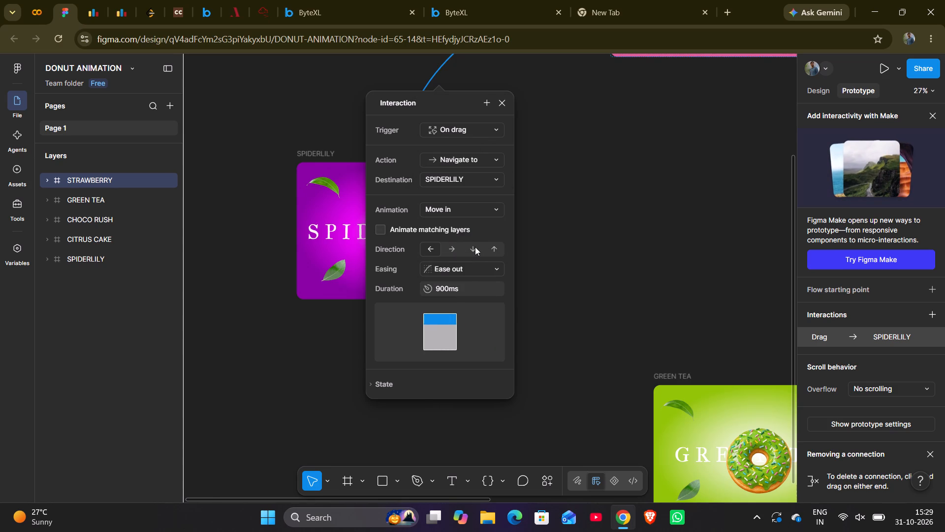
{"action": "left_click", "coordinate": [472, 248]}
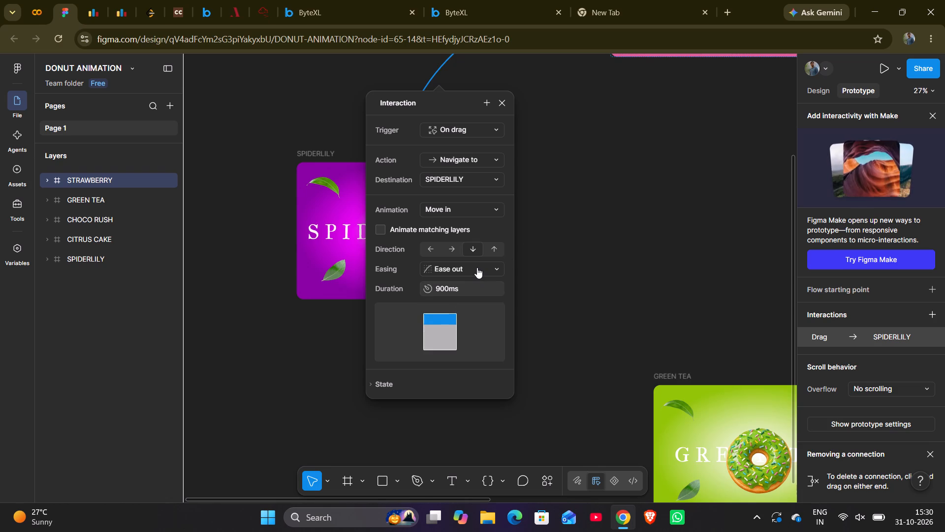
{"action": "left_click", "coordinate": [477, 267]}
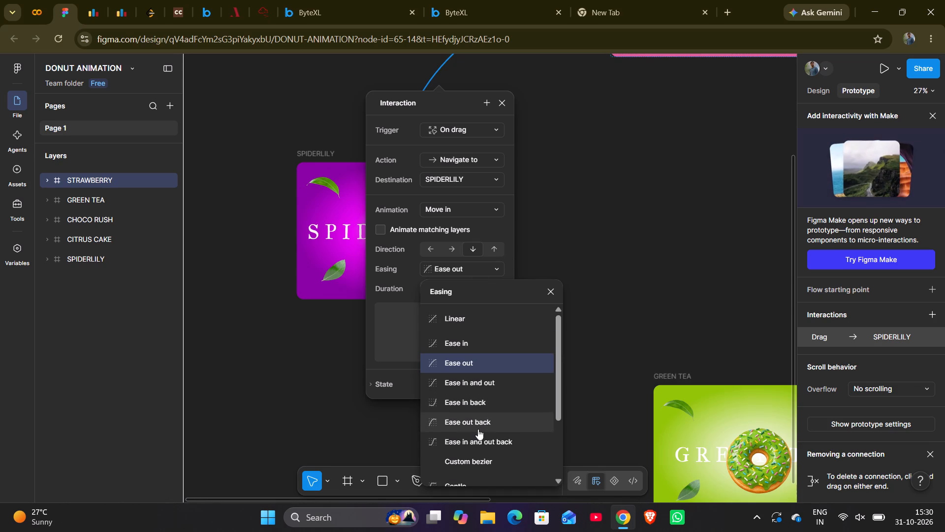
{"action": "left_click", "coordinate": [478, 432]}
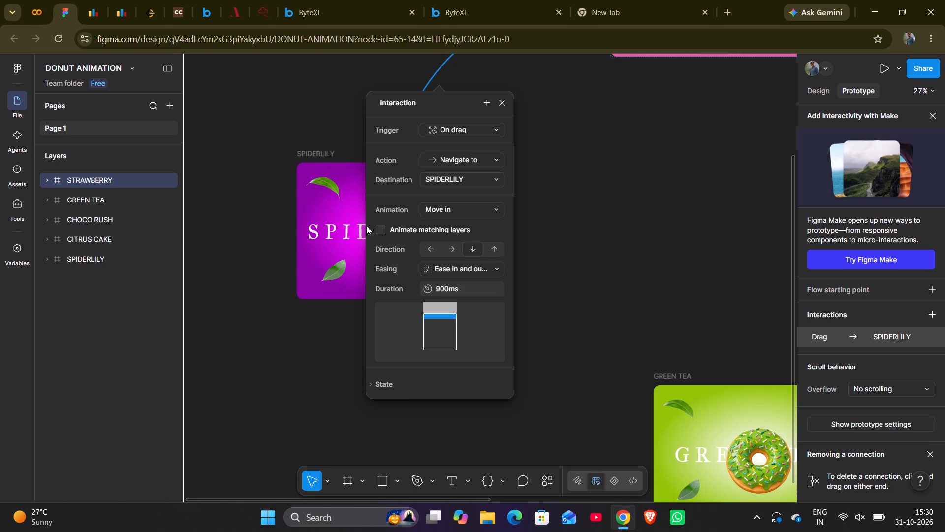
Enable Animate matching layers and Reset scroll position for the STRAWBERRY to SPIDERLILY connection.
{"action": "left_click", "coordinate": [384, 226]}
{"action": "left_click", "coordinate": [379, 378]}
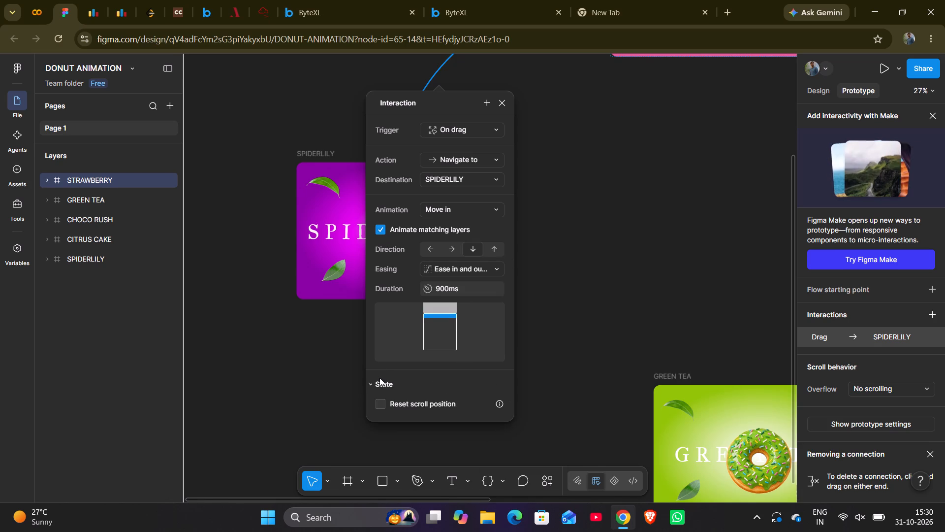
{"action": "left_click", "coordinate": [378, 407]}
{"action": "left_click", "coordinate": [661, 193]}
Present the prototype and step forward through the donut frames to check how they display.
{"action": "scroll", "coordinate": [661, 193], "scroll_direction": "down", "scroll_amount": 1}
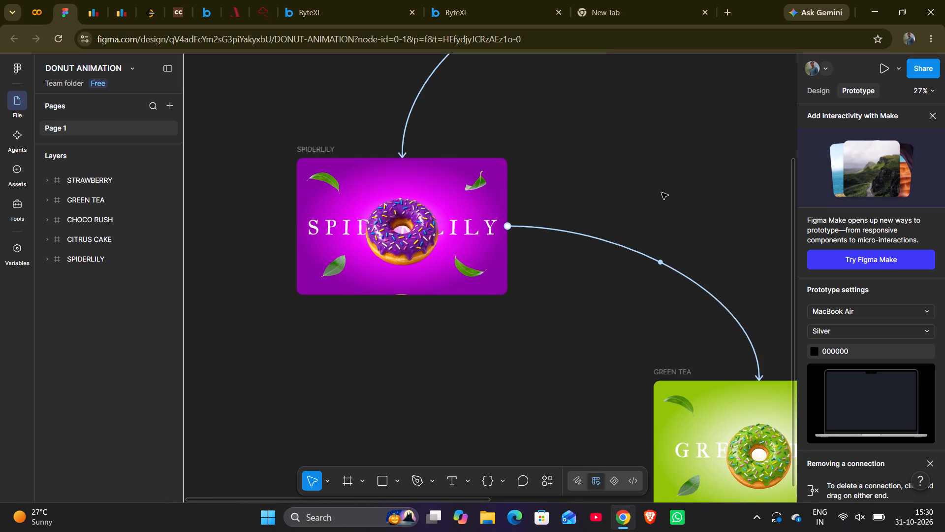
{"action": "scroll", "coordinate": [661, 193], "scroll_direction": "down", "scroll_amount": 1}
{"action": "left_click", "coordinate": [881, 61]}
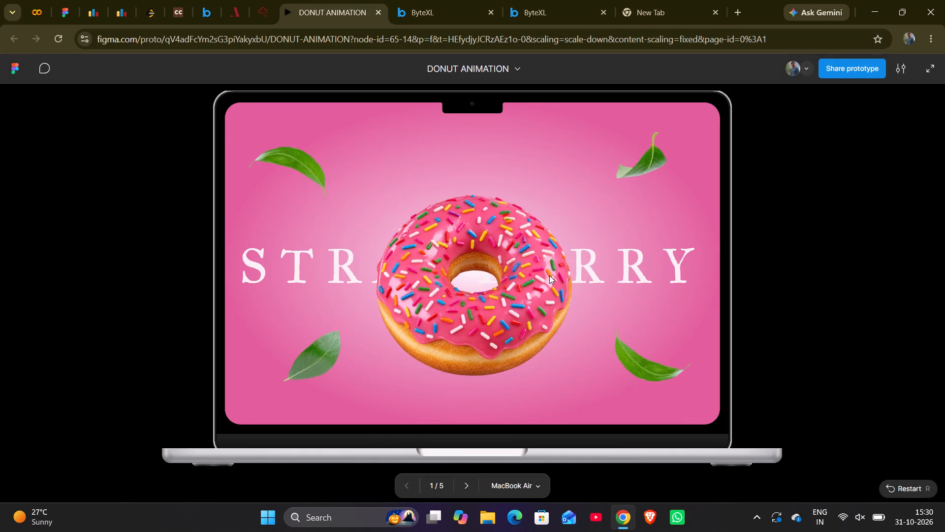
{"action": "left_click", "coordinate": [549, 275]}
{"action": "key", "text": "Right"}
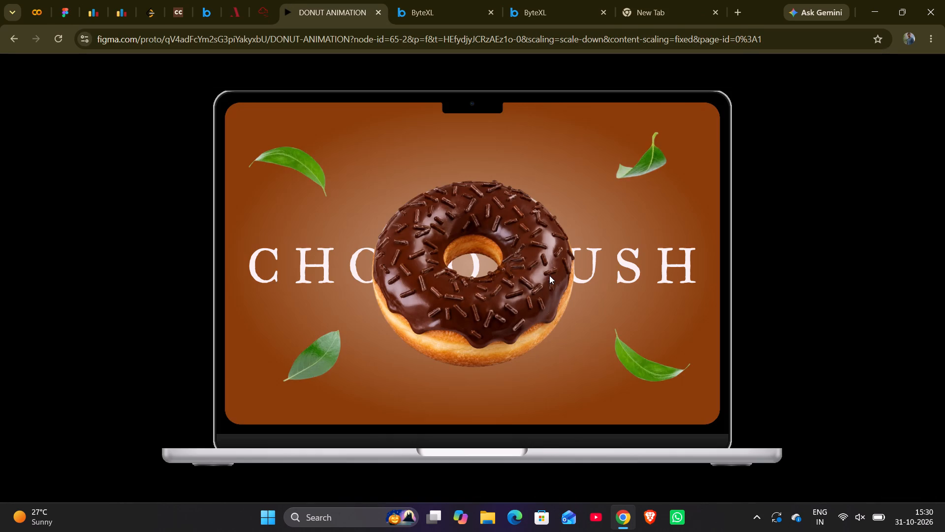
{"action": "key", "text": "Right"}
{"action": "key", "text": "Right"}
{"action": "key", "text": "Right"}
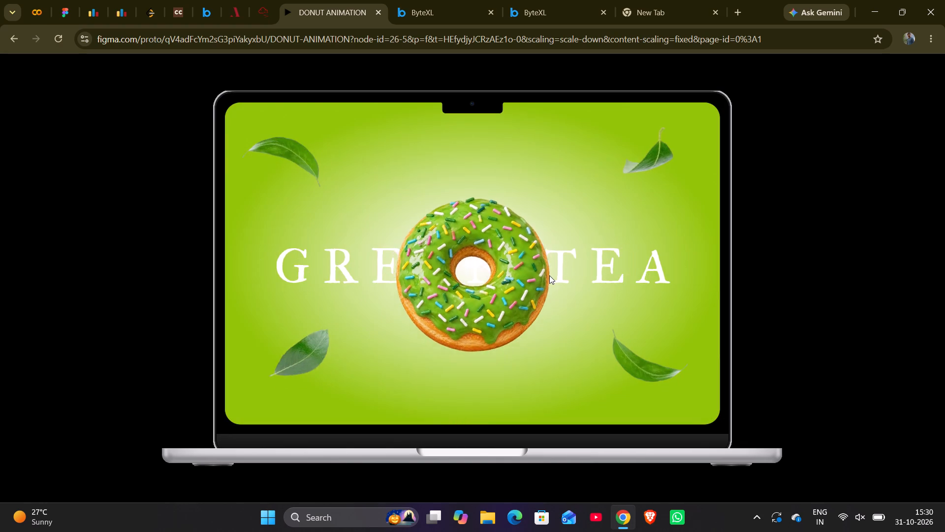
{"action": "key", "text": "Right"}
{"action": "key", "text": "Right"}
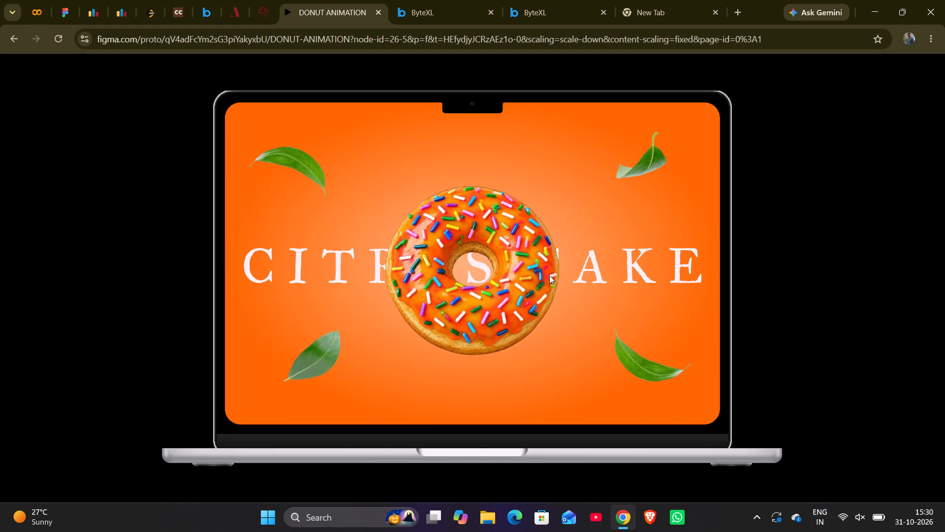
Return to the DONUT ANIMATION design file and look over the connections between all the donut frames.
{"action": "left_click", "coordinate": [57, 13]}
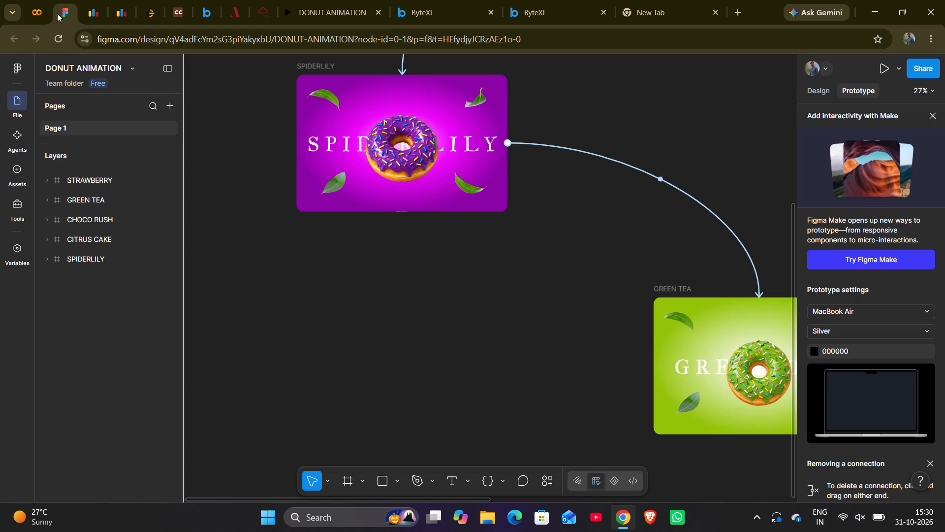
{"action": "left_click", "coordinate": [416, 297]}
{"action": "scroll", "coordinate": [416, 297], "scroll_direction": "left", "scroll_amount": 1}
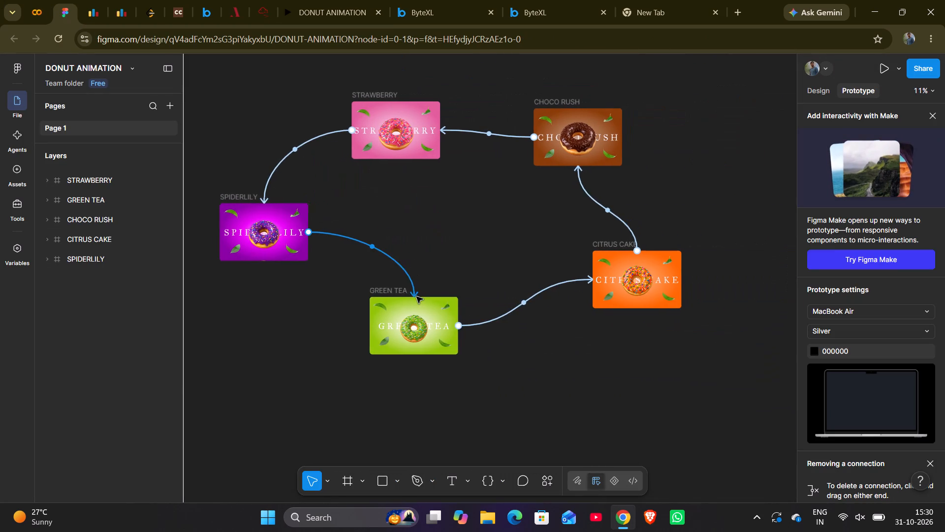
{"action": "left_click", "coordinate": [598, 364]}
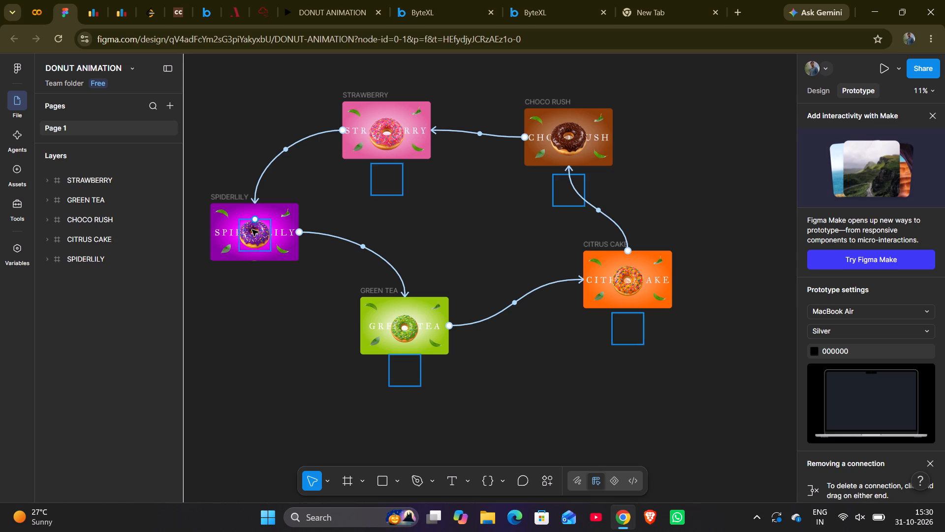
Duplicate the purple donut from the SPIDERLILY frame and move the copy into the GREEN TEA frame, above the green donut.
{"action": "scroll", "coordinate": [252, 230], "scroll_direction": "right", "scroll_amount": 2}
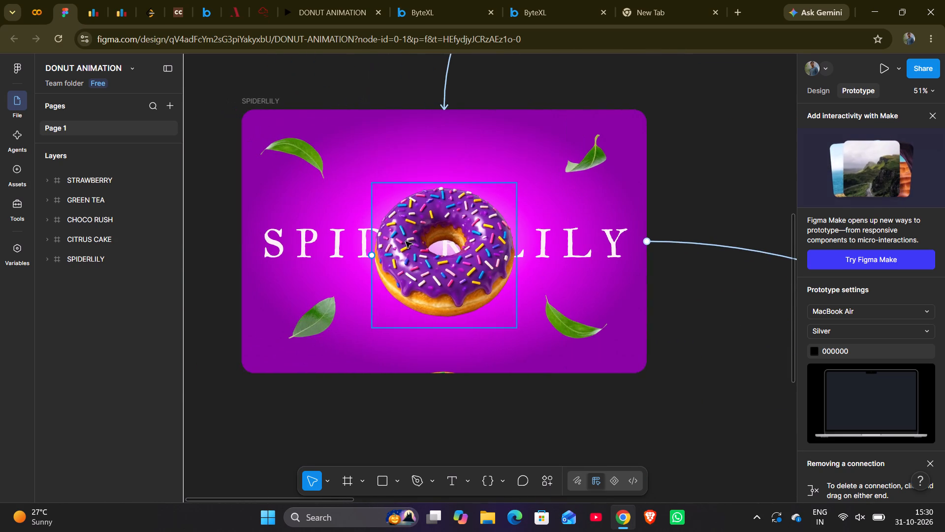
{"action": "left_click", "coordinate": [407, 243]}
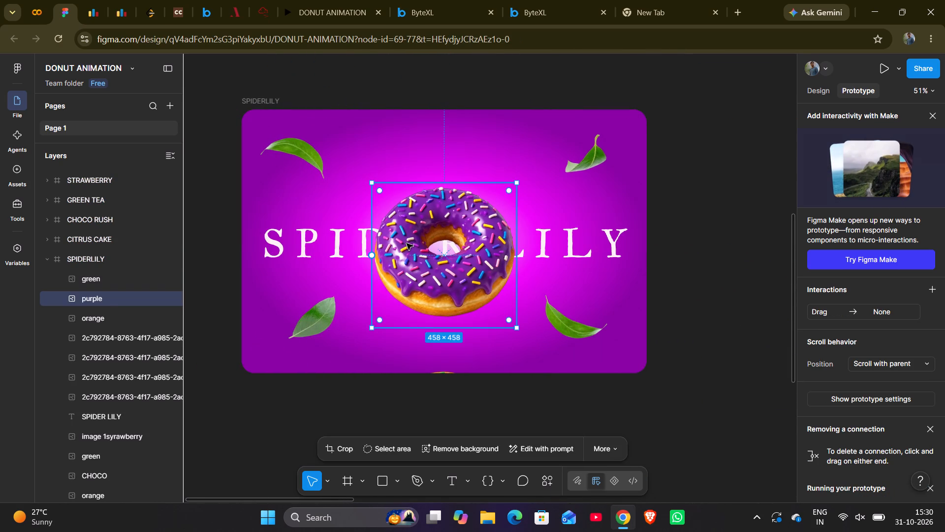
{"action": "key", "text": "ctrl+d"}
{"action": "left_click_drag", "start_coordinate": [424, 247], "coordinate": [729, 385]}
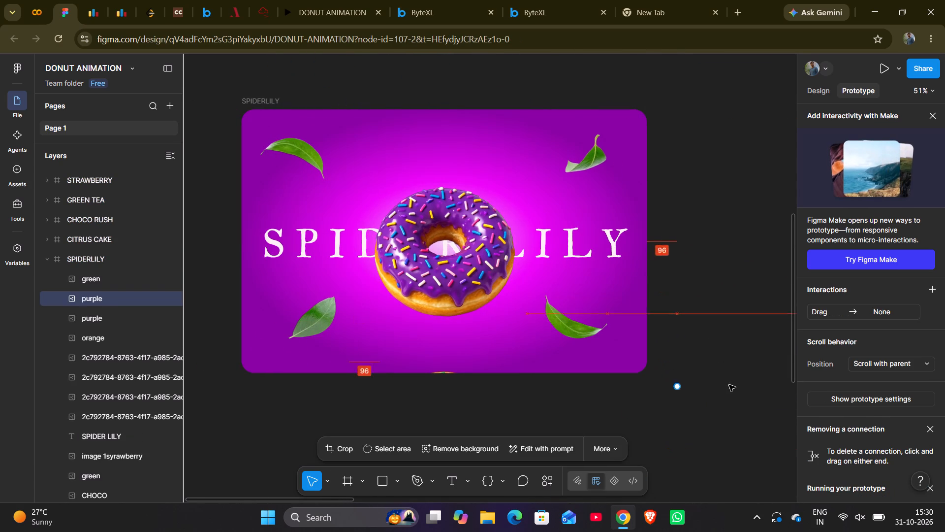
{"action": "left_click_drag", "start_coordinate": [729, 385], "coordinate": [735, 404]}
{"action": "scroll", "coordinate": [735, 404], "scroll_direction": "down", "scroll_amount": 3}
{"action": "scroll", "coordinate": [735, 404], "scroll_direction": "left", "scroll_amount": 1}
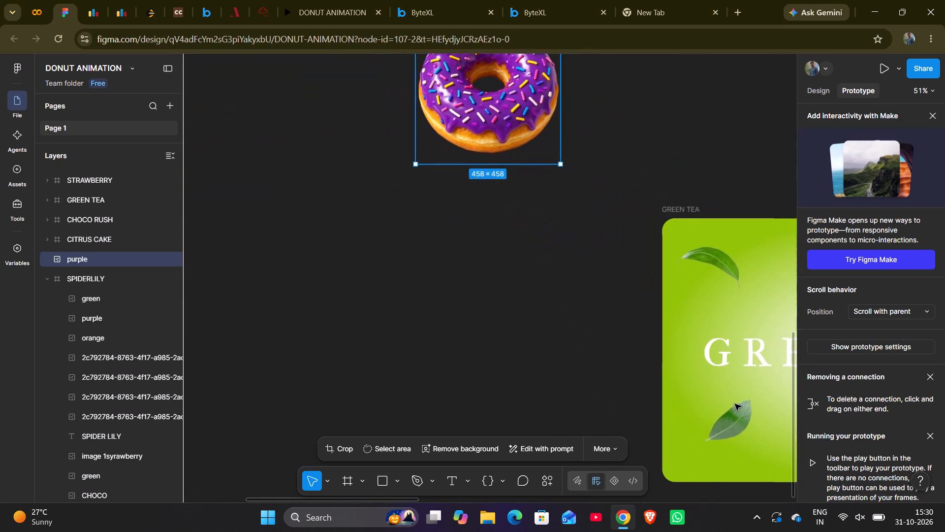
{"action": "scroll", "coordinate": [728, 404], "scroll_direction": "left", "scroll_amount": 2}
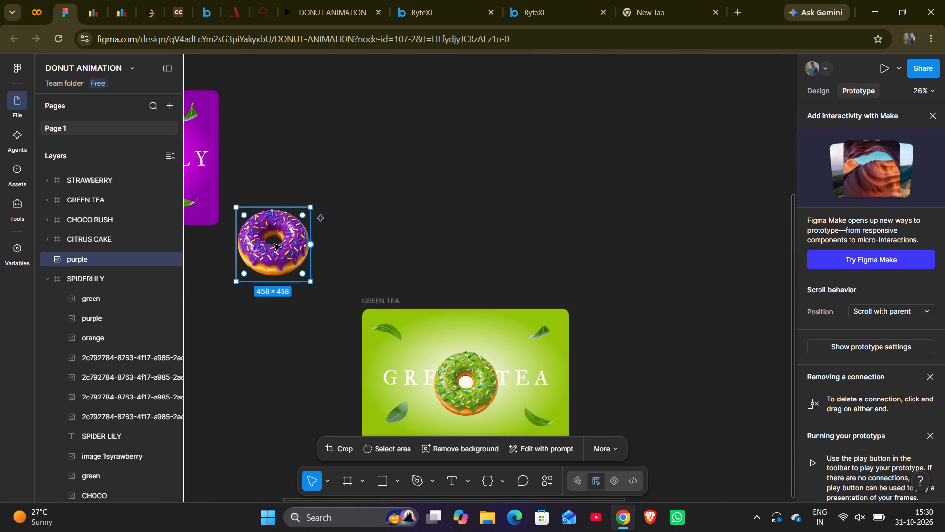
{"action": "left_click_drag", "start_coordinate": [274, 244], "coordinate": [466, 338]}
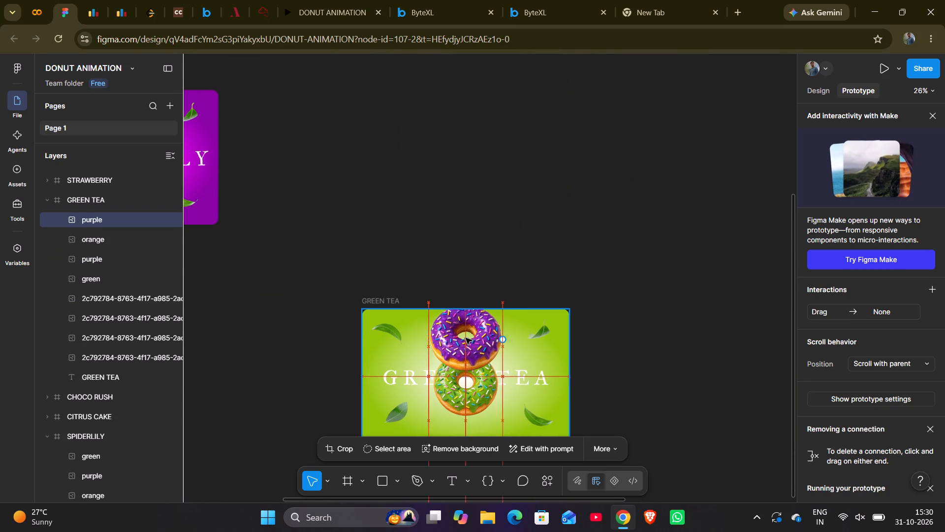
{"action": "left_click_drag", "start_coordinate": [466, 338], "coordinate": [466, 334]}
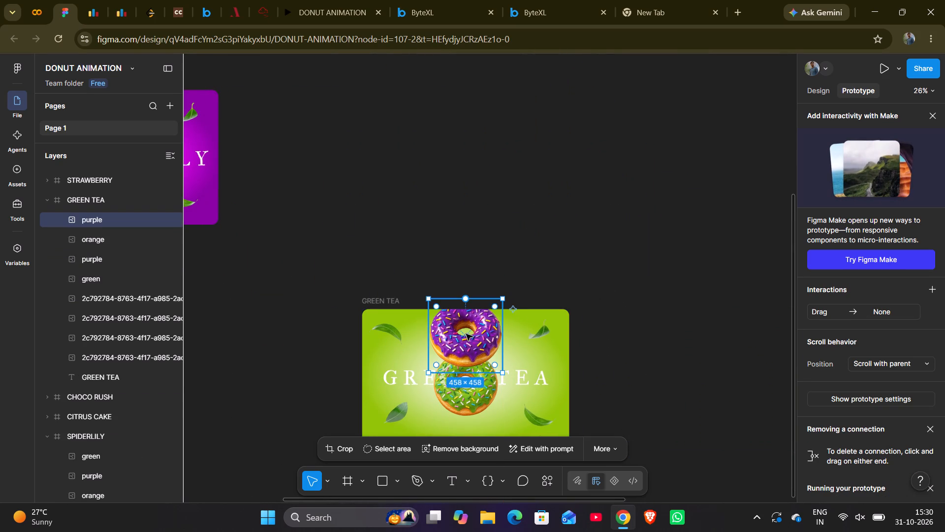
Align the purple donut copy to the horizontal and vertical centre of the GREEN TEA frame.
{"action": "left_click", "coordinate": [824, 85]}
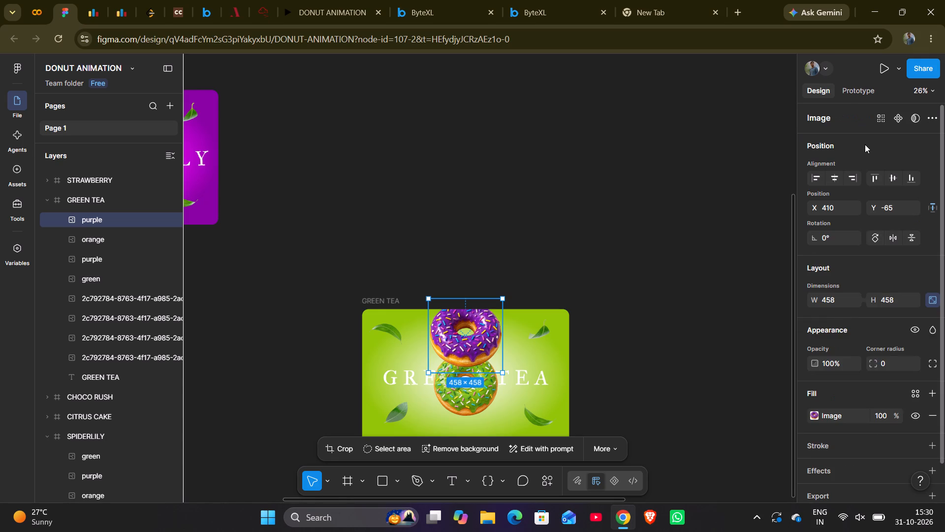
{"action": "left_click", "coordinate": [832, 180]}
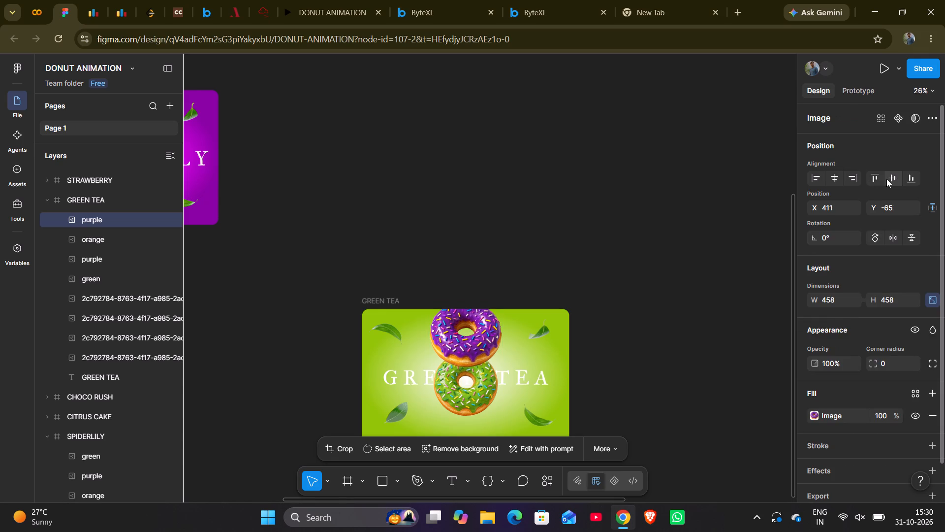
{"action": "left_click", "coordinate": [886, 179]}
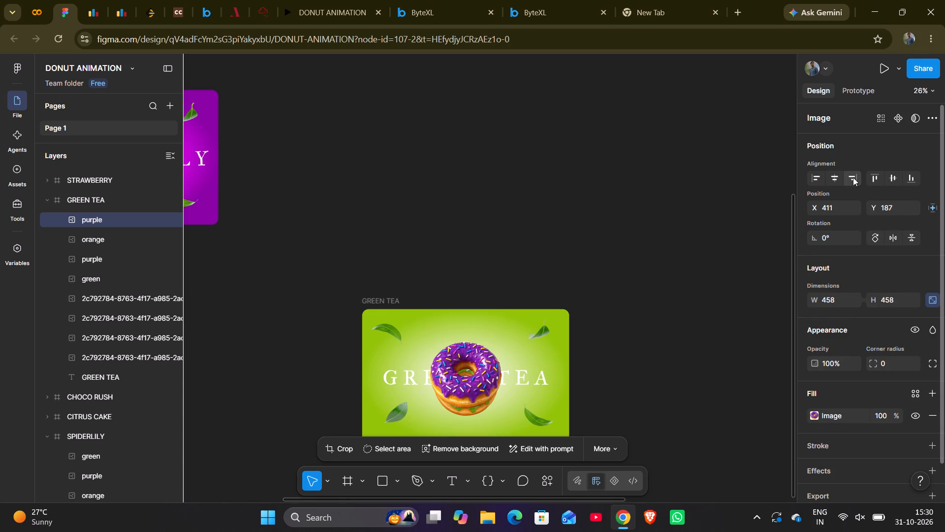
{"action": "left_click", "coordinate": [830, 175]}
{"action": "left_click", "coordinate": [833, 175]}
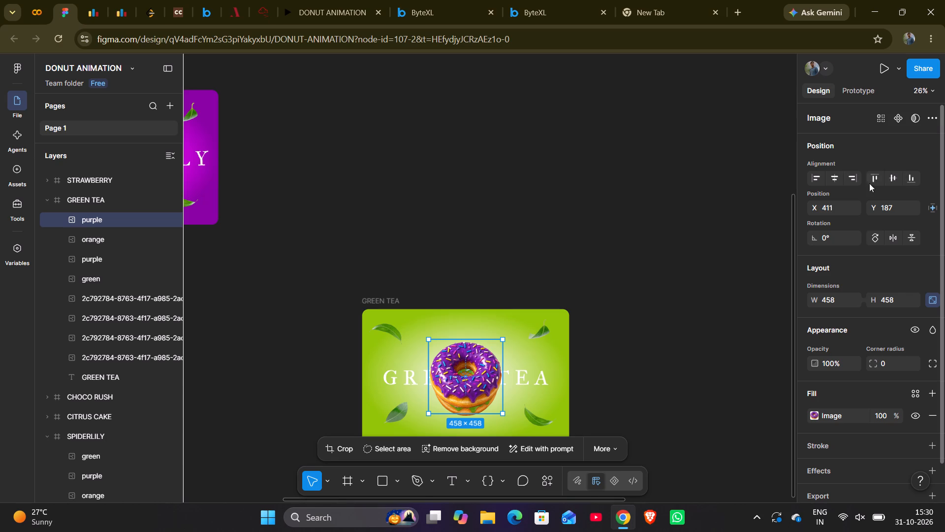
{"action": "left_click", "coordinate": [891, 180]}
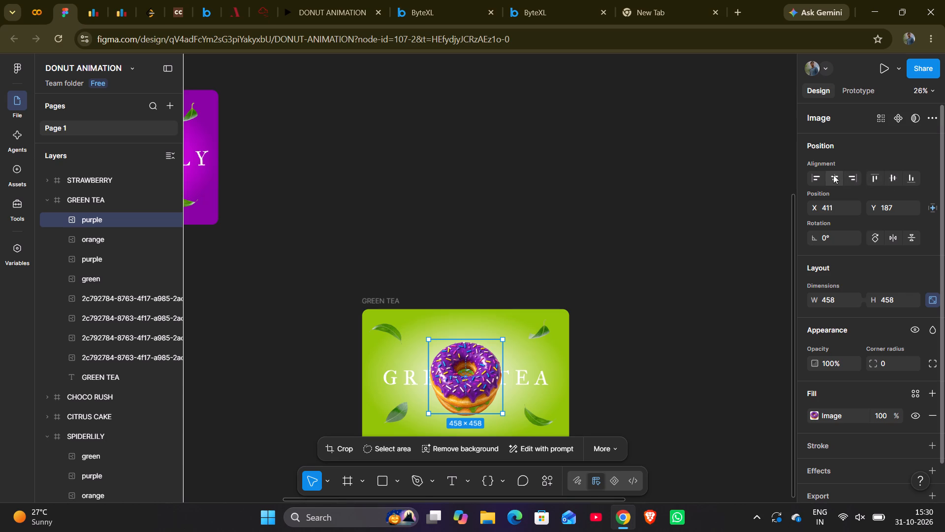
{"action": "triple_click", "coordinate": [833, 175]}
{"action": "left_click", "coordinate": [822, 176]}
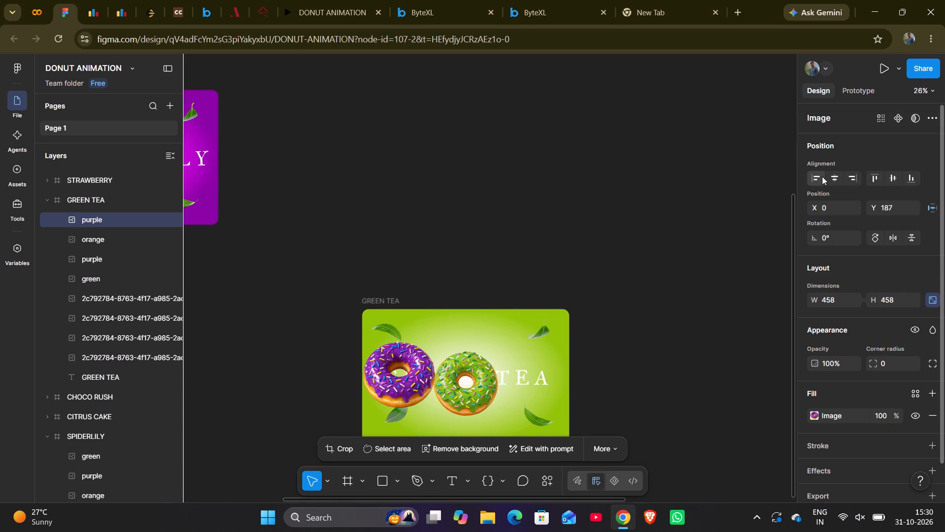
{"action": "left_click", "coordinate": [849, 177]}
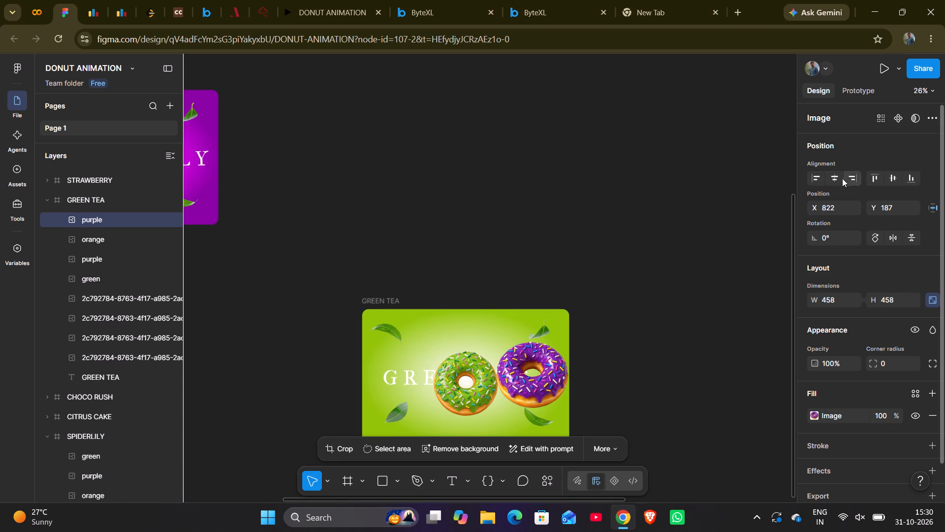
{"action": "left_click", "coordinate": [839, 179]}
{"action": "left_click", "coordinate": [472, 378]}
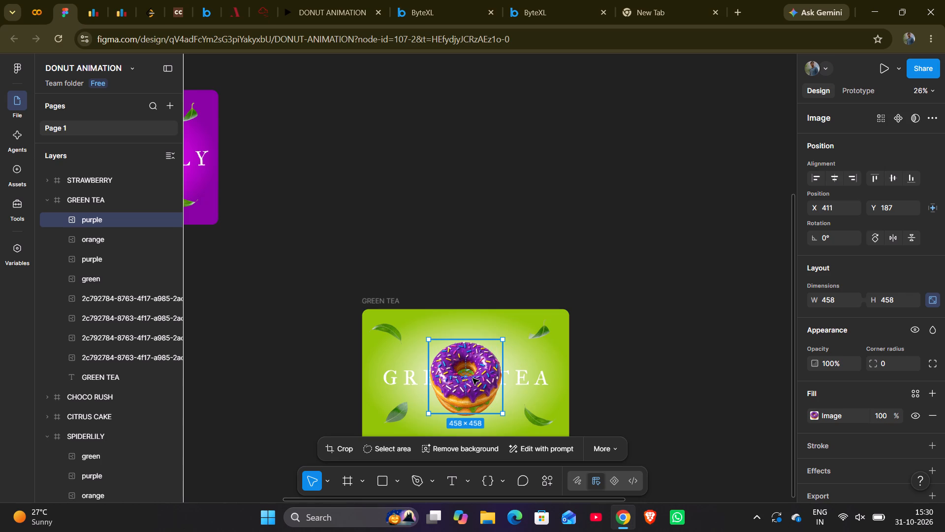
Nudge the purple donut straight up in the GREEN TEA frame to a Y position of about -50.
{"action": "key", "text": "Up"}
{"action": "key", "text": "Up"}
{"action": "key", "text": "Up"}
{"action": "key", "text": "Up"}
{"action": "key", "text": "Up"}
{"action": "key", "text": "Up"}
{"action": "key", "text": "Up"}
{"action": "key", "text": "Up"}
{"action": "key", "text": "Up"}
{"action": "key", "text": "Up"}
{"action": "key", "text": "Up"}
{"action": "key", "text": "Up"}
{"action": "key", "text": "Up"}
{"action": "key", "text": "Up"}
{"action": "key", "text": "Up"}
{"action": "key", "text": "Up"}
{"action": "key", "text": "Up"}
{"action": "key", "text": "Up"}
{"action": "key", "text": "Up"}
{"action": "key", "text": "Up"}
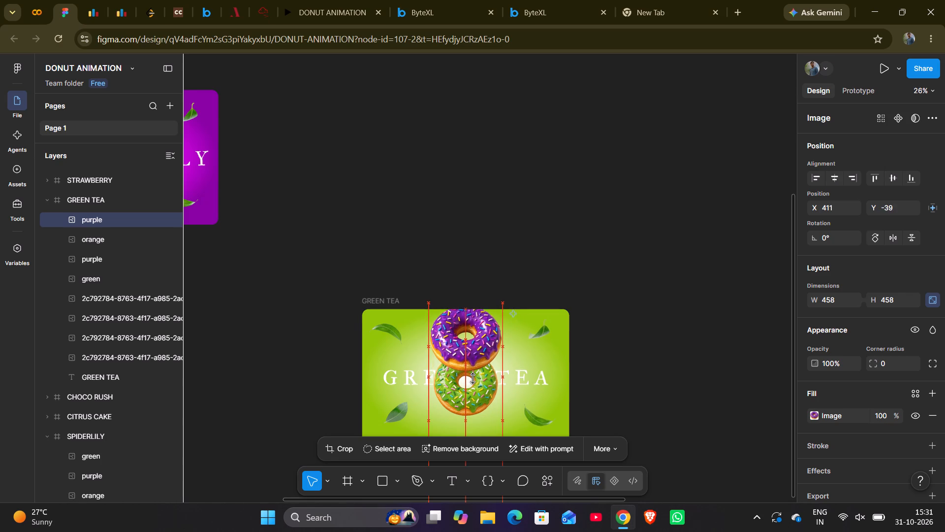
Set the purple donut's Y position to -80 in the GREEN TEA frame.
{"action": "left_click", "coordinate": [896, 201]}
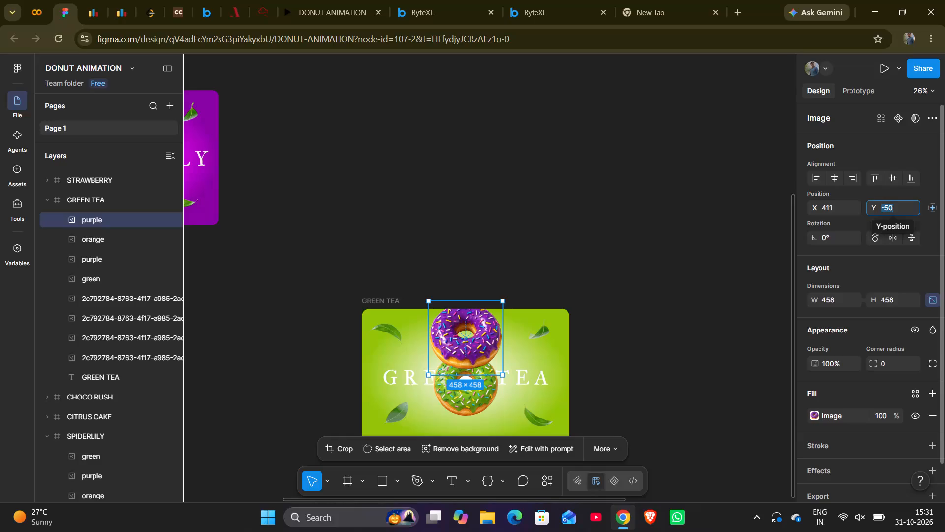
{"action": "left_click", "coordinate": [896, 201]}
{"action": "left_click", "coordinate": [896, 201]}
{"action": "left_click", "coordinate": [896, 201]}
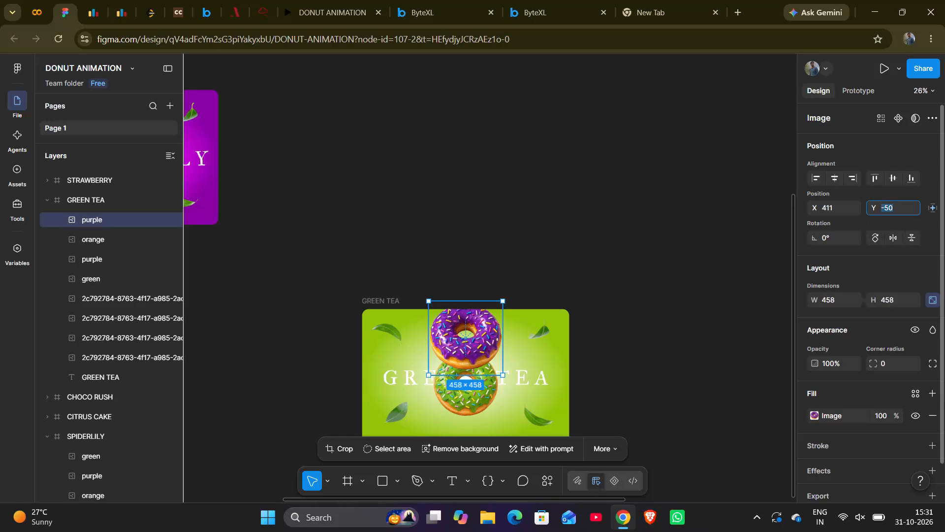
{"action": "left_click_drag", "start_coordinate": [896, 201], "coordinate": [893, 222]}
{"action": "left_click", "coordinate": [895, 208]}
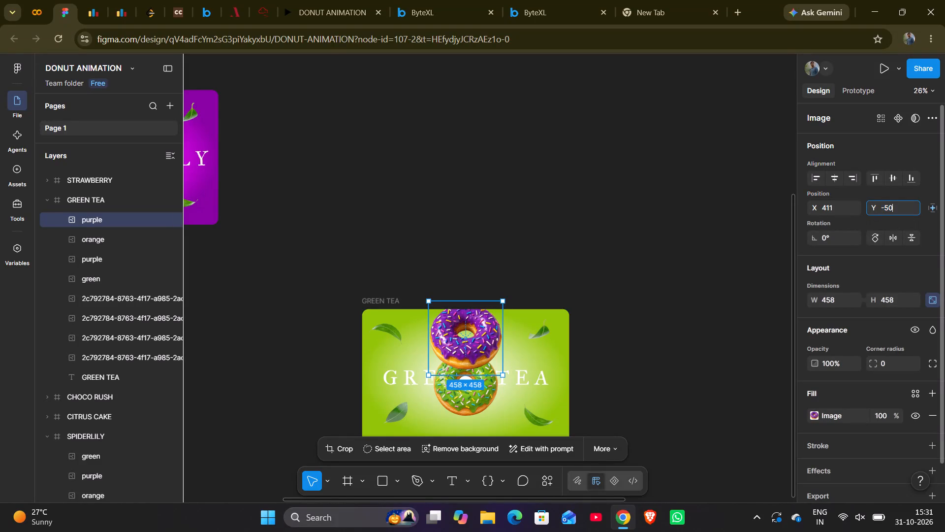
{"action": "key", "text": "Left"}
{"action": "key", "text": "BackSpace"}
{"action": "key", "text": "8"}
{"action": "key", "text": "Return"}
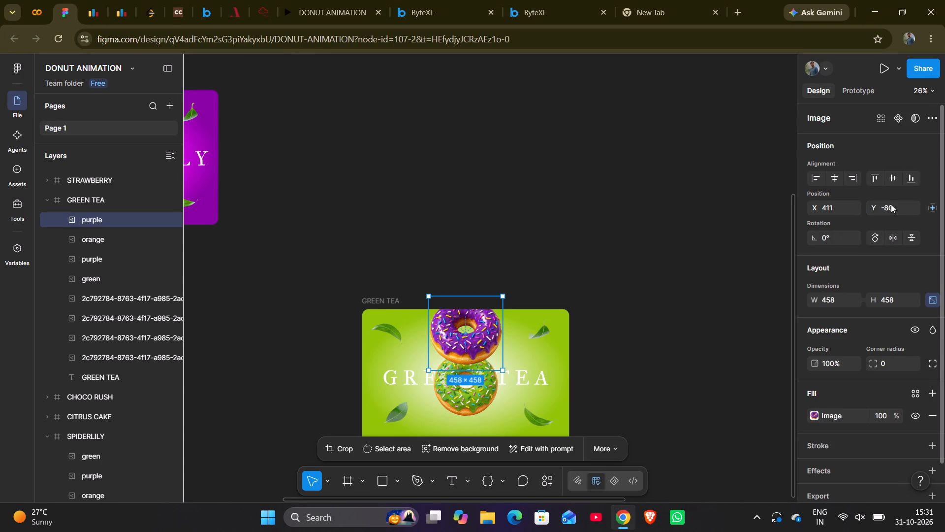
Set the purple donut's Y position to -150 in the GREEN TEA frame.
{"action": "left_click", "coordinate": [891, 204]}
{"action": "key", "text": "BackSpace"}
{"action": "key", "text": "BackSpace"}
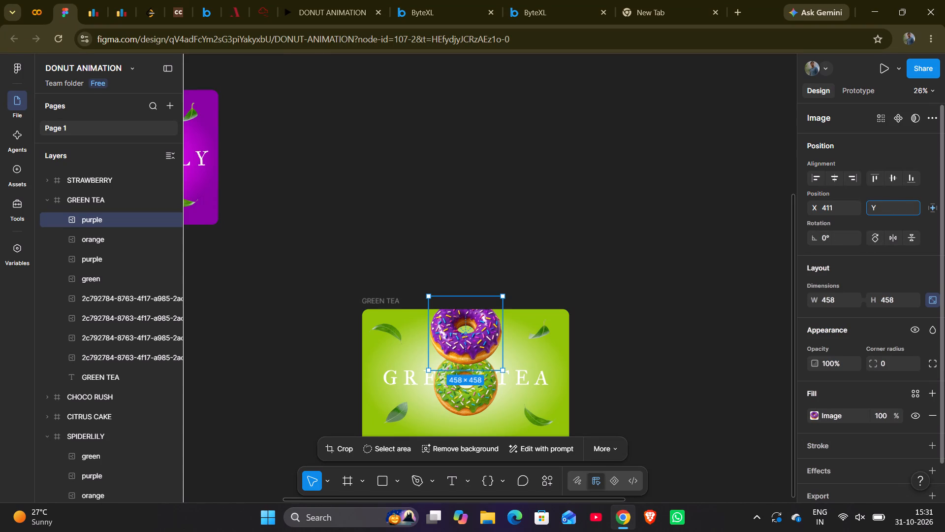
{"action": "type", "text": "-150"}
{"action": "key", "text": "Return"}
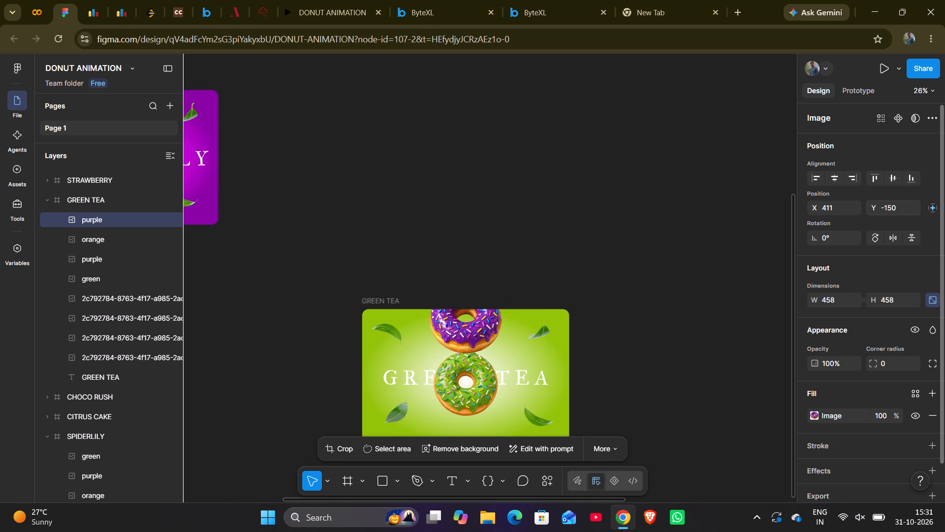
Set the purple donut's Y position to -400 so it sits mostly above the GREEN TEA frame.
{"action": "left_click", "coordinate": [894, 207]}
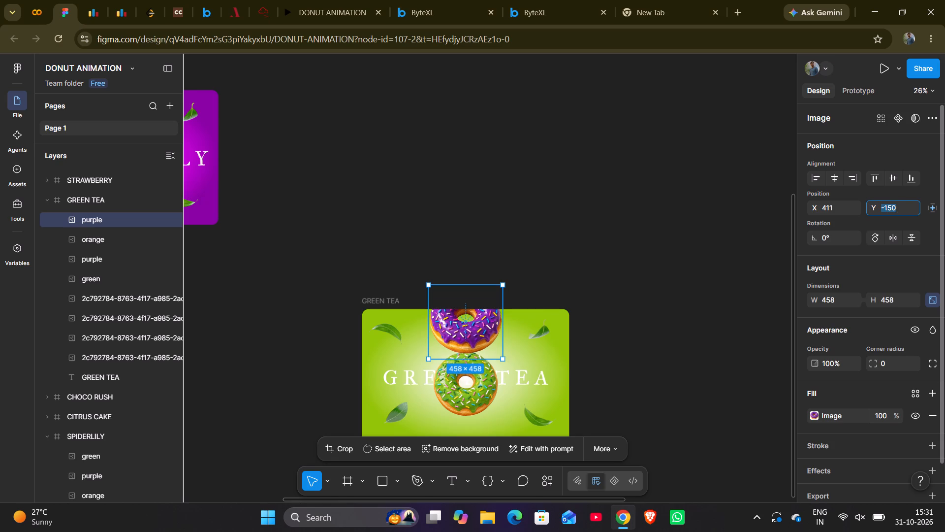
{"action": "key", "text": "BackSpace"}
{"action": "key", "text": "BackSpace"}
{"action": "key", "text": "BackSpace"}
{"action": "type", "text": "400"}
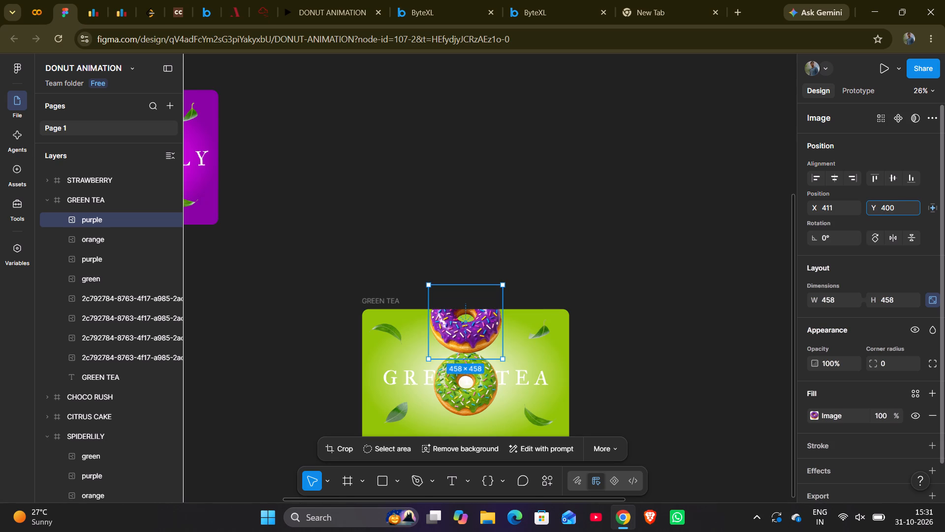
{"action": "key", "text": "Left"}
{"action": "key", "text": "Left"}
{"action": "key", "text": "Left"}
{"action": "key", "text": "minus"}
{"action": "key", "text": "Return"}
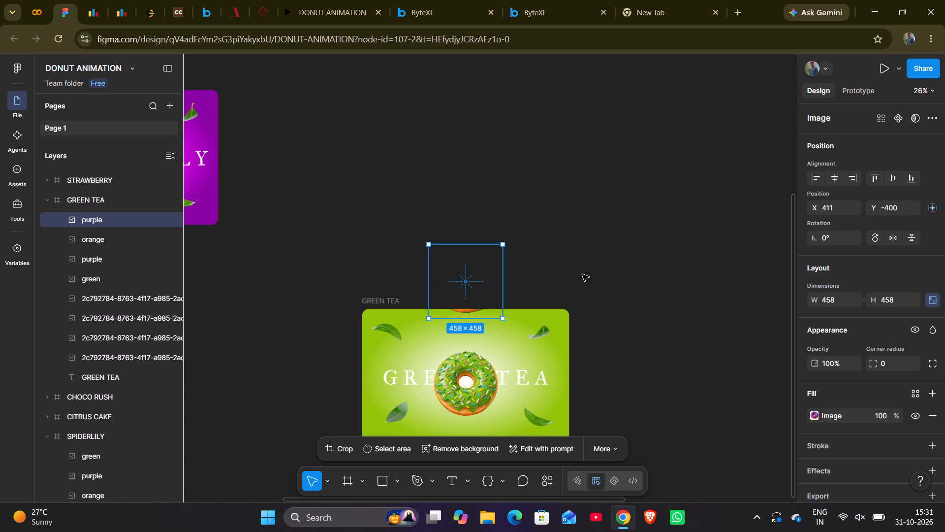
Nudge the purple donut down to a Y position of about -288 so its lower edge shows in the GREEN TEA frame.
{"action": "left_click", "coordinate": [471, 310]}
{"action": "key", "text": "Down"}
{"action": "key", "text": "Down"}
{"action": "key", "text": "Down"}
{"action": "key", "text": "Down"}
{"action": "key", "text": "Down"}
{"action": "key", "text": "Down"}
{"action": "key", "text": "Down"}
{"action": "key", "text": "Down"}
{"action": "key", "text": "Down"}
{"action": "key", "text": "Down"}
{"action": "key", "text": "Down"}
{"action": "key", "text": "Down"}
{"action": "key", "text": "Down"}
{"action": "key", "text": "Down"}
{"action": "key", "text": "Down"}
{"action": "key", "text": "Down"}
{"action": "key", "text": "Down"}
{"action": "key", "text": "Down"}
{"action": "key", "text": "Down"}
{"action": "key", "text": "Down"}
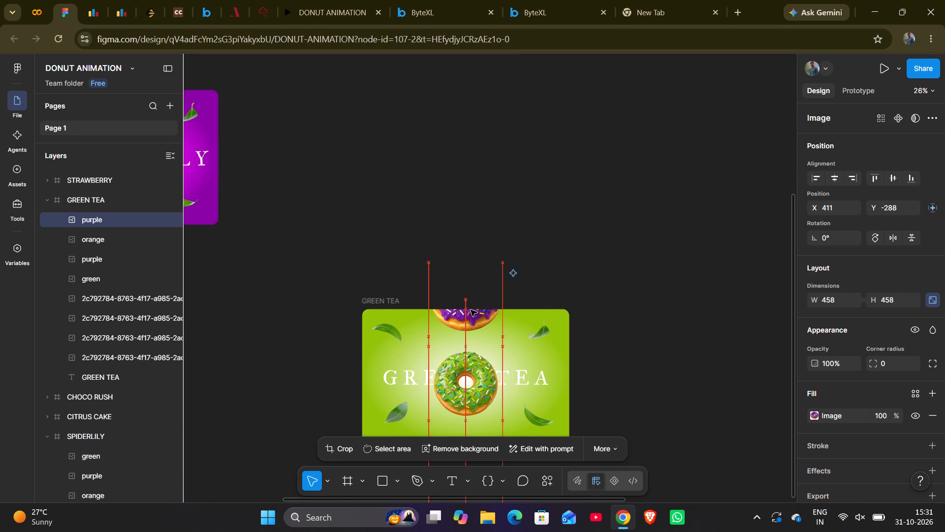
Rotate the purple donut at the top of the GREEN TEA frame upside down, to about -179.7°.
{"action": "left_click", "coordinate": [465, 230]}
{"action": "left_click", "coordinate": [471, 319]}
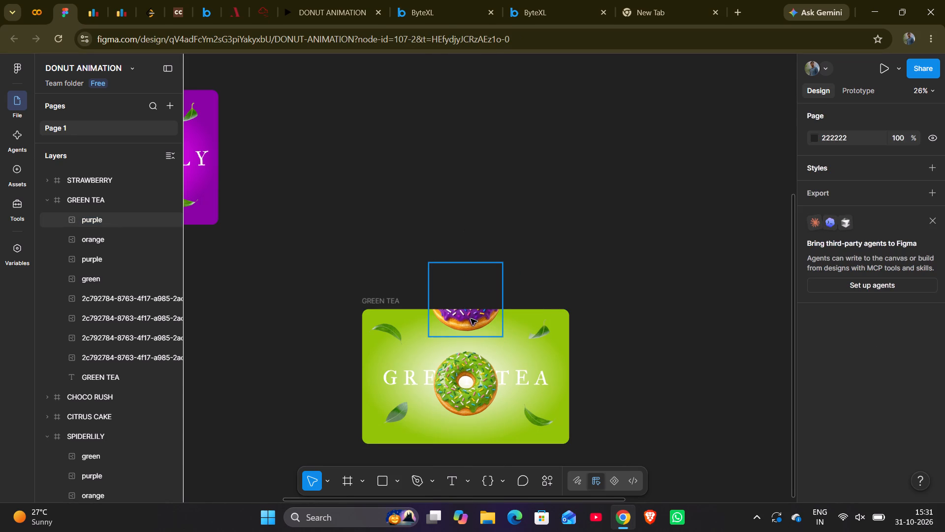
{"action": "left_click_drag", "start_coordinate": [429, 342], "coordinate": [456, 353]}
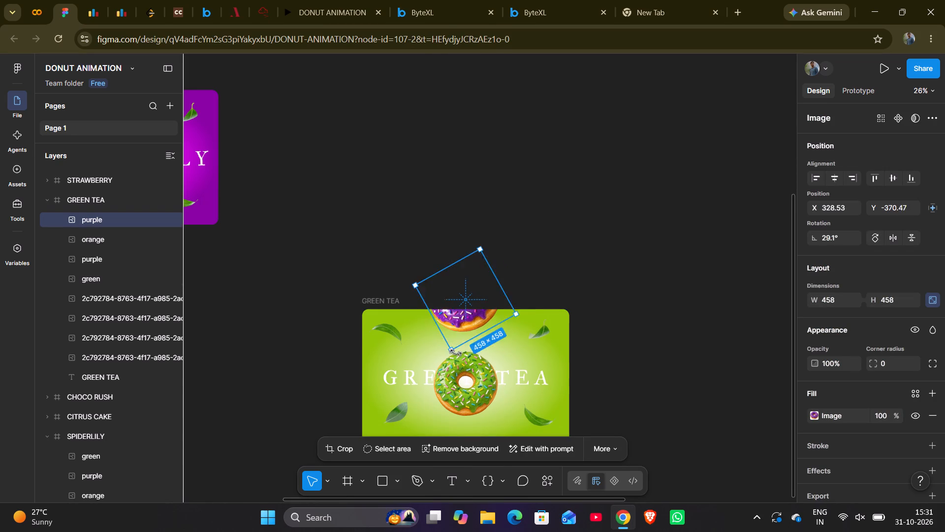
{"action": "left_click_drag", "start_coordinate": [456, 353], "coordinate": [521, 238]}
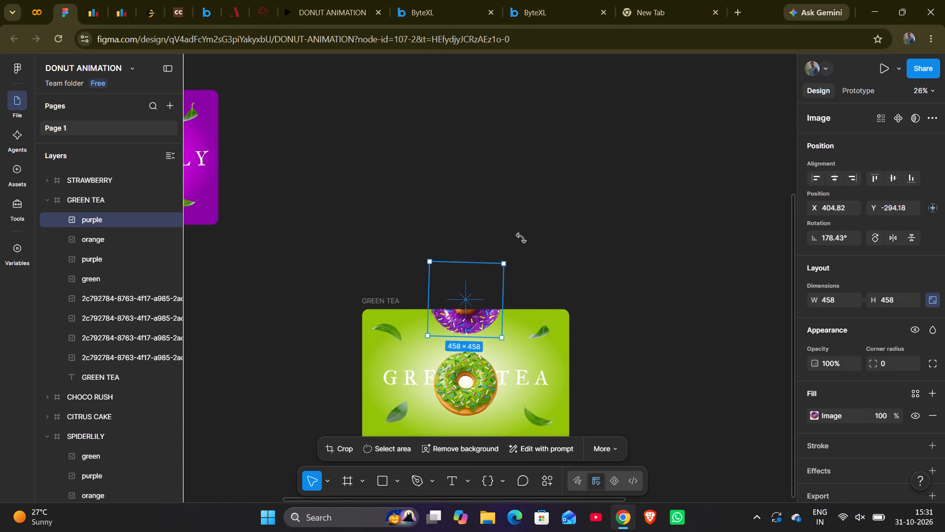
{"action": "left_click_drag", "start_coordinate": [521, 238], "coordinate": [519, 236]}
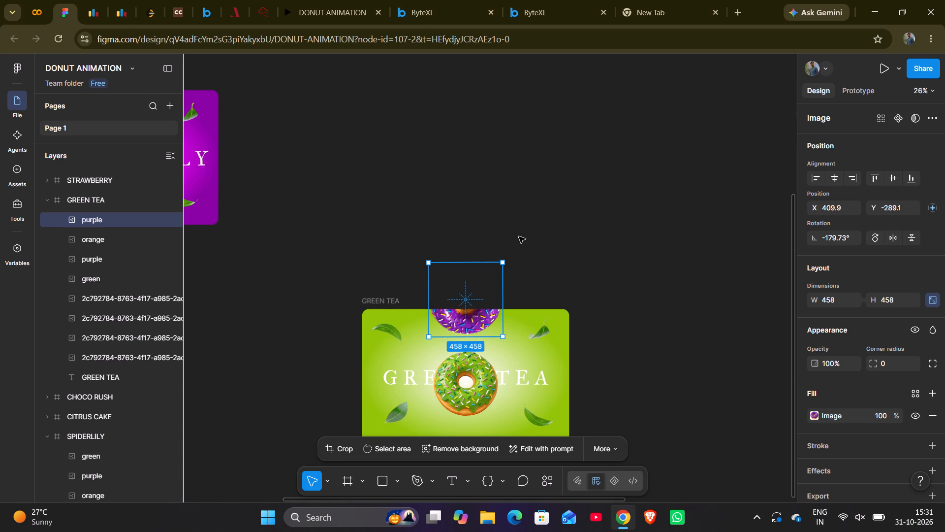
Set the rotated purple donut's Y position to 290 in the GREEN TEA frame.
{"action": "left_click", "coordinate": [893, 205]}
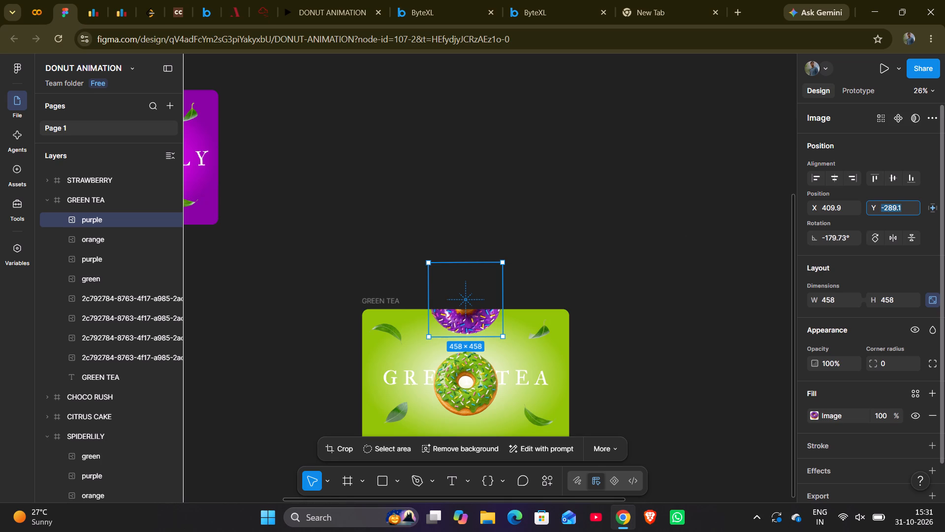
{"action": "key", "text": "BackSpace"}
{"action": "type", "text": "290"}
{"action": "key", "text": "Return"}
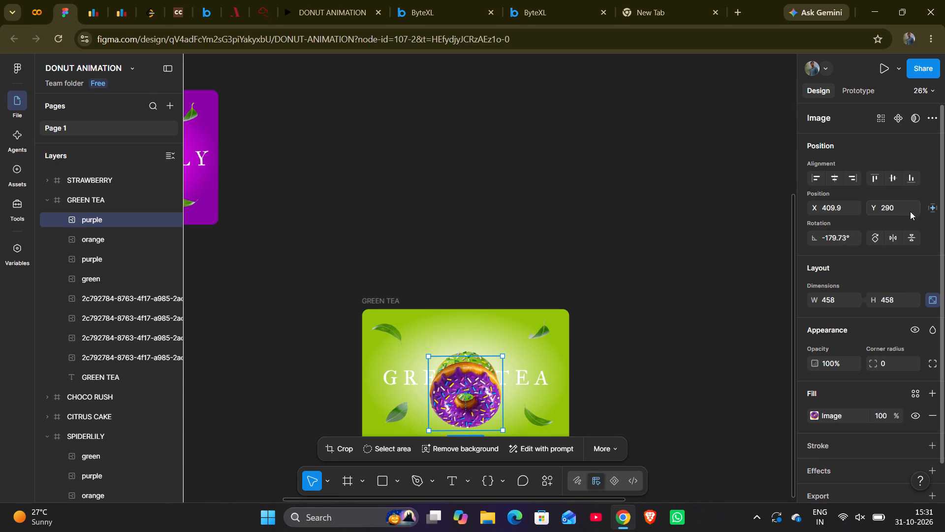
Set the rotated purple donut's Y position to -290 in the GREEN TEA frame.
{"action": "left_click", "coordinate": [889, 207]}
{"action": "left_click", "coordinate": [889, 207]}
{"action": "key", "text": "Left"}
{"action": "key", "text": "Left"}
{"action": "key", "text": "minus"}
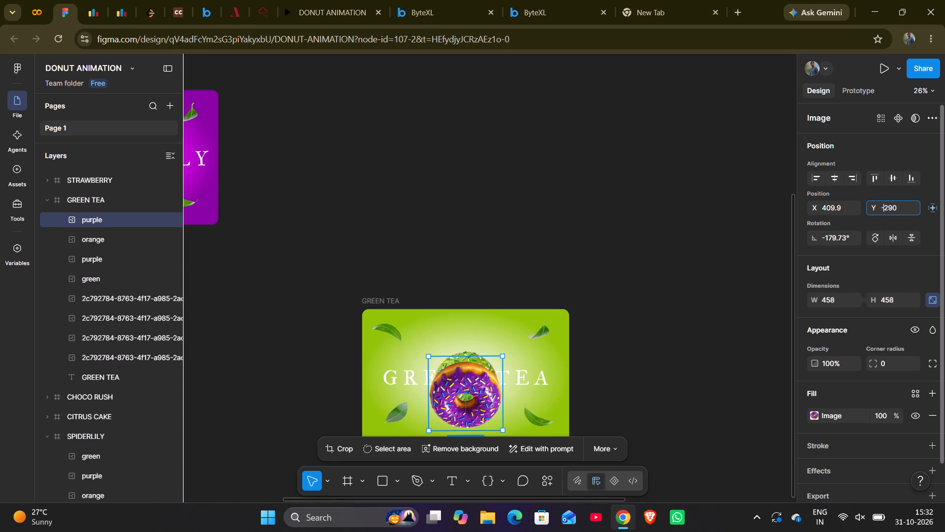
{"action": "key", "text": "Return"}
{"action": "left_click", "coordinate": [772, 168]}
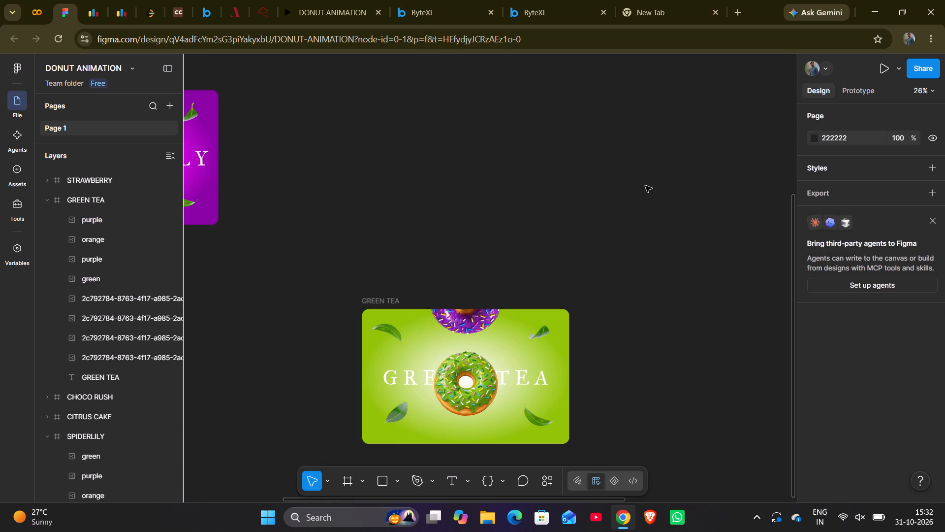
Duplicate the GREEN TEA frame's green donut and place the copy centred at the bottom of the SPIDERLILY frame, at Y about 532.
{"action": "scroll", "coordinate": [615, 253], "scroll_direction": "down", "scroll_amount": 3}
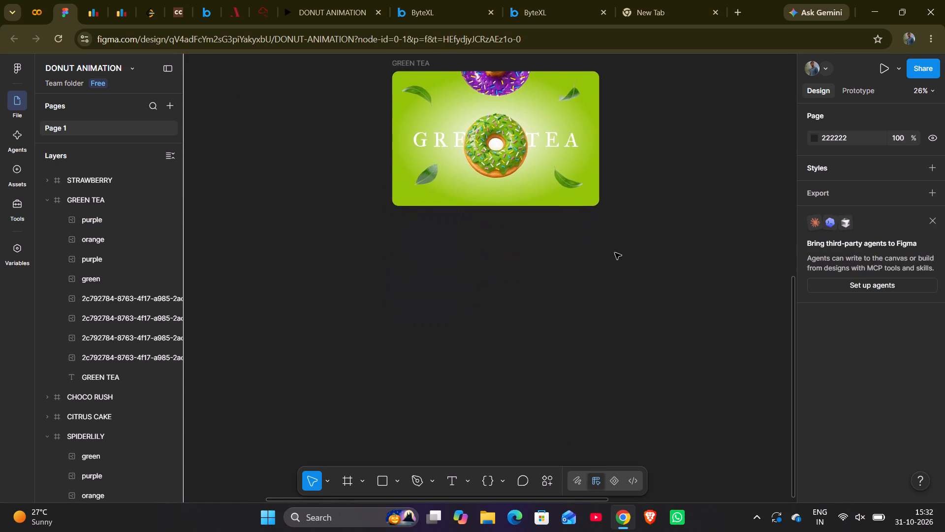
{"action": "scroll", "coordinate": [615, 253], "scroll_direction": "left", "scroll_amount": 1}
{"action": "scroll", "coordinate": [615, 253], "scroll_direction": "up", "scroll_amount": 1}
{"action": "scroll", "coordinate": [615, 253], "scroll_direction": "left", "scroll_amount": 1}
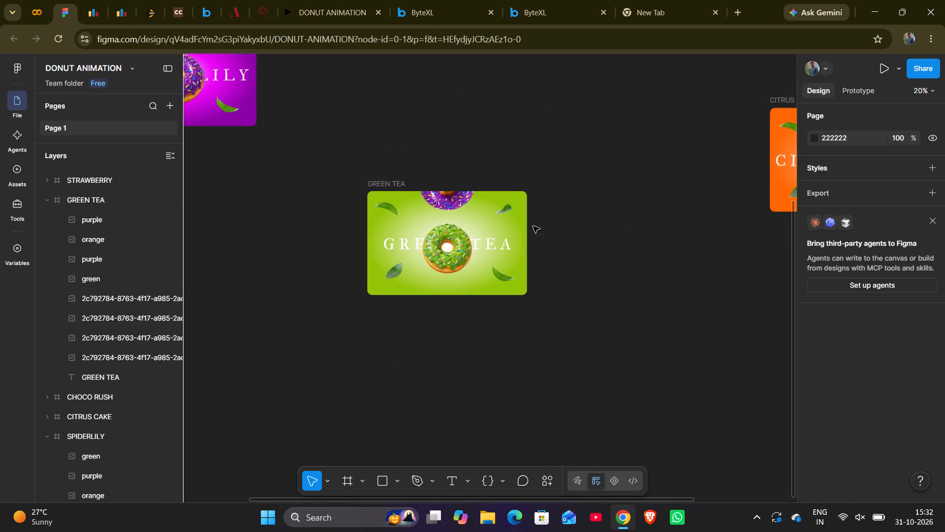
{"action": "left_click", "coordinate": [449, 240]}
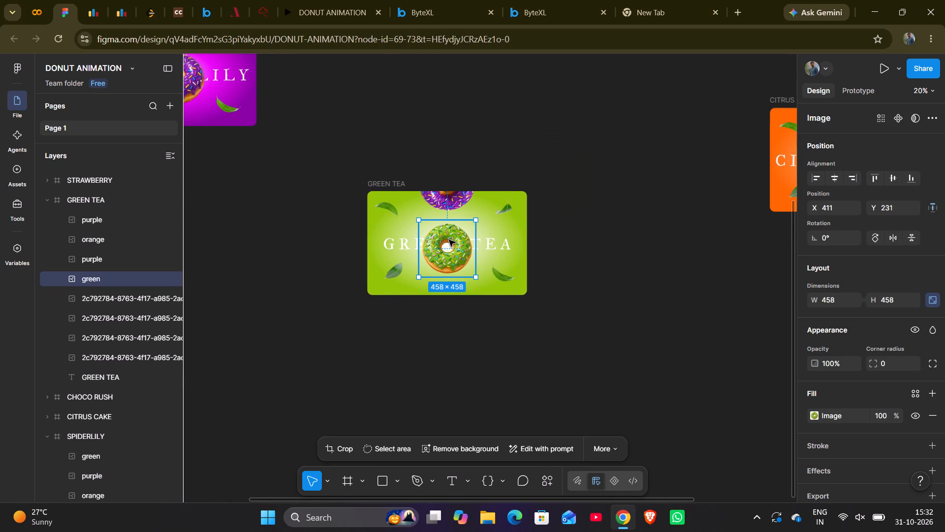
{"action": "key", "text": "ctrl+d"}
{"action": "left_click_drag", "start_coordinate": [450, 241], "coordinate": [262, 133]}
{"action": "scroll", "coordinate": [262, 133], "scroll_direction": "right", "scroll_amount": 3}
{"action": "scroll", "coordinate": [262, 133], "scroll_direction": "up", "scroll_amount": 1}
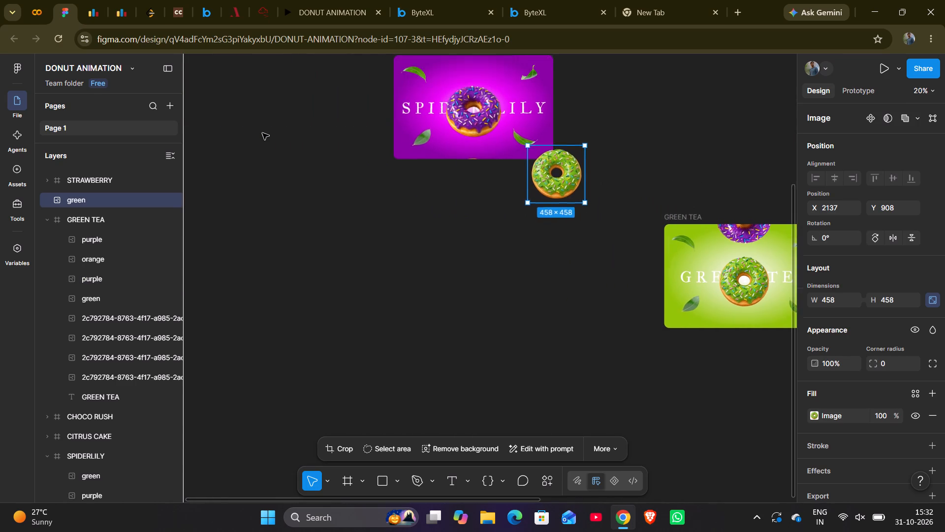
{"action": "scroll", "coordinate": [262, 133], "scroll_direction": "up", "scroll_amount": 1}
{"action": "scroll", "coordinate": [262, 133], "scroll_direction": "left", "scroll_amount": 1}
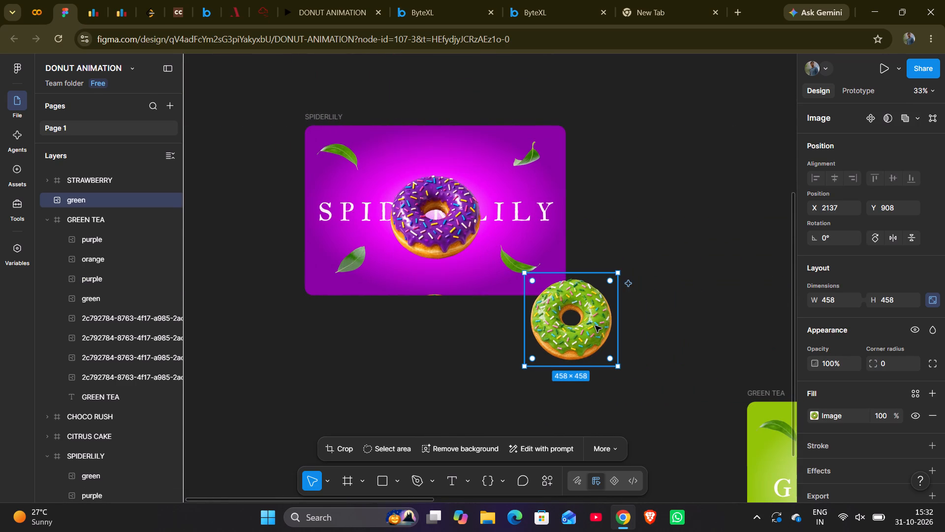
{"action": "left_click_drag", "start_coordinate": [595, 326], "coordinate": [464, 268]}
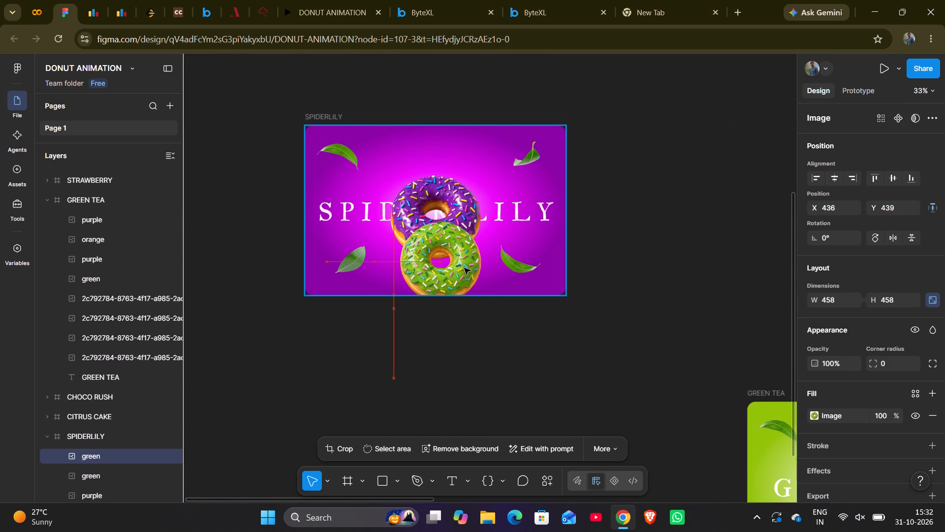
{"action": "left_click_drag", "start_coordinate": [464, 268], "coordinate": [463, 291]}
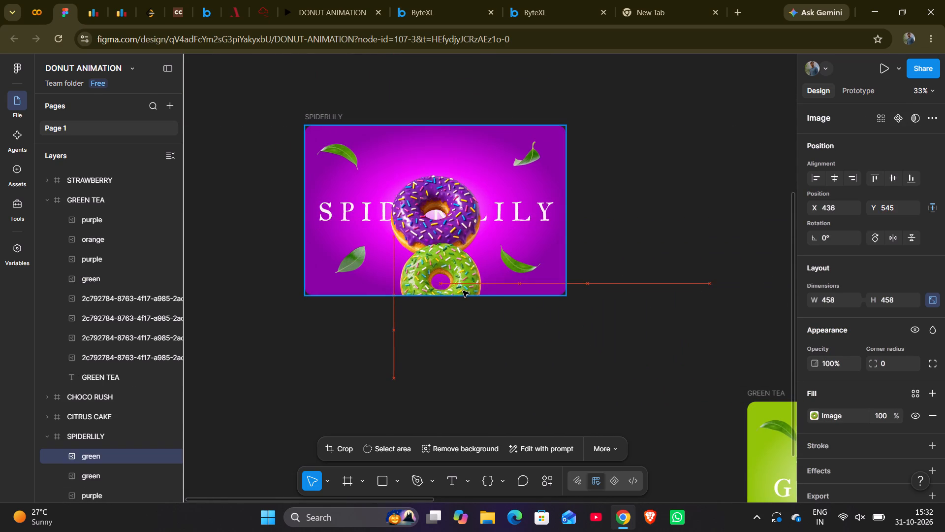
{"action": "left_click_drag", "start_coordinate": [463, 291], "coordinate": [459, 288]}
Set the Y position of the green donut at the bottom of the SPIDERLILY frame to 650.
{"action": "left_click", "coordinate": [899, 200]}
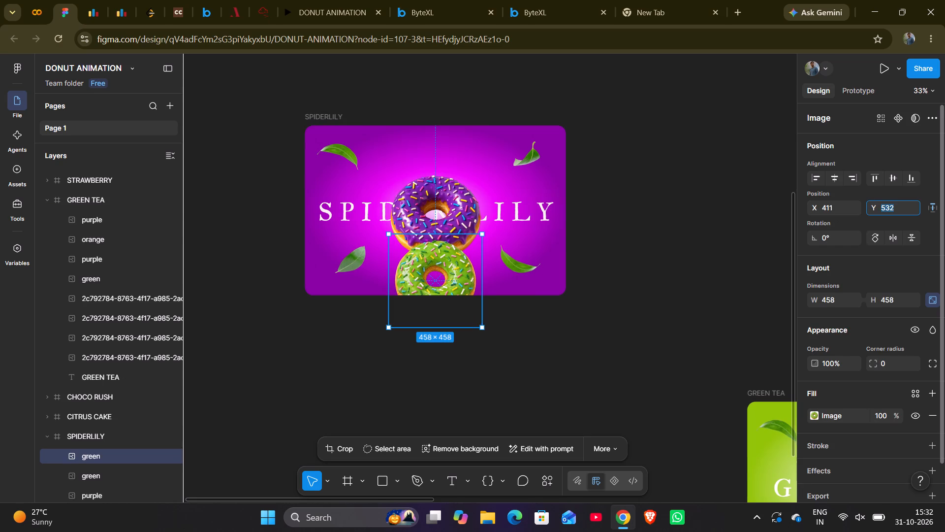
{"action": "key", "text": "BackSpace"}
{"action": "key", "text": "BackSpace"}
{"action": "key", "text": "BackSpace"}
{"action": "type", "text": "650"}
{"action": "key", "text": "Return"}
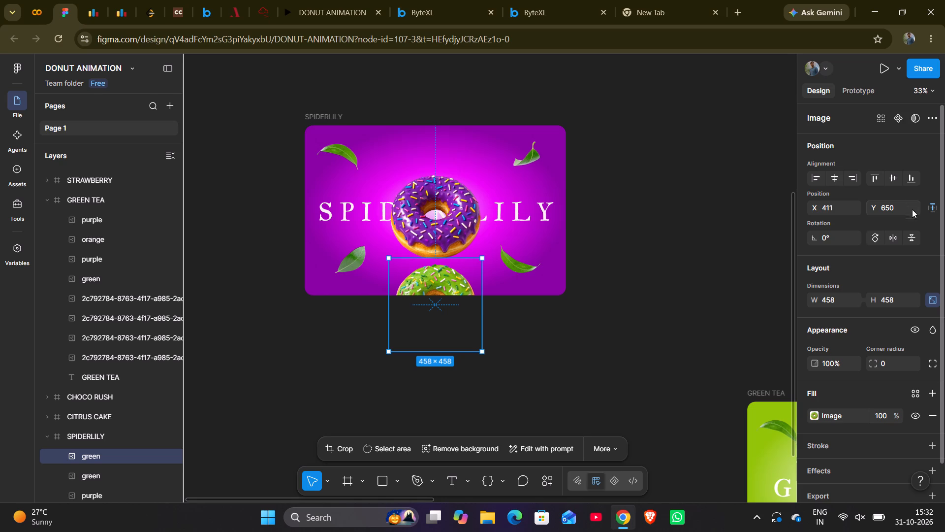
Set the Y position of the green donut at the bottom of the SPIDERLILY frame to 700.
{"action": "left_click", "coordinate": [887, 206]}
{"action": "key", "text": "BackSpace"}
{"action": "key", "text": "BackSpace"}
{"action": "key", "text": "BackSpace"}
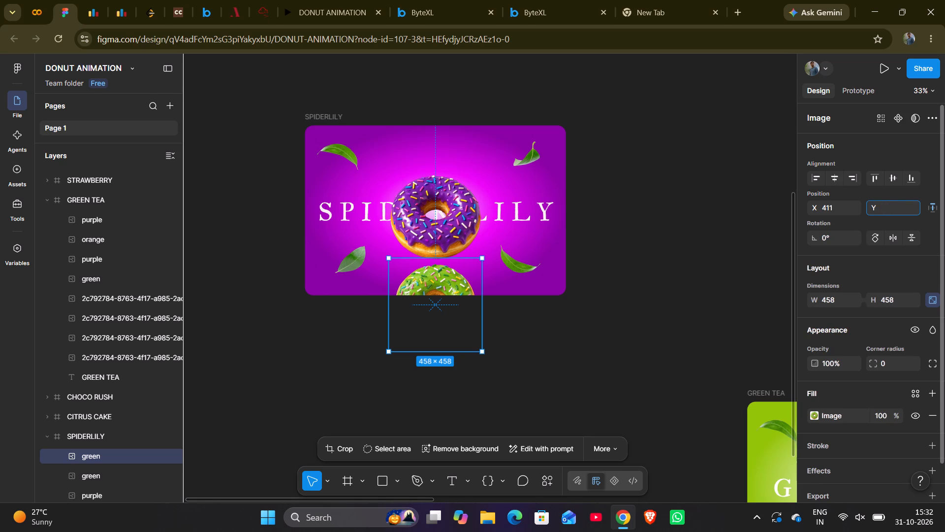
{"action": "type", "text": "700"}
{"action": "key", "text": "Return"}
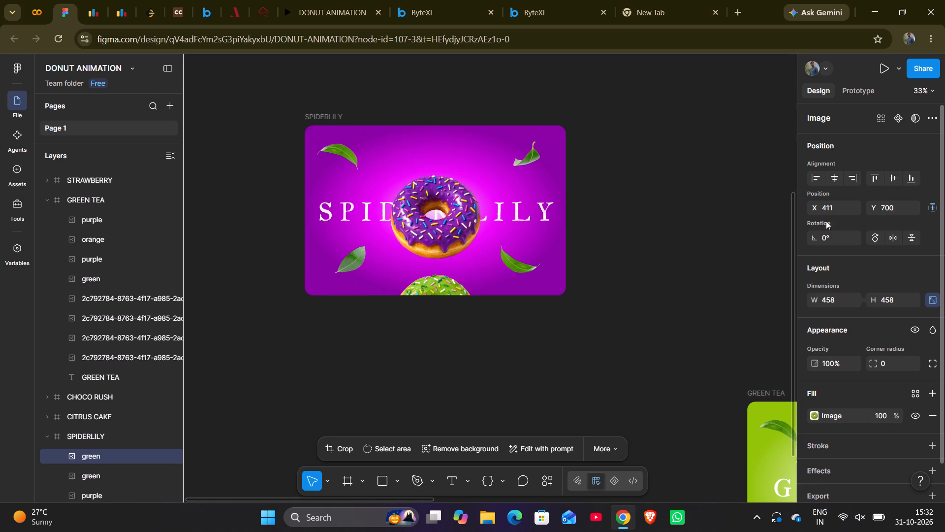
{"action": "left_click", "coordinate": [728, 238]}
Move the purple donut at the top of the GREEN TEA frame up slightly, to a Y position of -300.
{"action": "scroll", "coordinate": [728, 238], "scroll_direction": "left", "scroll_amount": 3}
{"action": "scroll", "coordinate": [728, 238], "scroll_direction": "down", "scroll_amount": 1}
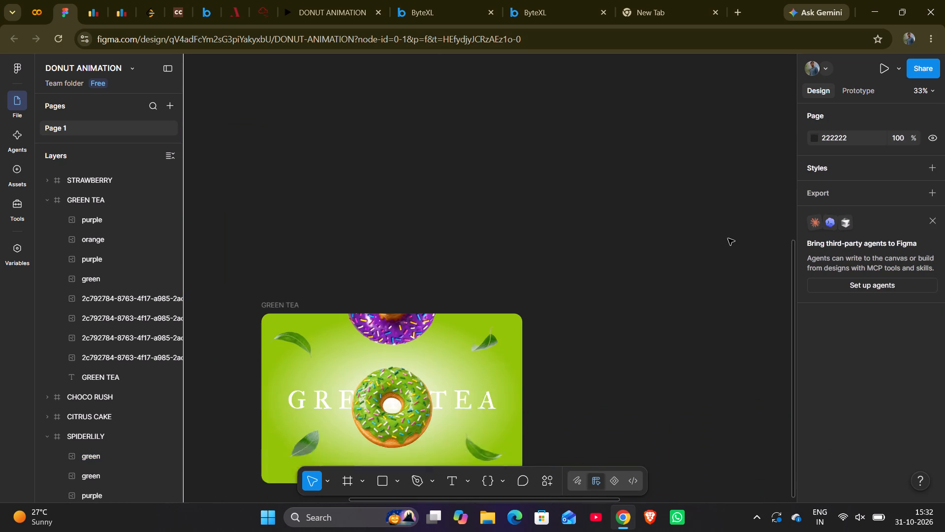
{"action": "left_click", "coordinate": [406, 252]}
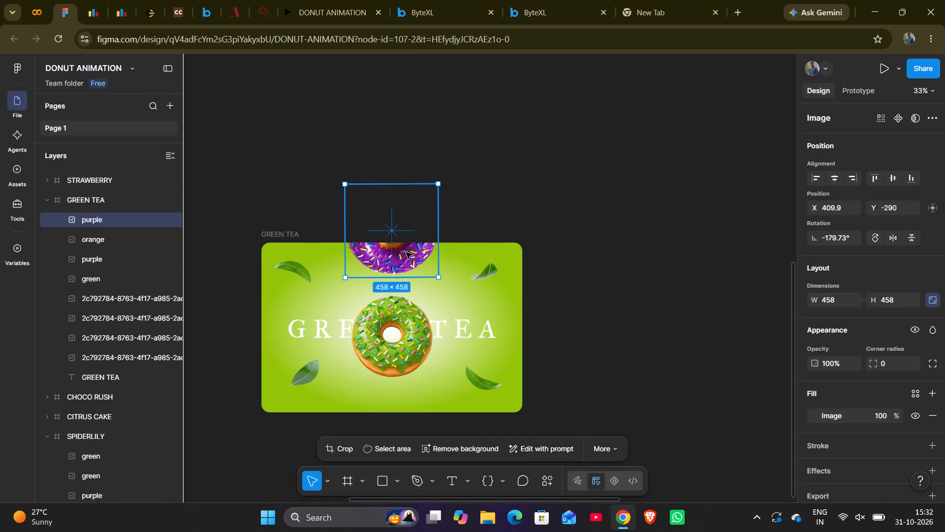
{"action": "left_click_drag", "start_coordinate": [402, 252], "coordinate": [405, 247]}
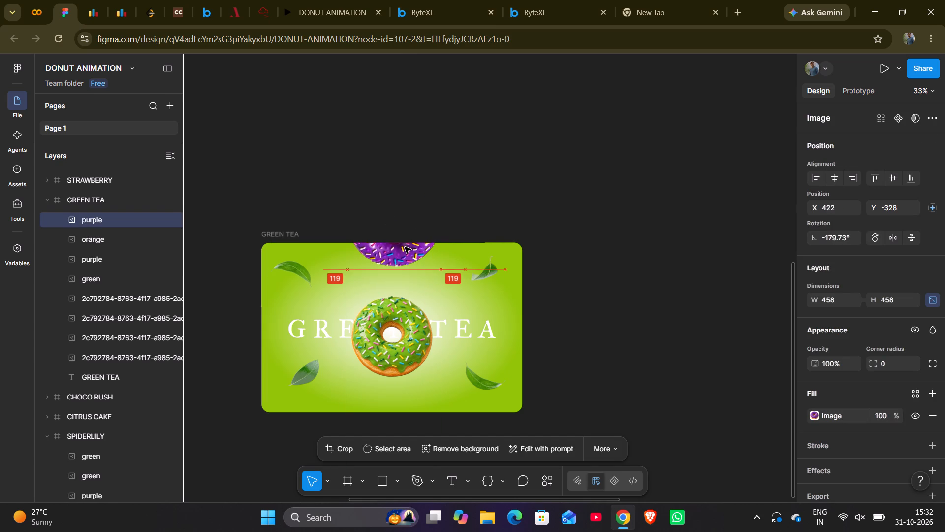
{"action": "left_click_drag", "start_coordinate": [405, 247], "coordinate": [406, 250]}
{"action": "key", "text": "Up"}
{"action": "key", "text": "Up"}
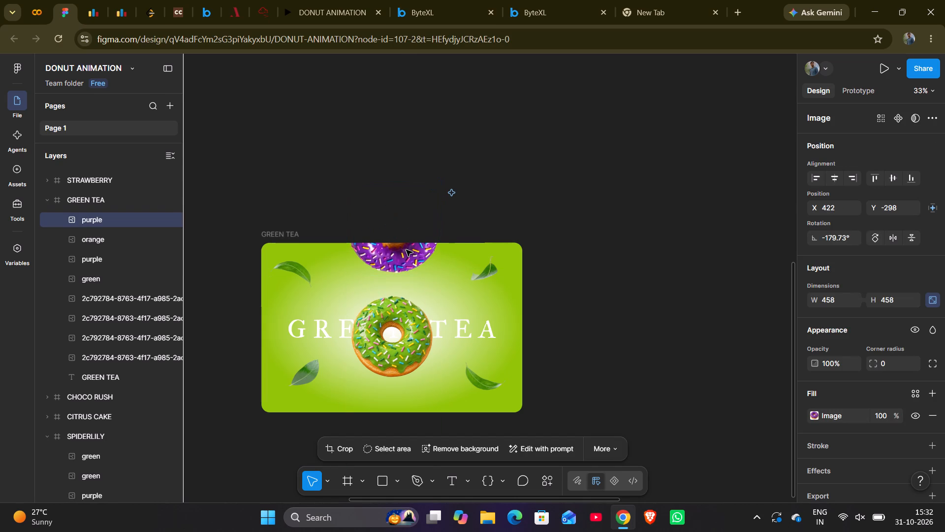
{"action": "key", "text": "Up"}
{"action": "key", "text": "Up"}
{"action": "left_click", "coordinate": [560, 199]}
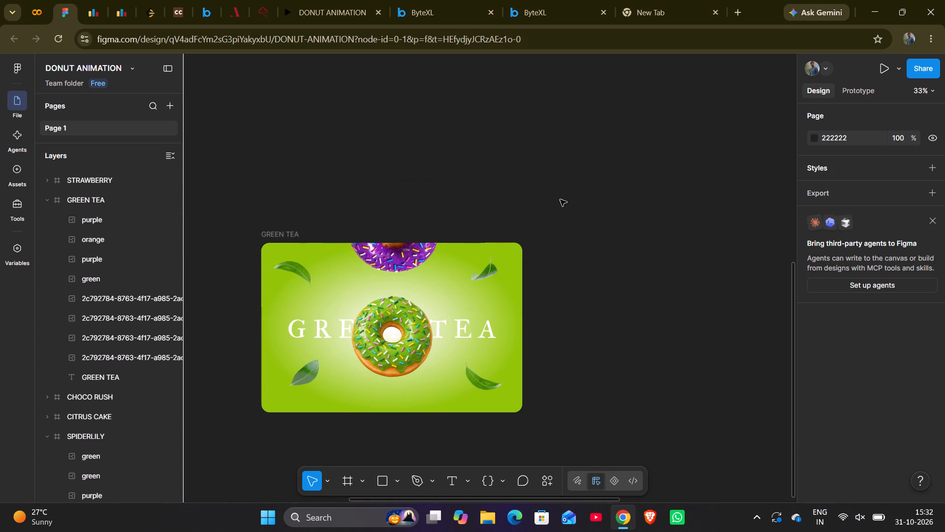
Duplicate the CITRUS CAKE frame's orange donut and place the copy at the bottom of the GREEN TEA frame, at Y about 513.
{"action": "scroll", "coordinate": [560, 199], "scroll_direction": "down", "scroll_amount": 1}
{"action": "left_click", "coordinate": [361, 344]}
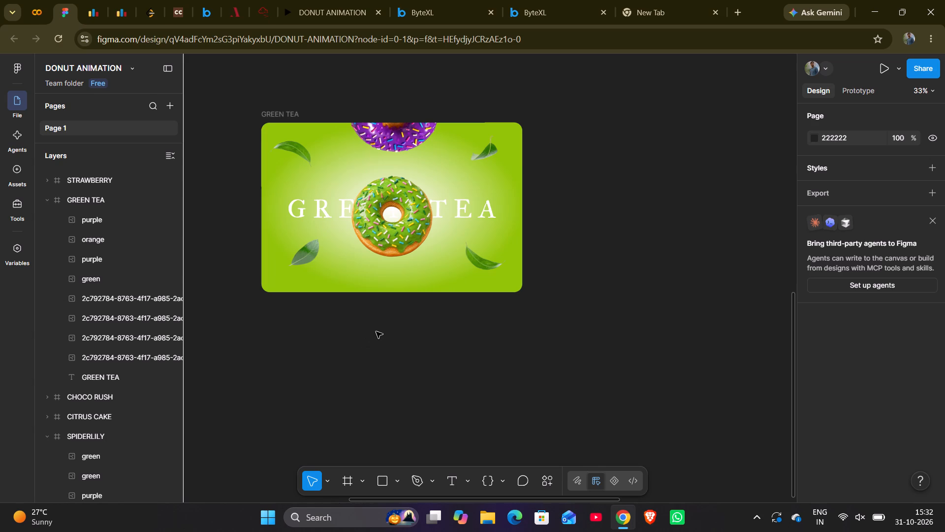
{"action": "scroll", "coordinate": [377, 297], "scroll_direction": "right", "scroll_amount": 1}
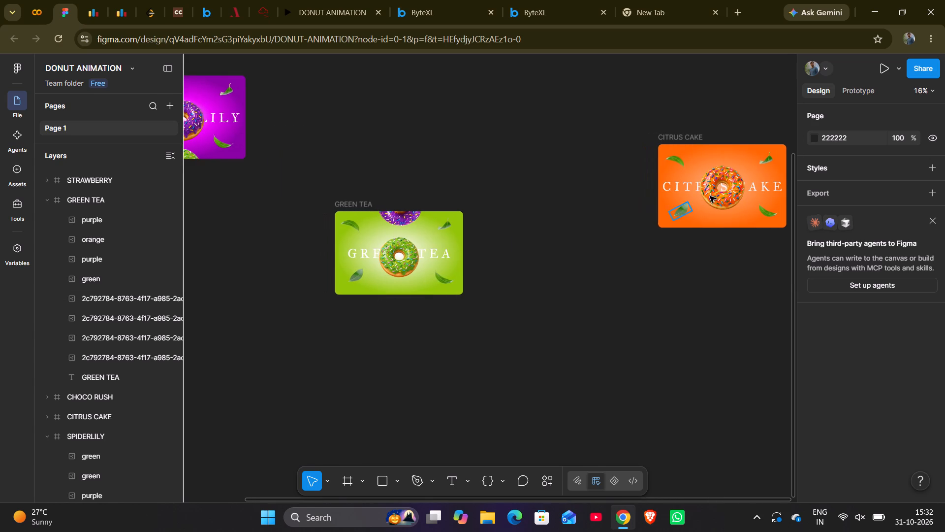
{"action": "left_click", "coordinate": [728, 190]}
{"action": "key", "text": "ctrl+d"}
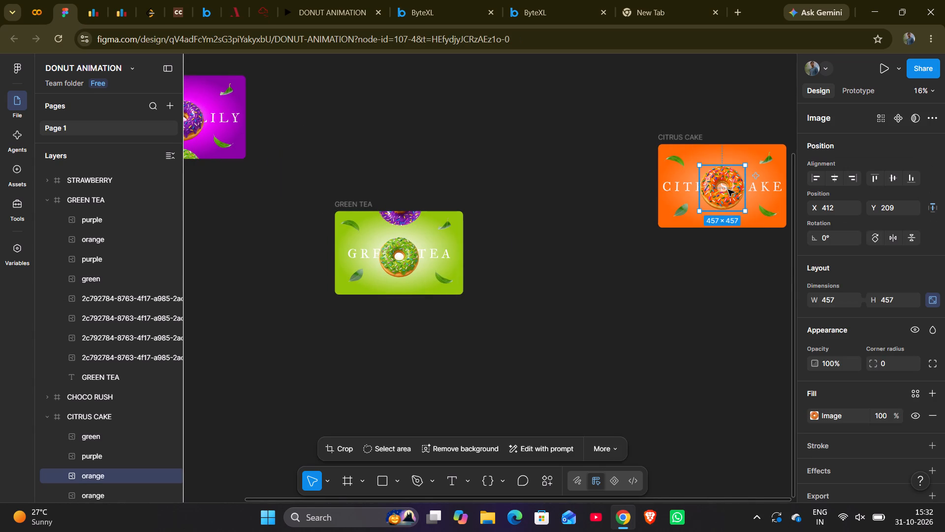
{"action": "left_click_drag", "start_coordinate": [728, 190], "coordinate": [403, 287]}
Set the Y position of the orange donut at the bottom of the GREEN TEA frame to 700.
{"action": "left_click", "coordinate": [897, 211]}
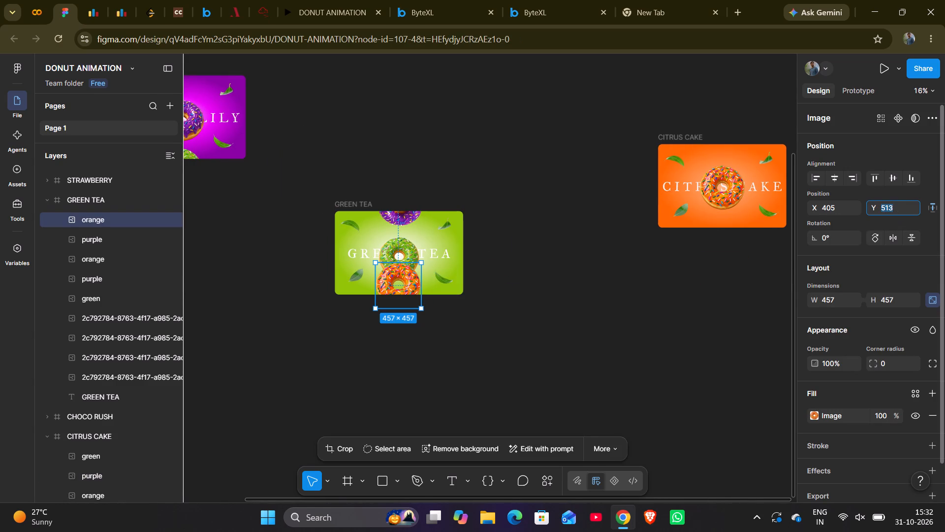
{"action": "key", "text": "BackSpace"}
{"action": "key", "text": "BackSpace"}
{"action": "key", "text": "BackSpace"}
{"action": "type", "text": "700"}
{"action": "key", "text": "Return"}
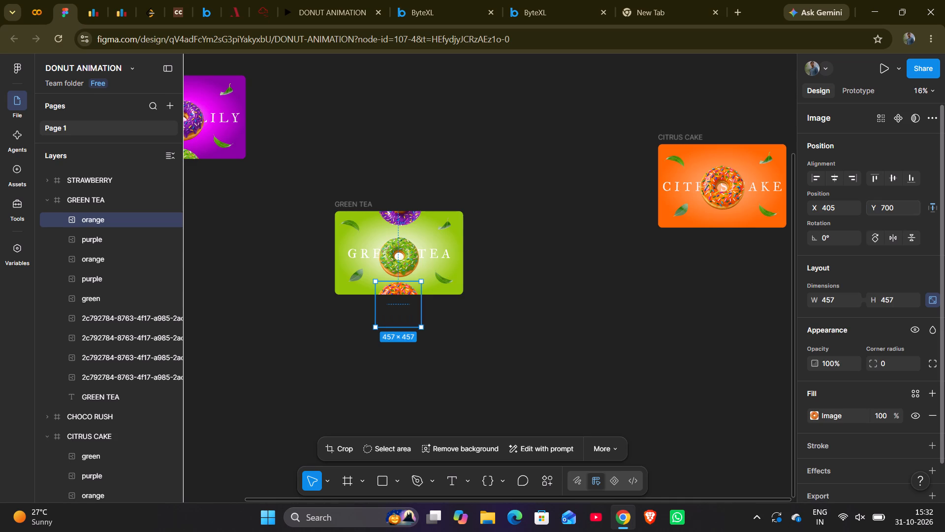
{"action": "left_click", "coordinate": [756, 311]}
Duplicate the GREEN TEA frame's central green donut and place the copy at the top of the CITRUS CAKE frame, at Y about -142.
{"action": "left_click", "coordinate": [392, 258]}
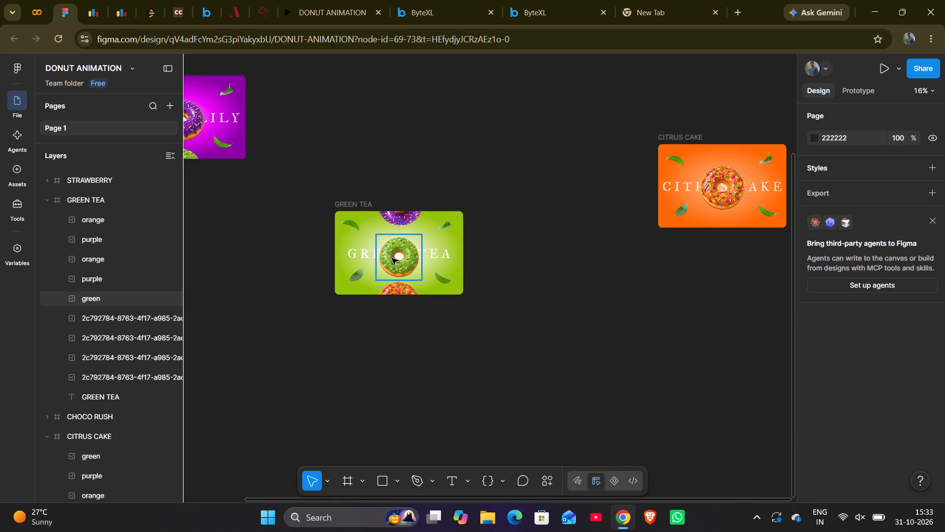
{"action": "key", "text": "ctrl+d"}
{"action": "left_click_drag", "start_coordinate": [392, 258], "coordinate": [756, 155]}
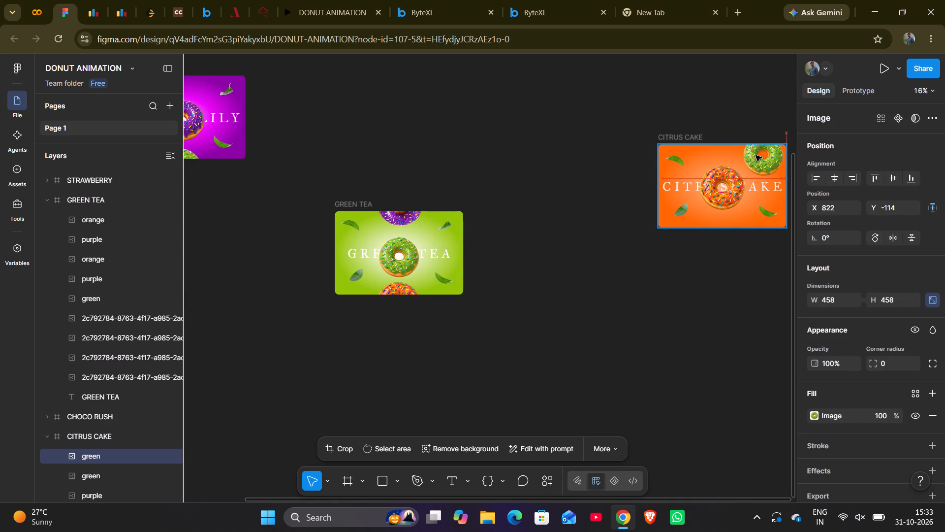
{"action": "left_click_drag", "start_coordinate": [756, 155], "coordinate": [721, 153]}
Set the Y position of the green donut at the top of the CITRUS CAKE frame to -290.
{"action": "left_click", "coordinate": [894, 214]}
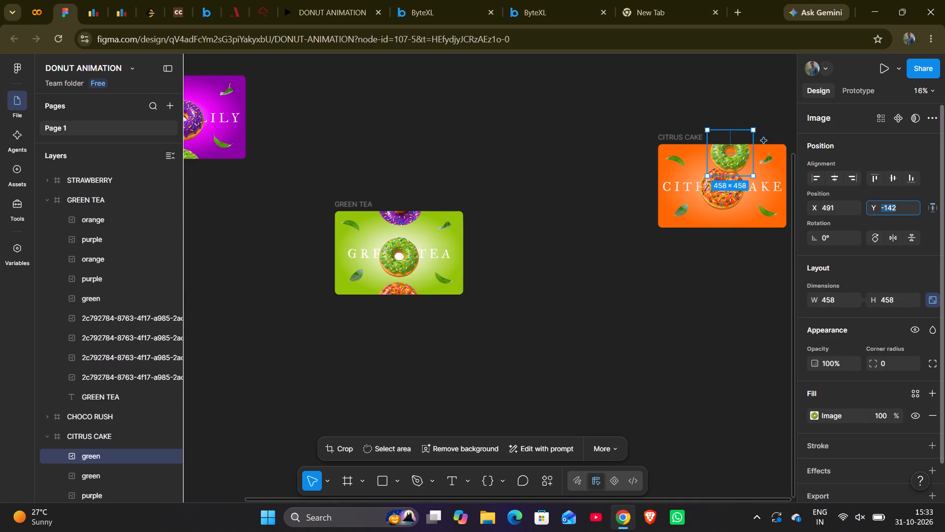
{"action": "key", "text": "BackSpace"}
{"action": "key", "text": "BackSpace"}
{"action": "key", "text": "BackSpace"}
{"action": "key", "text": "BackSpace"}
{"action": "type", "text": "-290"}
{"action": "key", "text": "Return"}
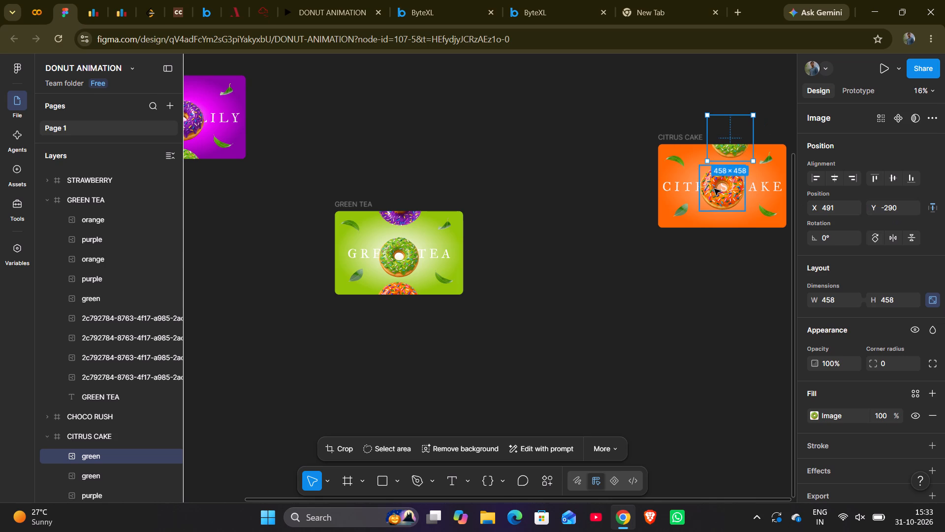
{"action": "left_click", "coordinate": [645, 88]}
Centre the top green donut horizontally in the CITRUS CAKE frame.
{"action": "left_click", "coordinate": [733, 151]}
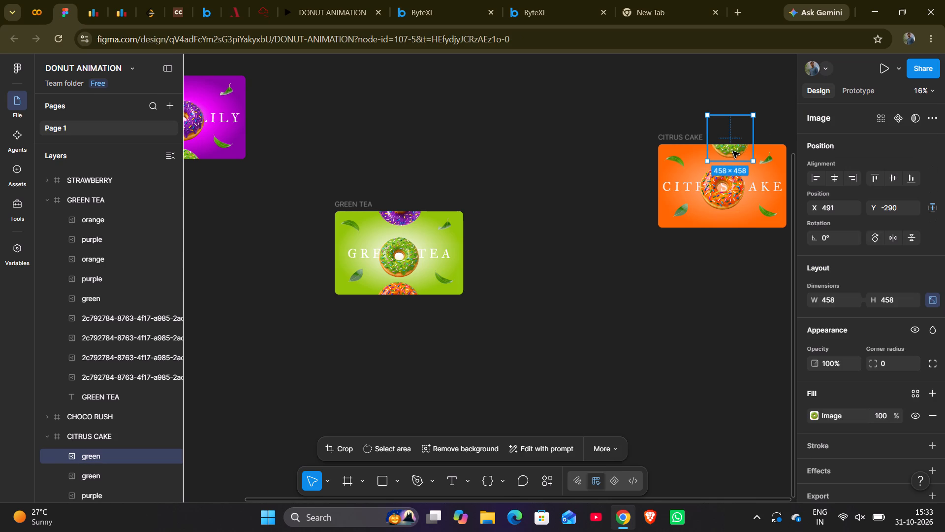
{"action": "left_click", "coordinate": [834, 181]}
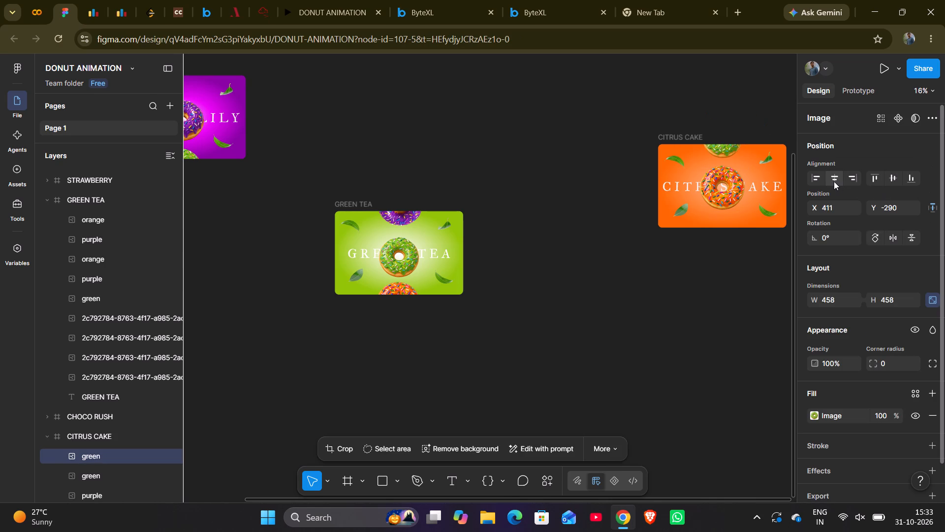
{"action": "left_click", "coordinate": [576, 220]}
Centre the bottom orange donut and the top purple donut horizontally in the GREEN TEA frame.
{"action": "left_click", "coordinate": [401, 295]}
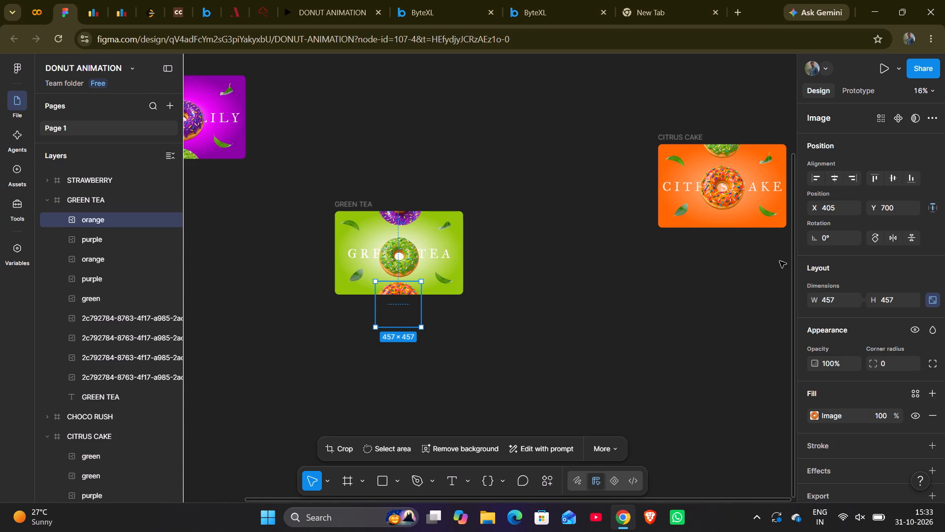
{"action": "left_click", "coordinate": [835, 172]}
{"action": "left_click", "coordinate": [700, 305]}
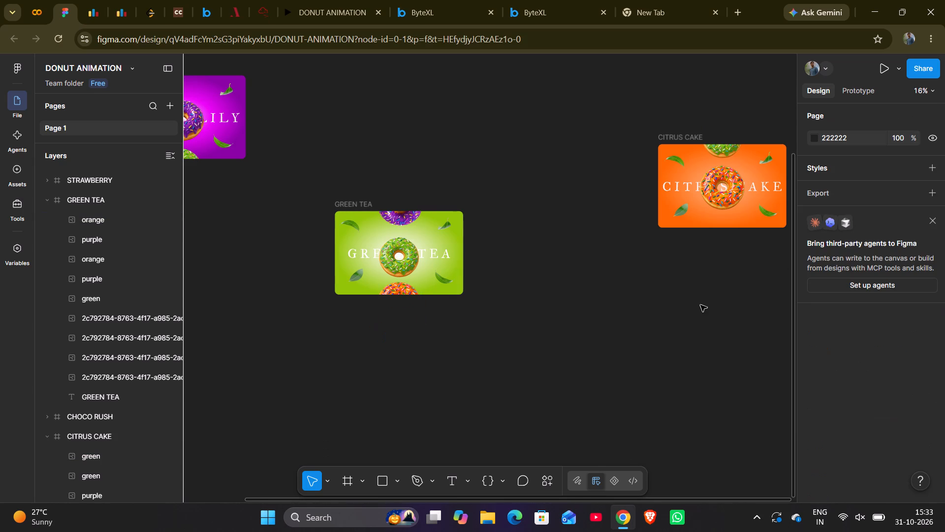
{"action": "left_click", "coordinate": [409, 221]}
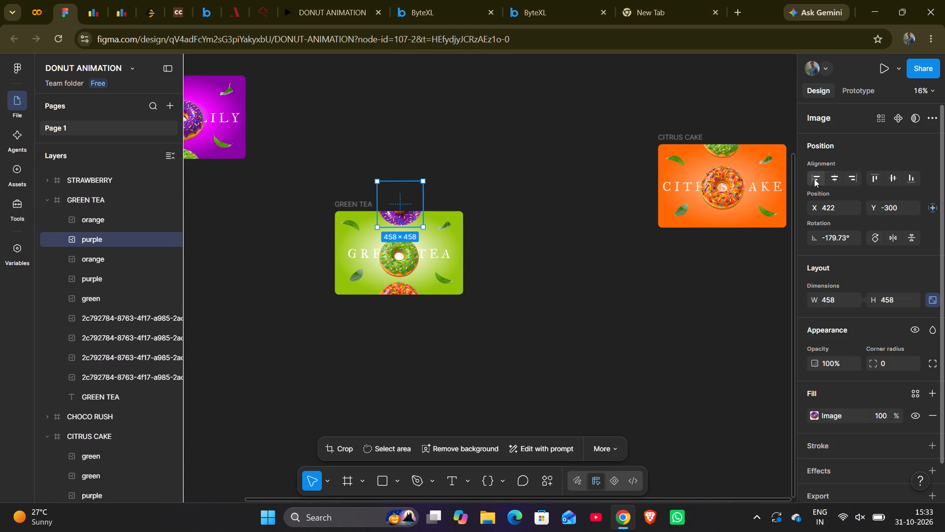
{"action": "left_click", "coordinate": [834, 181]}
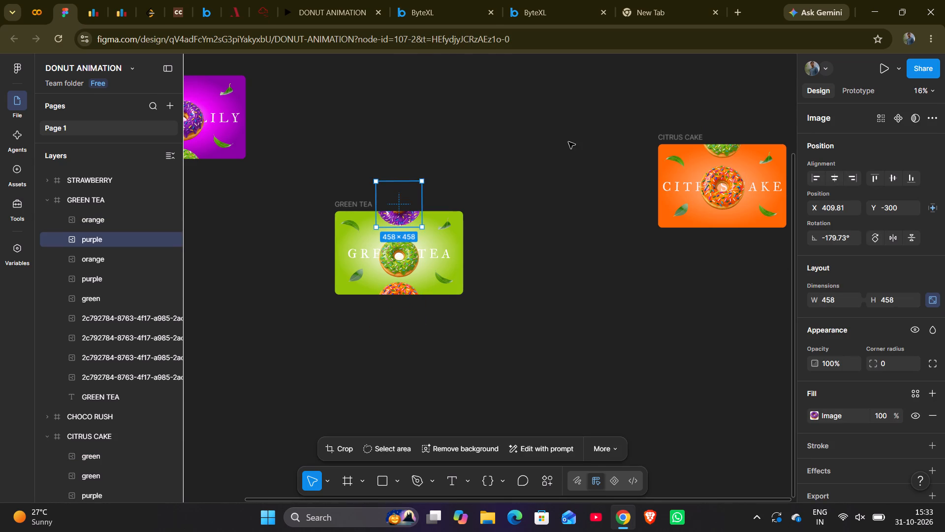
{"action": "left_click", "coordinate": [568, 142]}
Centre the GREEN TEA frame's middle green donut and the SPIDERLILY frame's bottom green donut horizontally in their frames.
{"action": "scroll", "coordinate": [568, 142], "scroll_direction": "right", "scroll_amount": 2}
{"action": "left_click", "coordinate": [645, 252]}
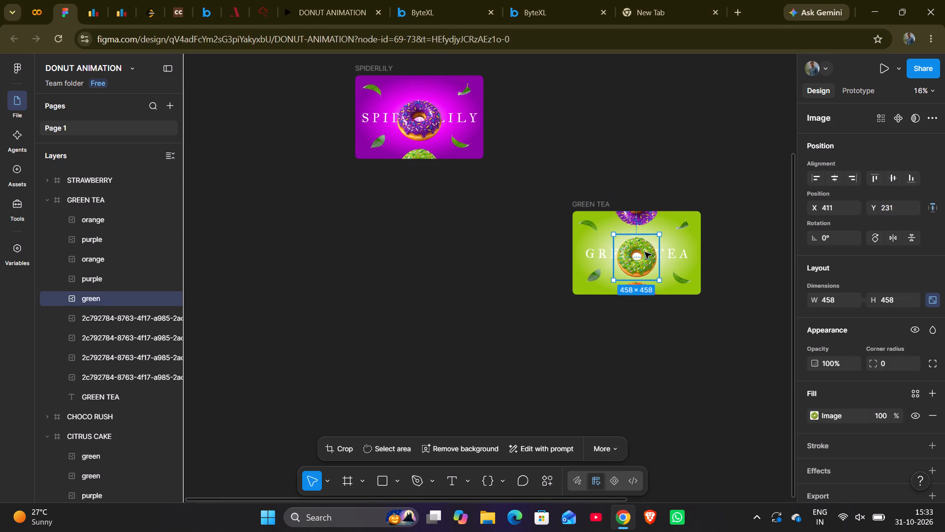
{"action": "left_click", "coordinate": [835, 171]}
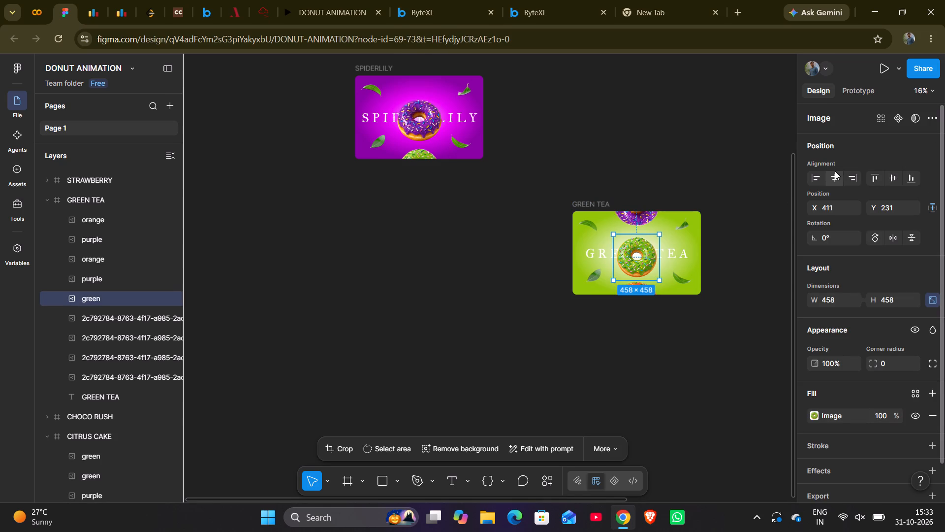
{"action": "left_click", "coordinate": [835, 173]}
{"action": "left_click", "coordinate": [596, 118]}
{"action": "left_click", "coordinate": [414, 152]}
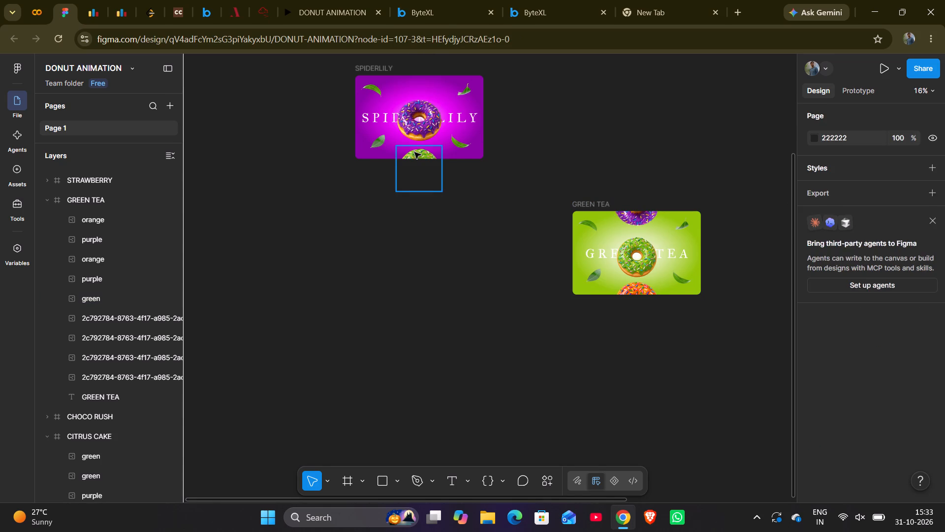
{"action": "left_click", "coordinate": [838, 178]}
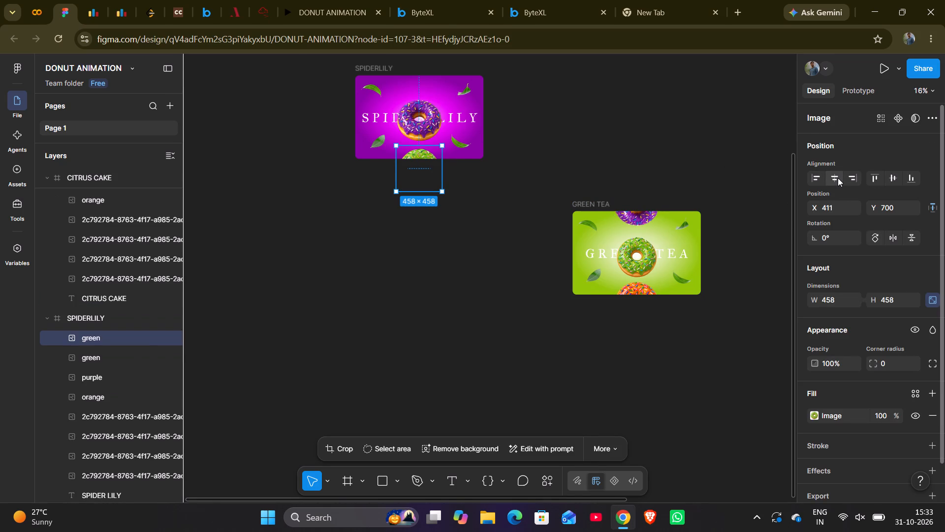
{"action": "left_click", "coordinate": [690, 130]}
Duplicate the CHOCO RUSH frame's chocolate donut and place the copy at the bottom of the CITRUS CAKE frame, at Y about 677.
{"action": "scroll", "coordinate": [690, 130], "scroll_direction": "left", "scroll_amount": 2}
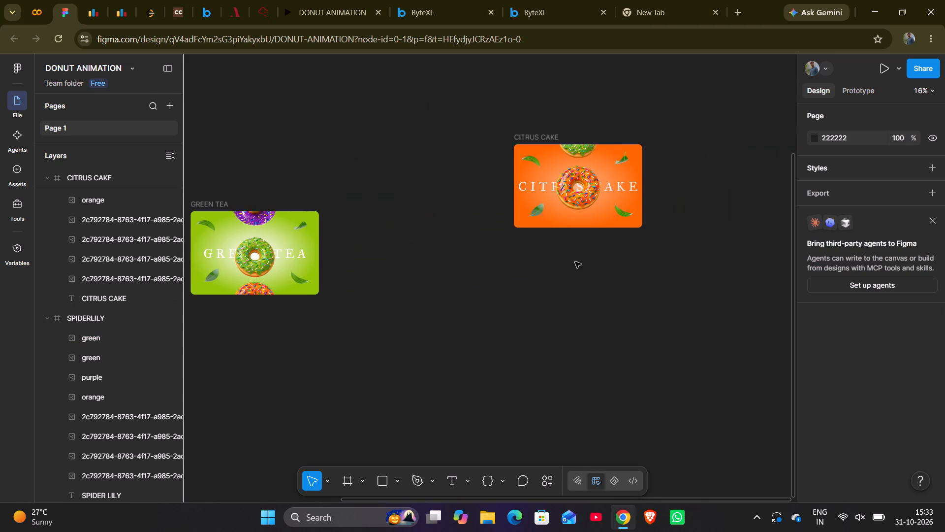
{"action": "scroll", "coordinate": [574, 267], "scroll_direction": "left", "scroll_amount": 1}
{"action": "scroll", "coordinate": [574, 267], "scroll_direction": "up", "scroll_amount": 1}
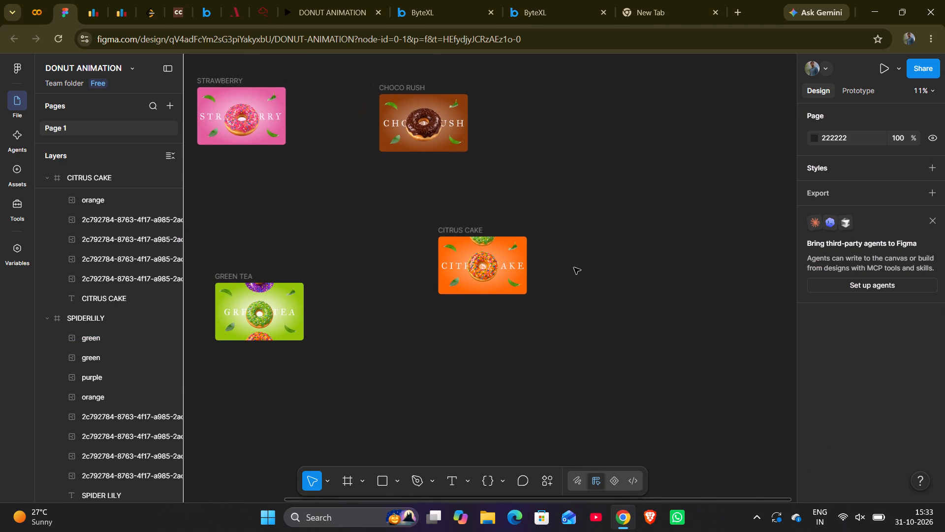
{"action": "left_click", "coordinate": [426, 113]}
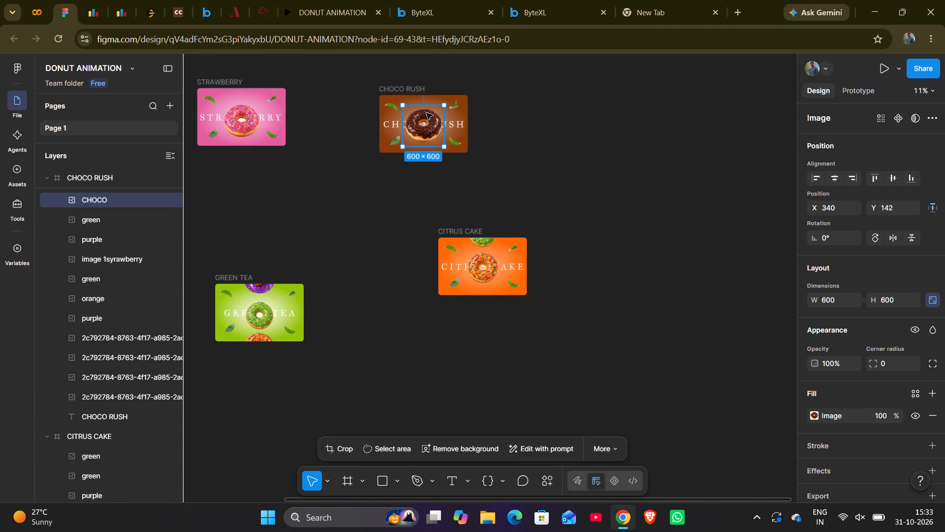
{"action": "key", "text": "ctrl+d"}
{"action": "left_click_drag", "start_coordinate": [426, 113], "coordinate": [489, 294]}
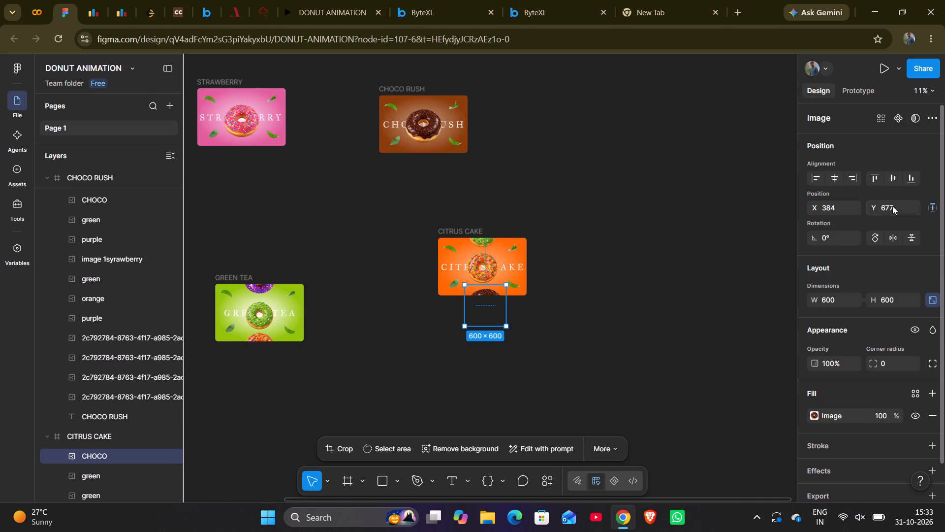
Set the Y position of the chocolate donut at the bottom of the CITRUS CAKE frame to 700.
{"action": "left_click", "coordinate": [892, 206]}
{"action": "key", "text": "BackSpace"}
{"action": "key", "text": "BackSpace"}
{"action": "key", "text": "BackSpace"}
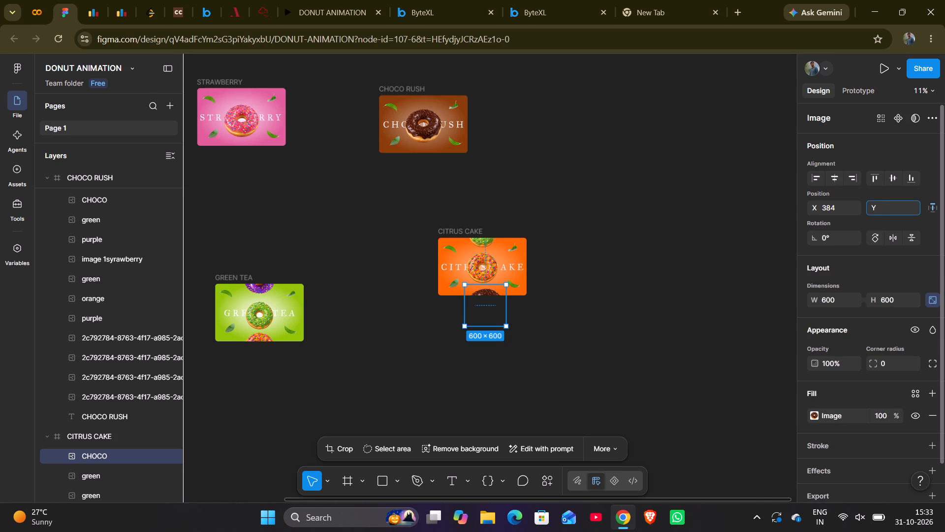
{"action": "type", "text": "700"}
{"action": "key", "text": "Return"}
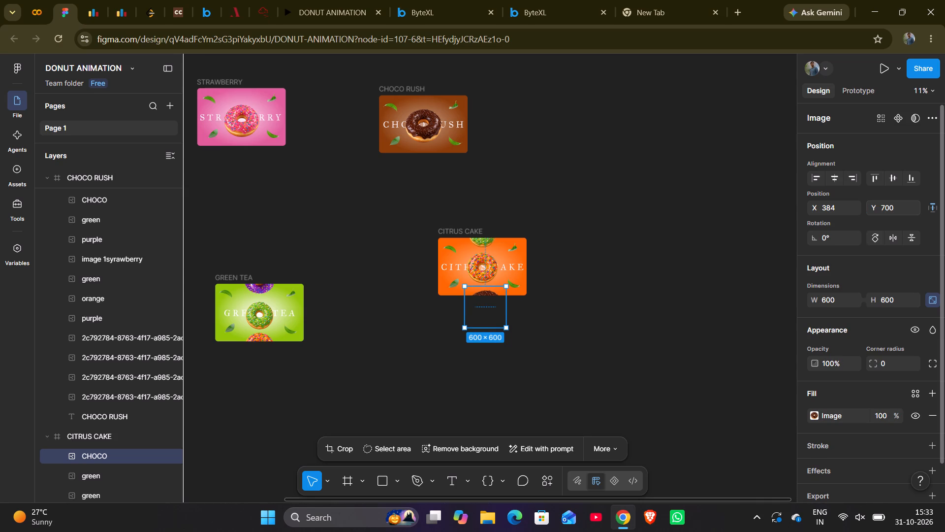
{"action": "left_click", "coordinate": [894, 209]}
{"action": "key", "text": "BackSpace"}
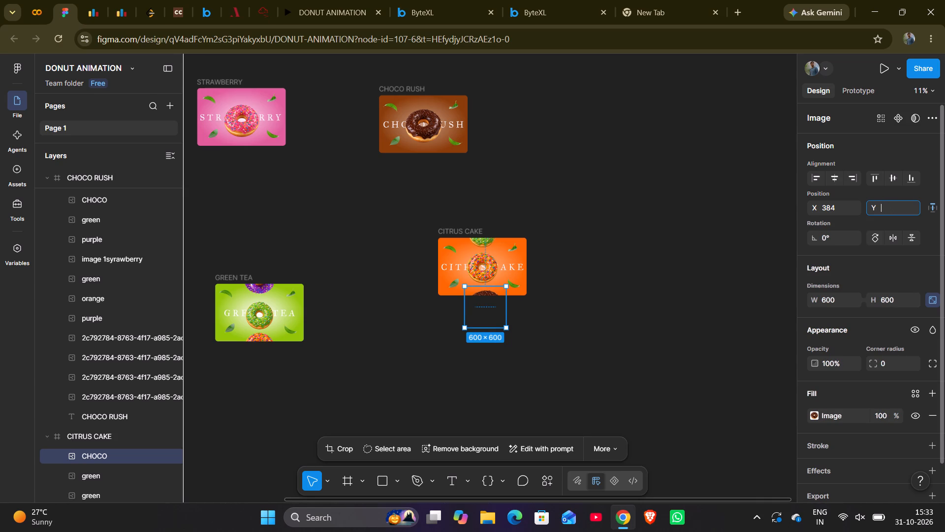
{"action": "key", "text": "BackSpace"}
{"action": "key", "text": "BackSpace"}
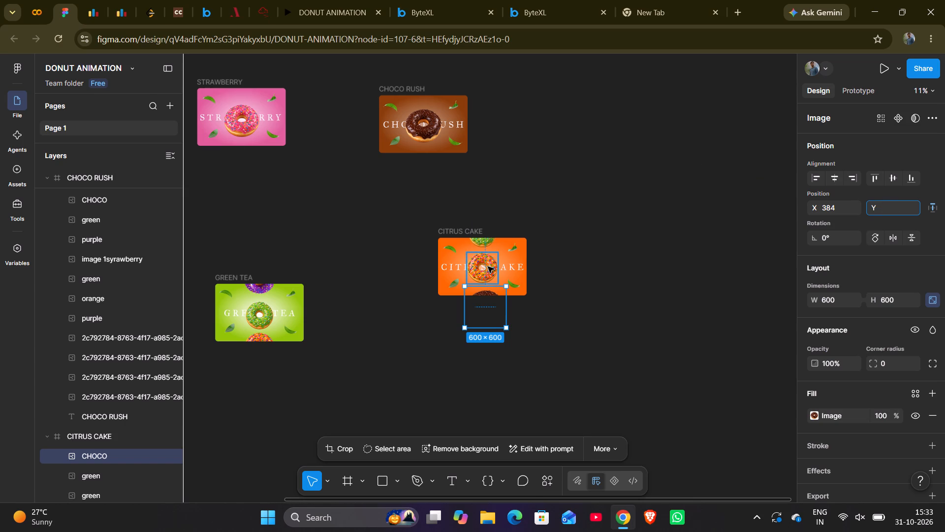
Centre the middle orange donut horizontally in the CITRUS CAKE frame.
{"action": "left_click", "coordinate": [488, 266]}
{"action": "left_click", "coordinate": [837, 176]}
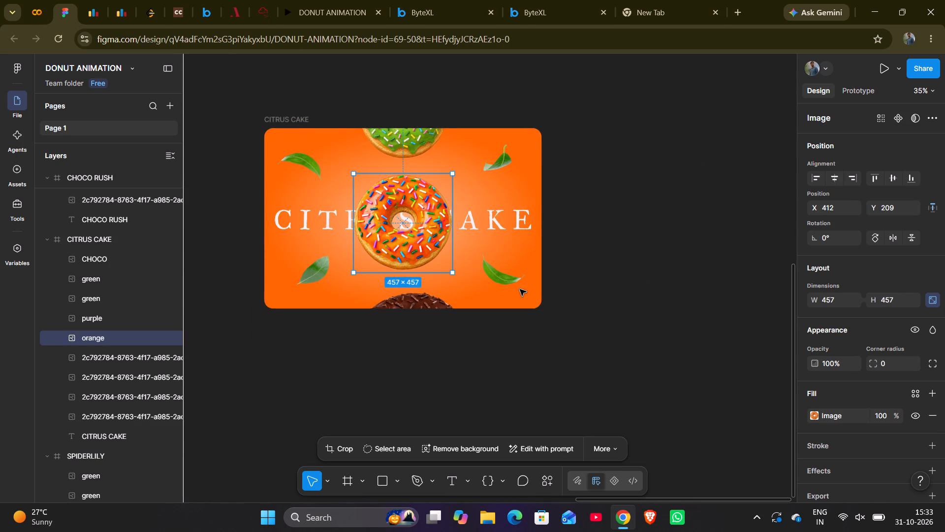
Set the Y position of the chocolate donut at the bottom of the CITRUS CAKE frame to 680.
{"action": "left_click", "coordinate": [430, 302]}
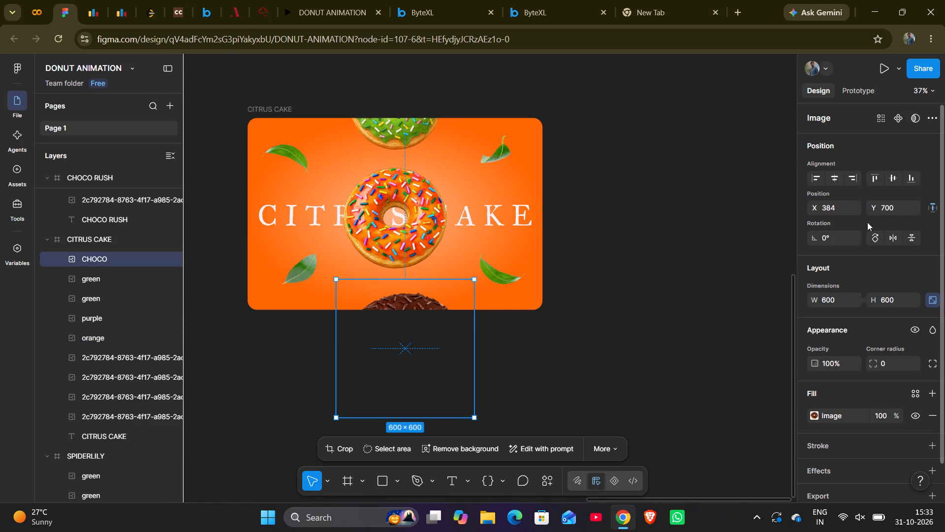
{"action": "left_click", "coordinate": [892, 213]}
{"action": "key", "text": "BackSpace"}
{"action": "key", "text": "BackSpace"}
{"action": "key", "text": "BackSpace"}
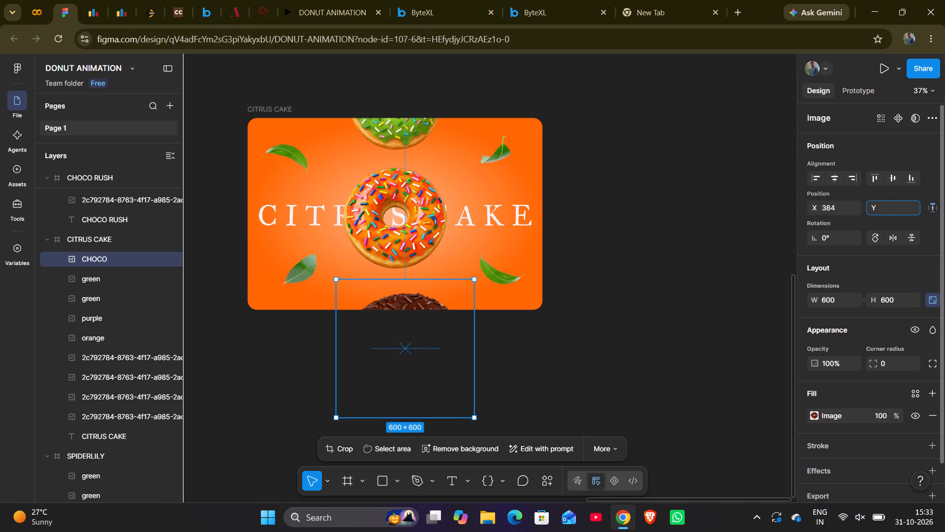
{"action": "type", "text": "680"}
{"action": "key", "text": "Return"}
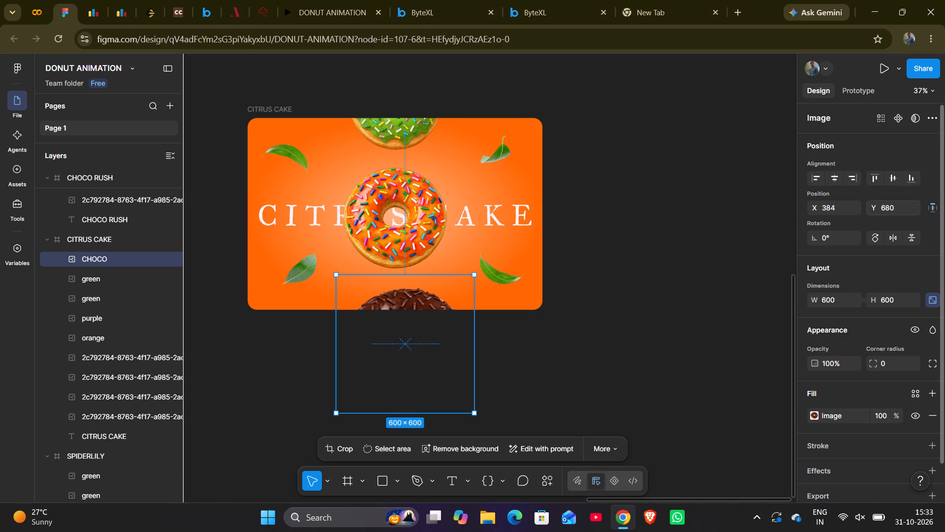
{"action": "left_click", "coordinate": [755, 174]}
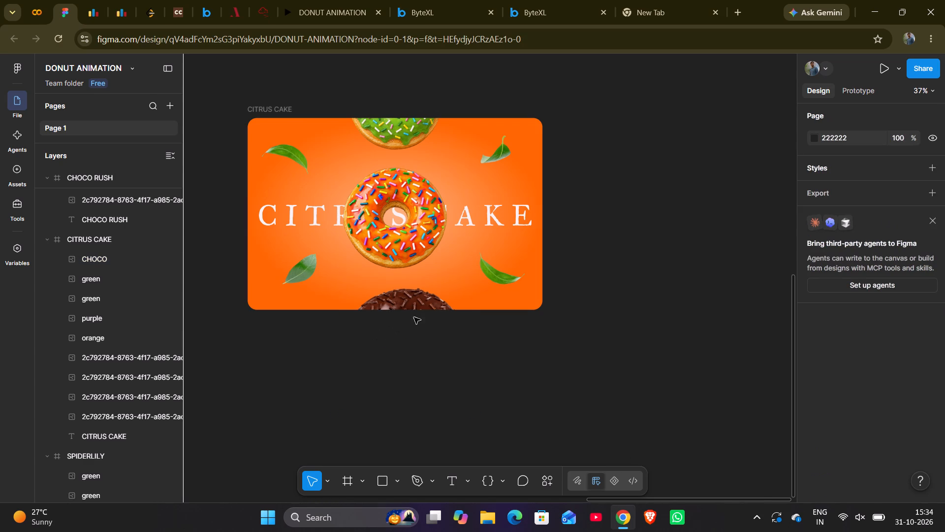
Centre the bottom chocolate donut horizontally in the CITRUS CAKE frame.
{"action": "left_click", "coordinate": [414, 297]}
{"action": "left_click", "coordinate": [839, 175]}
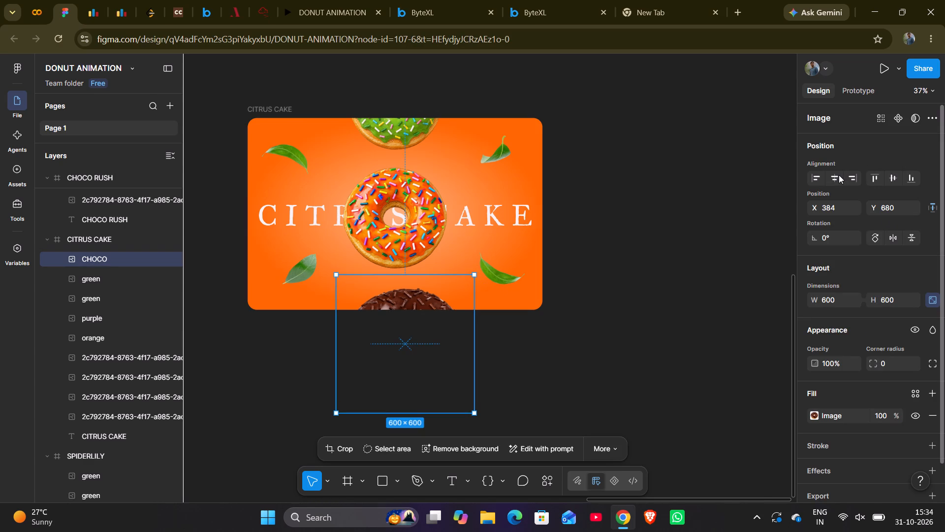
{"action": "left_click", "coordinate": [654, 130]}
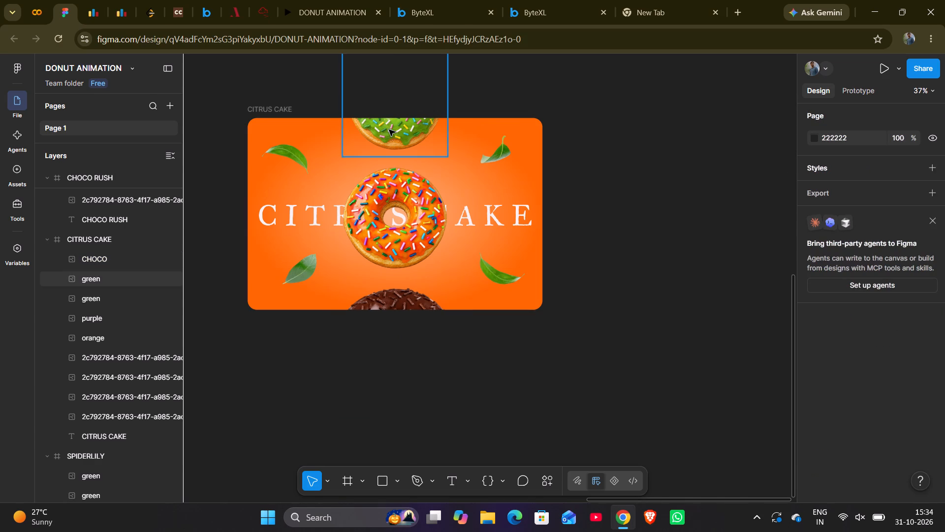
Move the CITRUS CAKE frame's top green donut up to Y about -316 and centre it horizontally.
{"action": "left_click", "coordinate": [389, 130]}
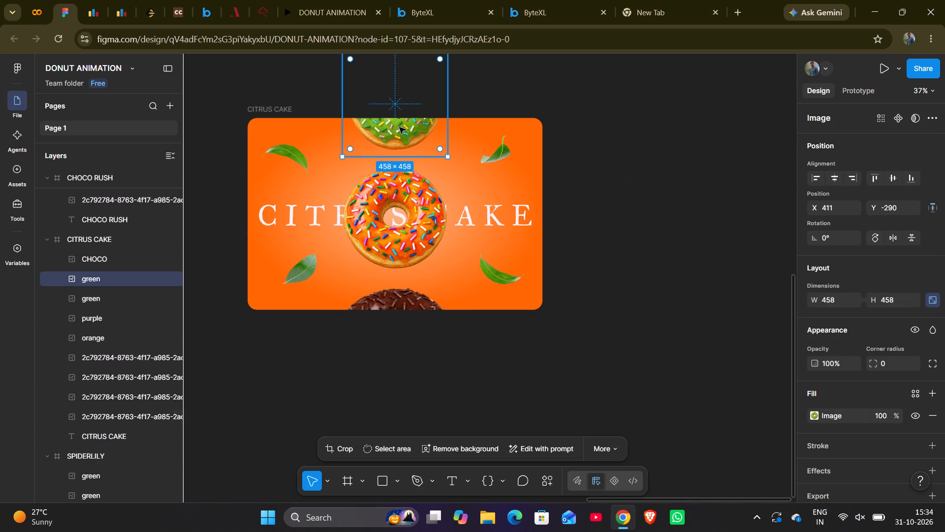
{"action": "left_click", "coordinate": [394, 137]}
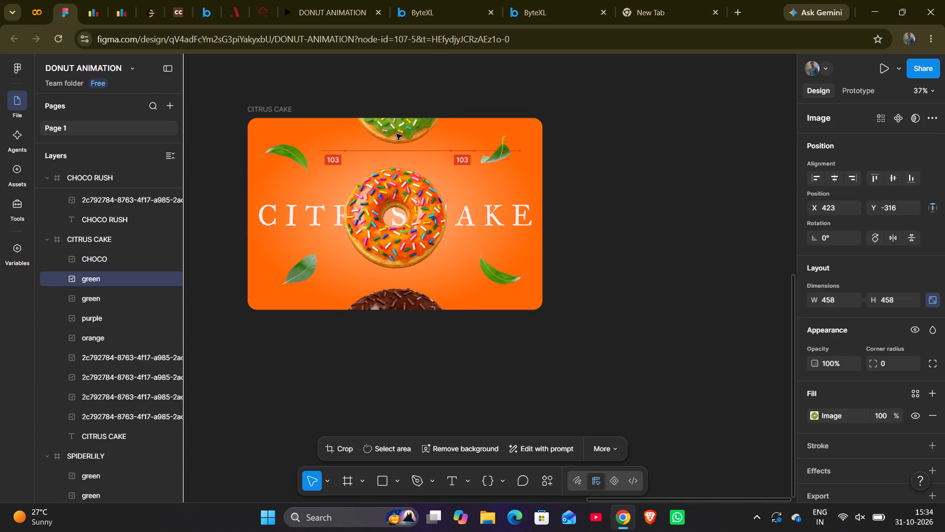
{"action": "left_click", "coordinate": [597, 150]}
{"action": "left_click", "coordinate": [399, 133]}
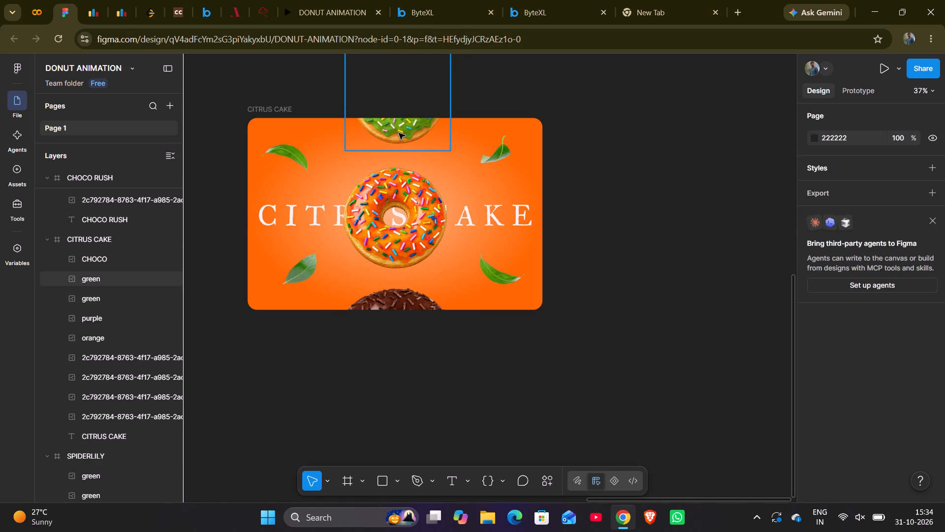
{"action": "left_click", "coordinate": [837, 177]}
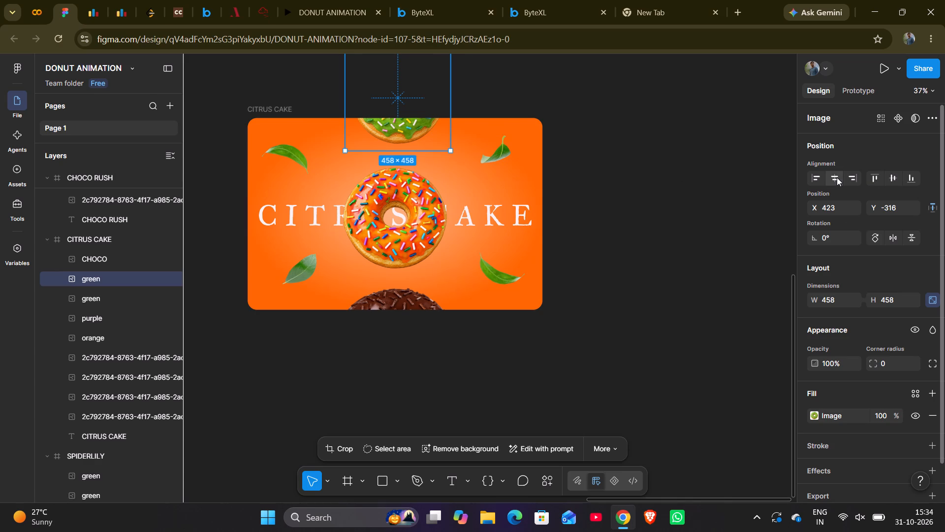
Duplicate the CITRUS CAKE frame's middle orange donut and place the copy in the lower part of the CHOCO RUSH frame, at Y about 514.
{"action": "scroll", "coordinate": [666, 151], "scroll_direction": "up", "scroll_amount": 3}
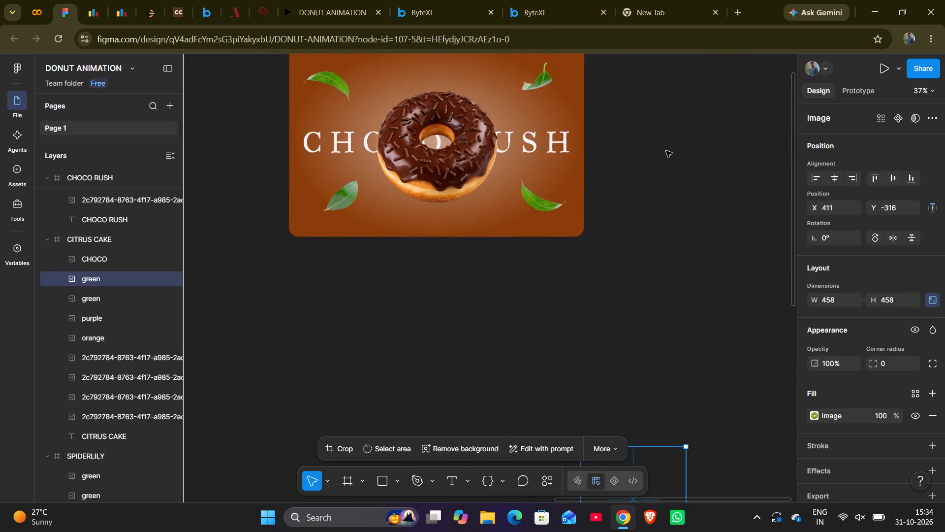
{"action": "left_click", "coordinate": [487, 270]}
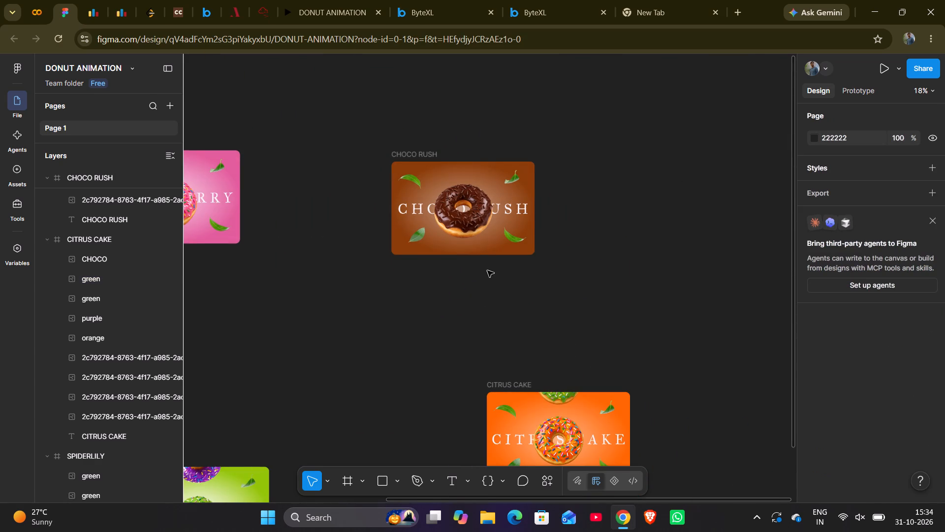
{"action": "left_click", "coordinate": [560, 443]}
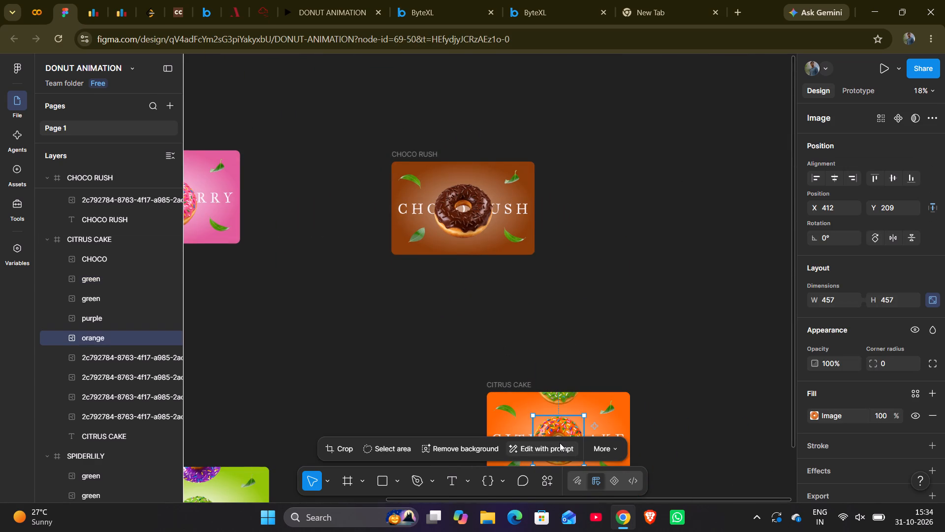
{"action": "key", "text": "ctrl+d"}
{"action": "left_click_drag", "start_coordinate": [562, 429], "coordinate": [552, 392]}
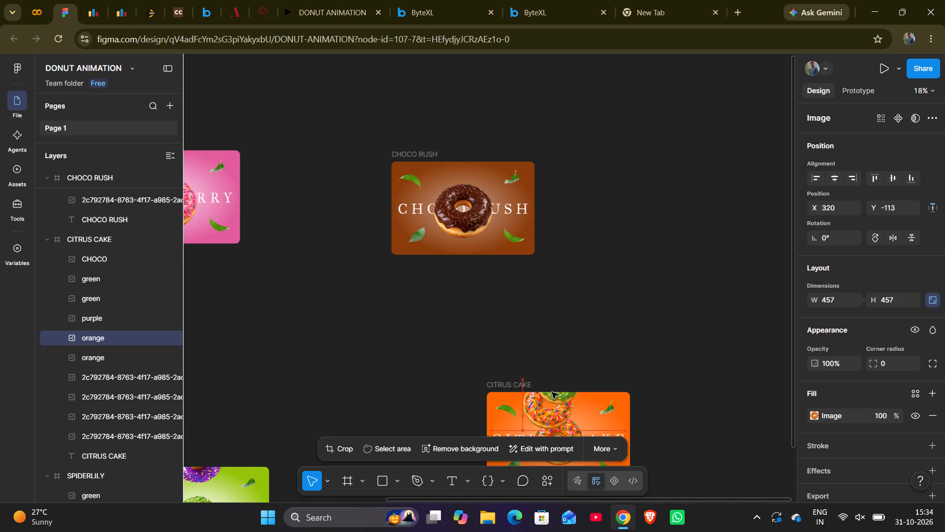
{"action": "left_click_drag", "start_coordinate": [552, 392], "coordinate": [466, 232]}
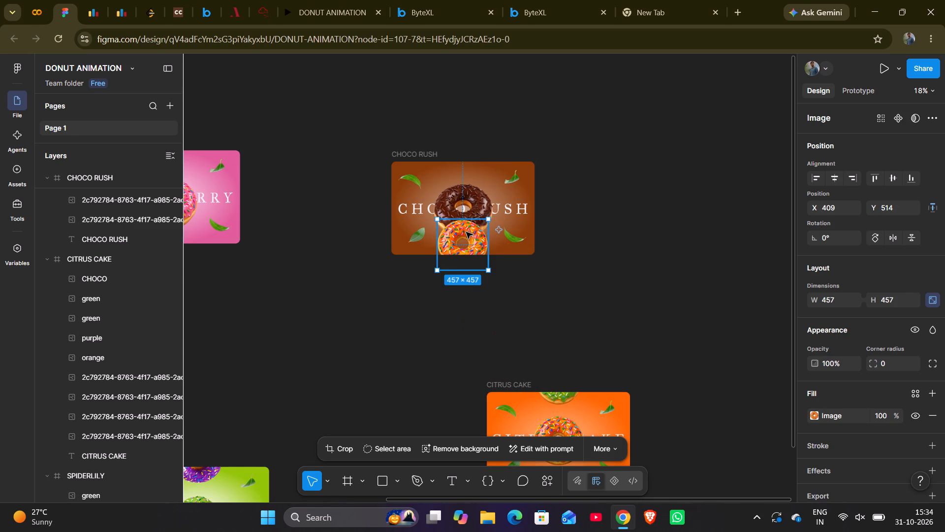
Move the orange donut in the CHOCO RUSH frame down to Y 709 and centre it horizontally.
{"action": "scroll", "coordinate": [466, 232], "scroll_direction": "down", "scroll_amount": 1}
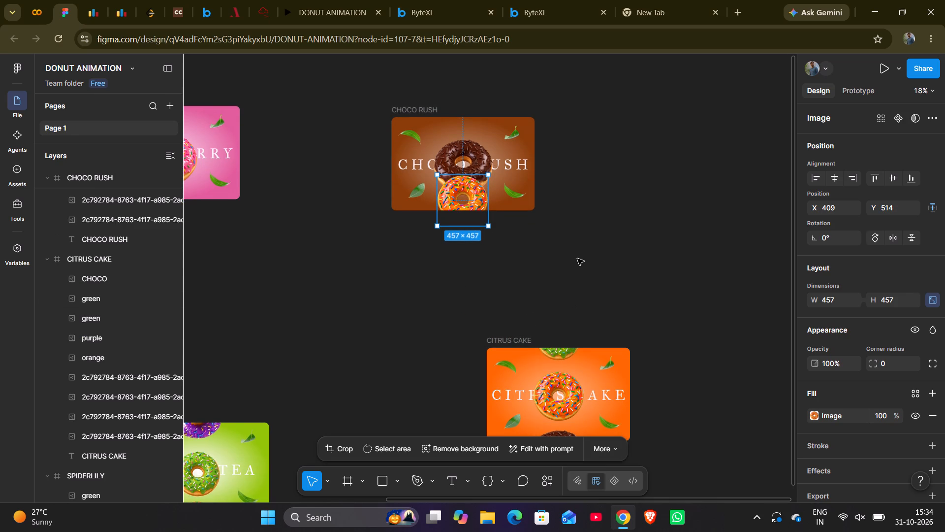
{"action": "scroll", "coordinate": [577, 259], "scroll_direction": "down", "scroll_amount": 1}
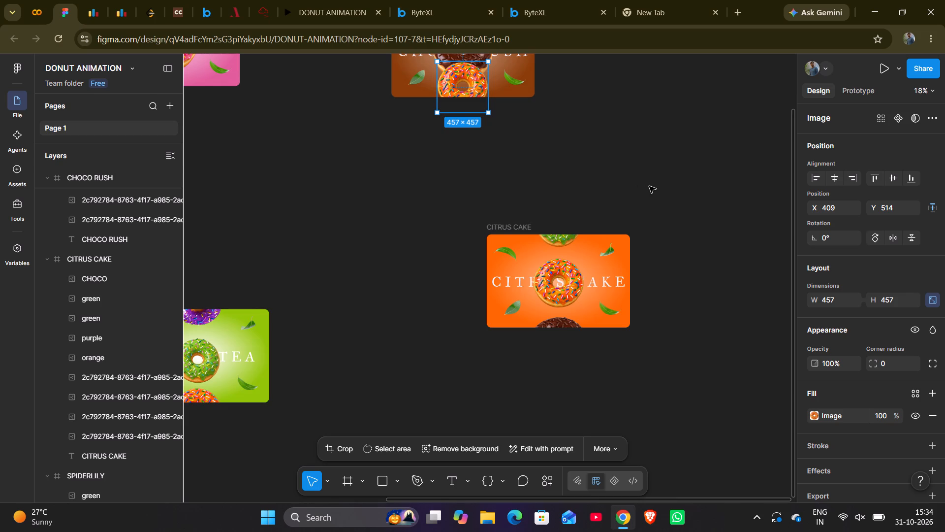
{"action": "scroll", "coordinate": [649, 186], "scroll_direction": "up", "scroll_amount": 1}
{"action": "scroll", "coordinate": [649, 186], "scroll_direction": "right", "scroll_amount": 2}
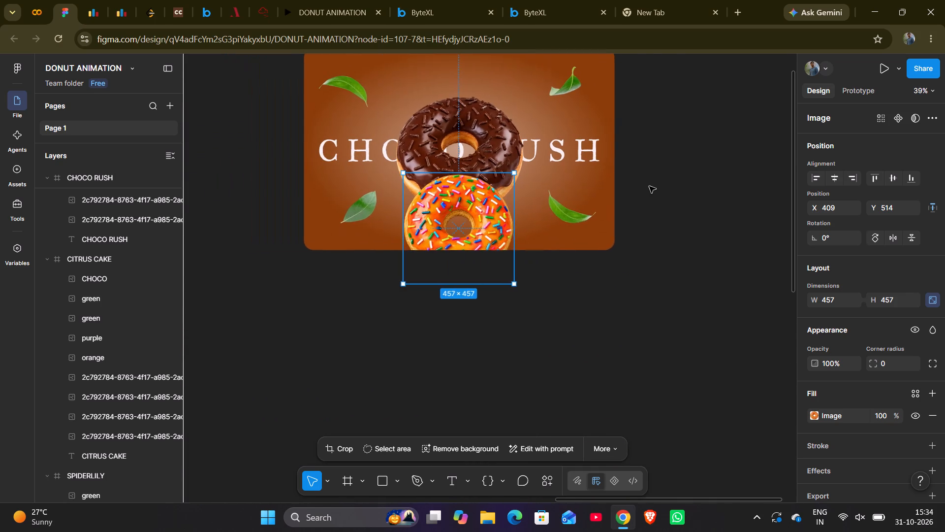
{"action": "scroll", "coordinate": [649, 186], "scroll_direction": "right", "scroll_amount": 1}
{"action": "left_click_drag", "start_coordinate": [567, 217], "coordinate": [564, 232]}
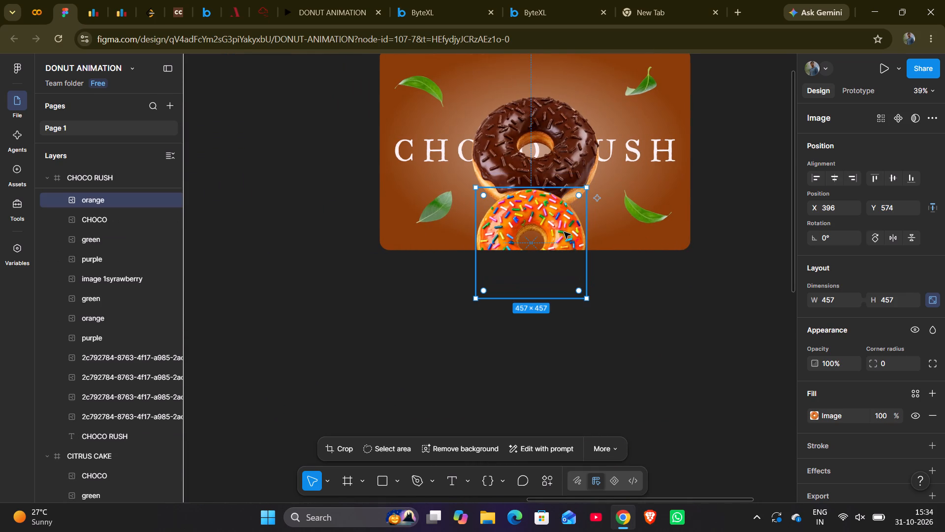
{"action": "key", "text": "Down"}
{"action": "key", "text": "Down"}
{"action": "key", "text": "Down"}
{"action": "key", "text": "Down"}
{"action": "key", "text": "Down"}
{"action": "key", "text": "Down"}
{"action": "key", "text": "Down"}
{"action": "key", "text": "Down"}
{"action": "key", "text": "Down"}
{"action": "key", "text": "Down"}
{"action": "key", "text": "Down"}
{"action": "key", "text": "Down"}
{"action": "key", "text": "Down"}
{"action": "key", "text": "Down"}
{"action": "key", "text": "Down"}
{"action": "key", "text": "Down"}
{"action": "key", "text": "Down"}
{"action": "key", "text": "Down"}
{"action": "key", "text": "Down"}
{"action": "key", "text": "Down"}
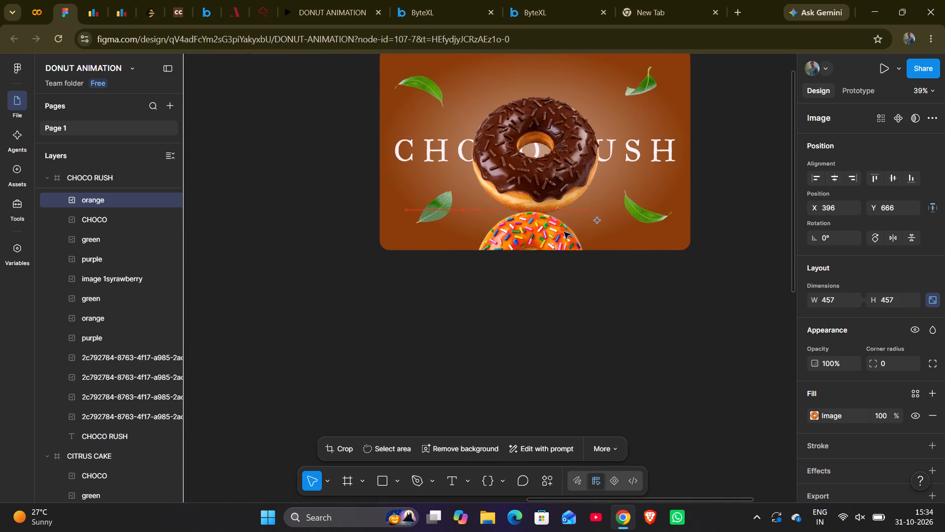
{"action": "key", "text": "Down"}
{"action": "key", "text": "Down"}
{"action": "key", "text": "Down"}
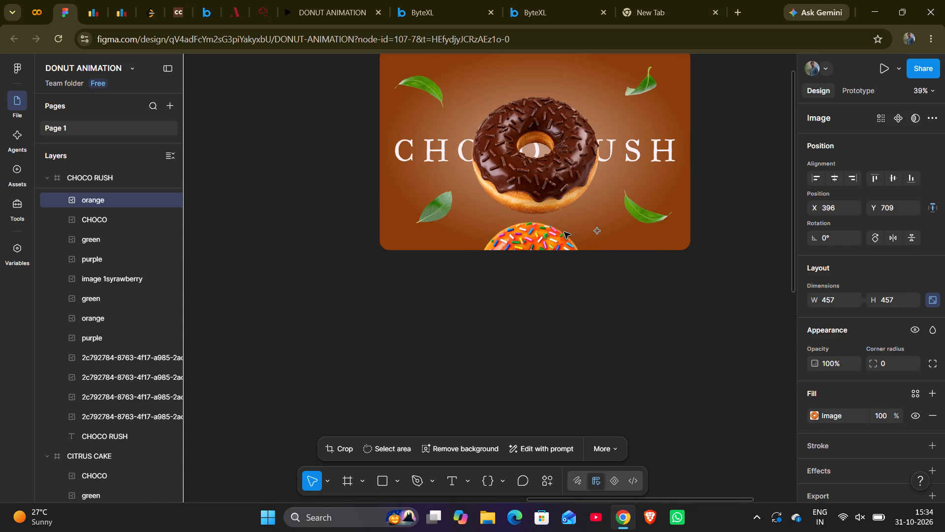
{"action": "left_click", "coordinate": [837, 179]}
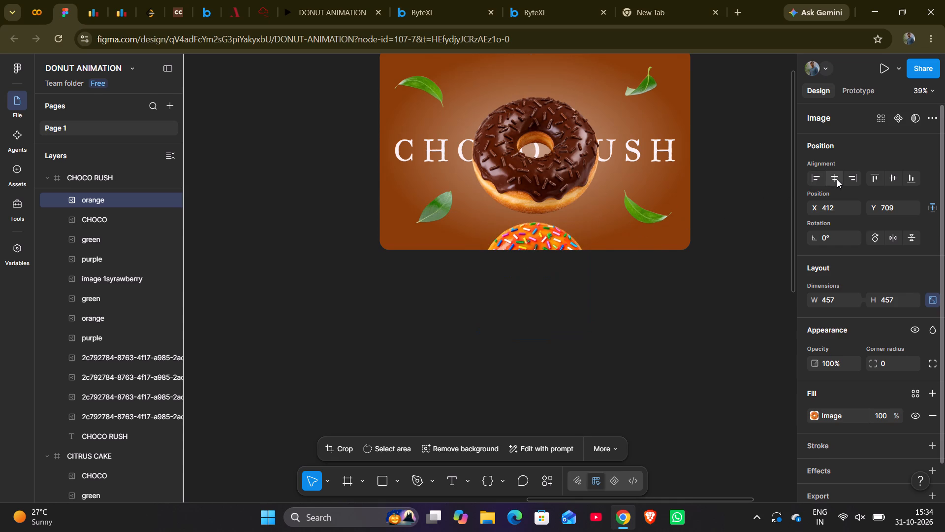
Duplicate the STRAWBERRY frame's pink donut and place the copy in the upper part of the CHOCO RUSH frame, at Y about -153.
{"action": "left_click", "coordinate": [782, 180]}
{"action": "scroll", "coordinate": [782, 180], "scroll_direction": "right", "scroll_amount": 1}
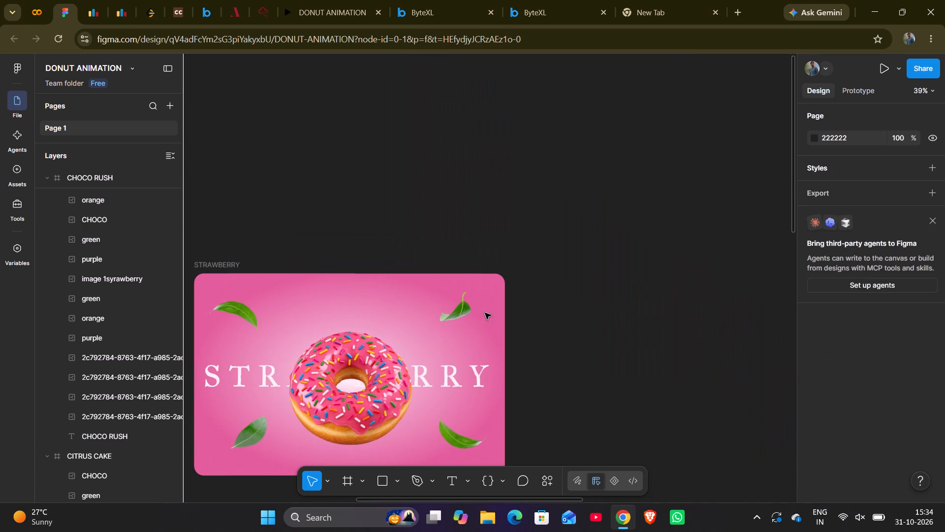
{"action": "left_click", "coordinate": [386, 352]}
{"action": "key", "text": "ctrl+d"}
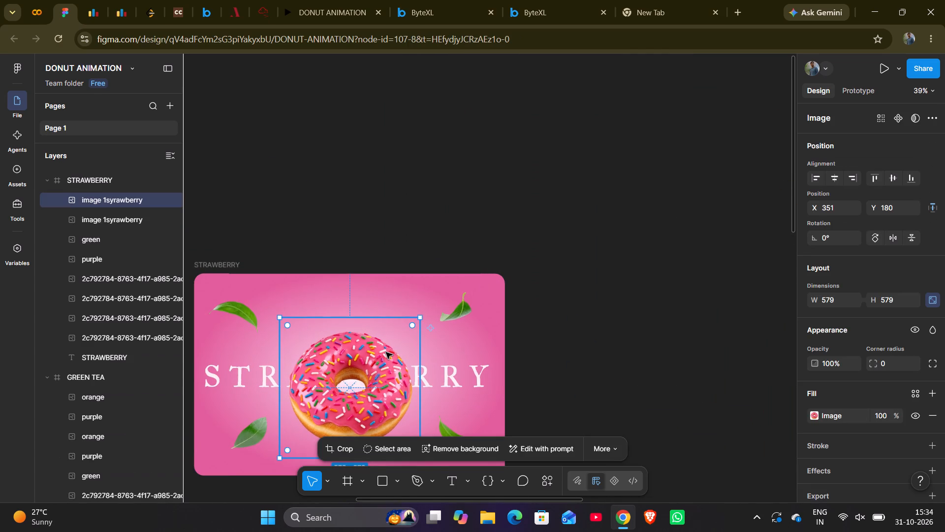
{"action": "left_click_drag", "start_coordinate": [386, 352], "coordinate": [676, 330]}
{"action": "scroll", "coordinate": [676, 330], "scroll_direction": "left", "scroll_amount": 3}
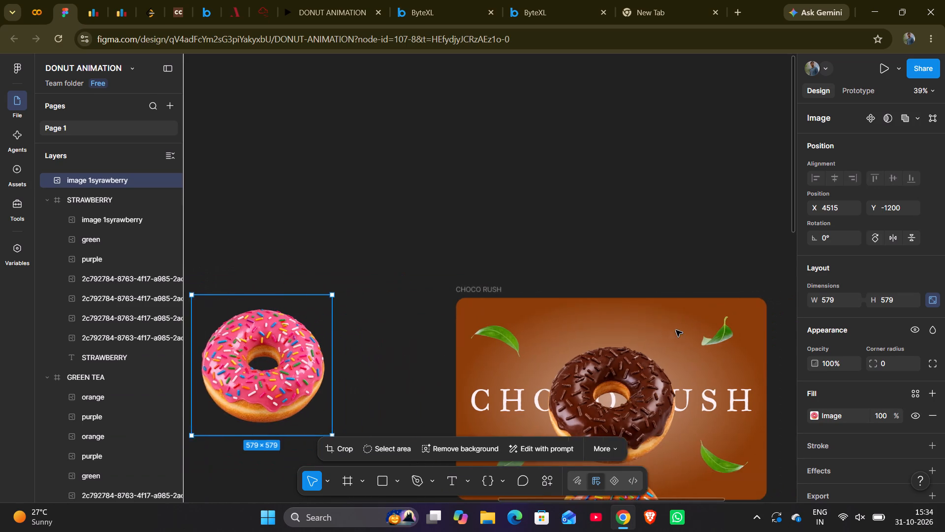
{"action": "left_click_drag", "start_coordinate": [213, 343], "coordinate": [558, 309]}
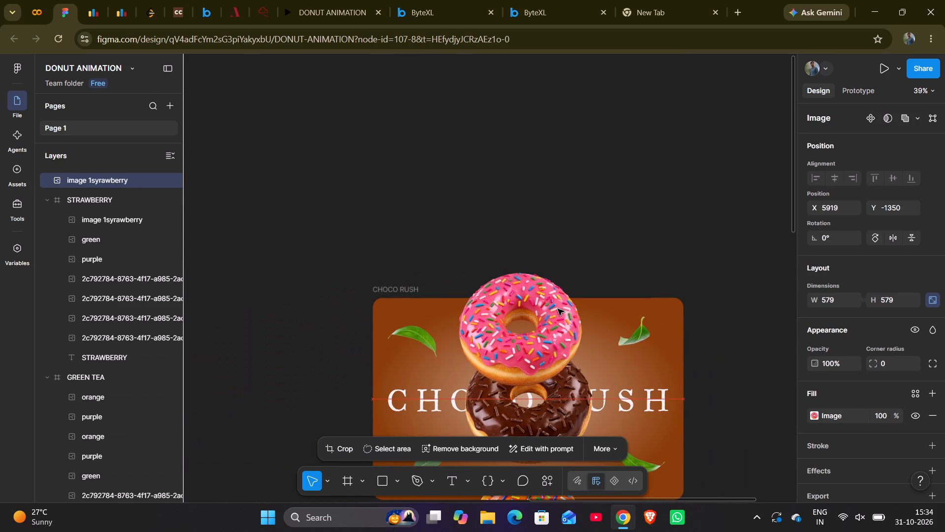
{"action": "left_click_drag", "start_coordinate": [558, 309], "coordinate": [558, 310]}
{"action": "key", "text": "Up"}
{"action": "key", "text": "Up"}
{"action": "key", "text": "Up"}
{"action": "key", "text": "Up"}
{"action": "key", "text": "Up"}
{"action": "key", "text": "Up"}
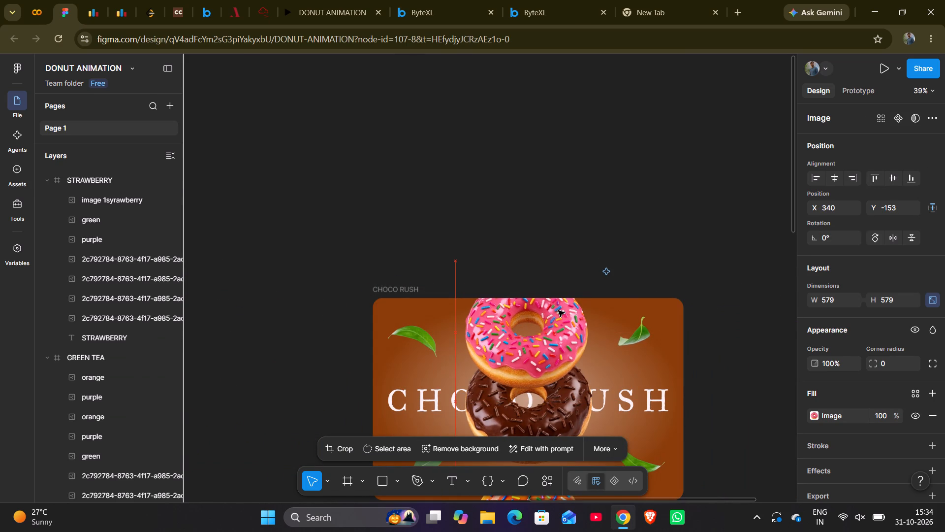
Centre the strawberry donut horizontally in the CHOCO RUSH frame and set its Y position to -300.
{"action": "left_click", "coordinate": [836, 174]}
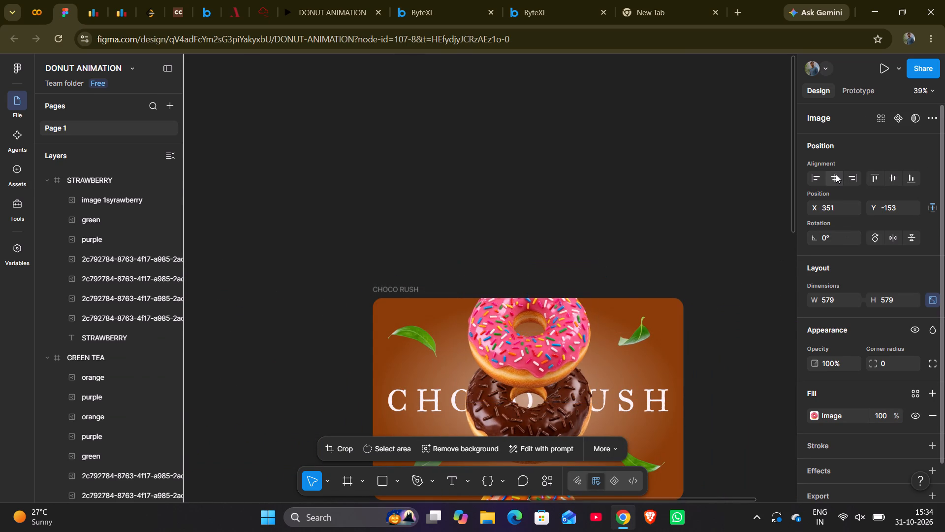
{"action": "left_click", "coordinate": [893, 212]}
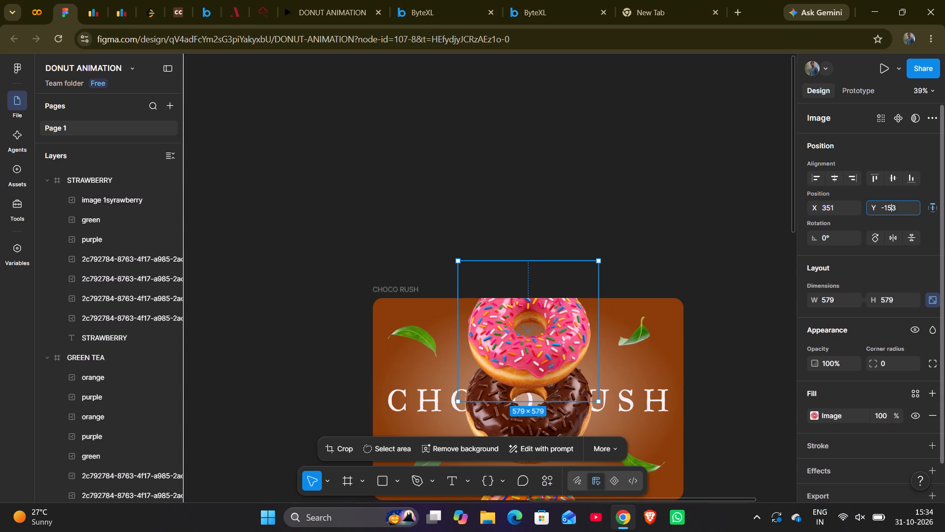
{"action": "key", "text": "BackSpace"}
{"action": "key", "text": "BackSpace"}
{"action": "key", "text": "BackSpace"}
{"action": "key", "text": "minus"}
{"action": "type", "text": "300"}
{"action": "key", "text": "Return"}
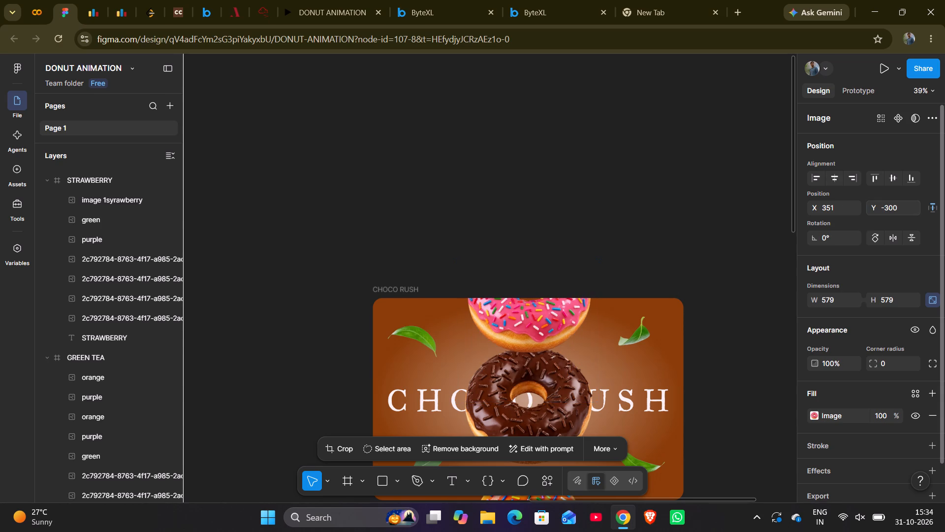
Move the strawberry donut slightly further up past the CHOCO RUSH frame's top edge.
{"action": "left_click_drag", "start_coordinate": [550, 338], "coordinate": [552, 332]}
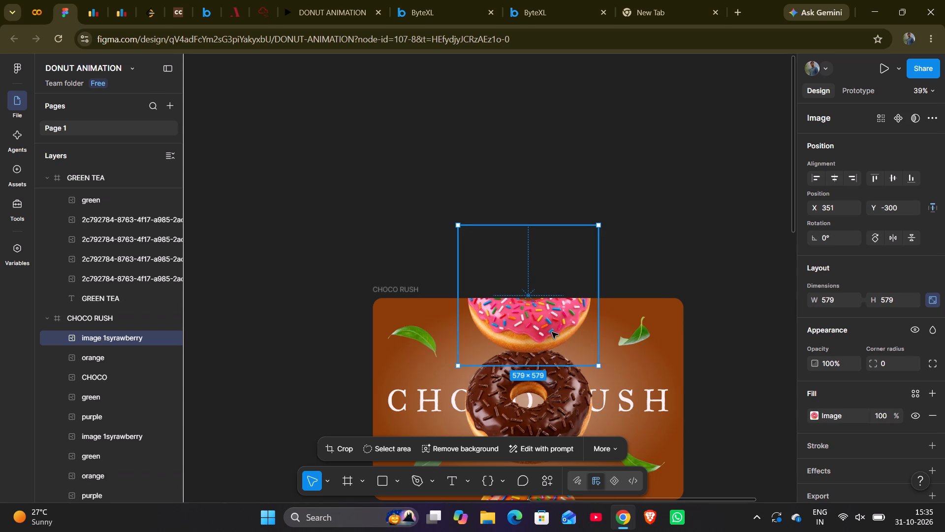
{"action": "left_click_drag", "start_coordinate": [552, 332], "coordinate": [547, 321]}
{"action": "left_click", "coordinate": [555, 428]}
{"action": "scroll", "coordinate": [555, 428], "scroll_direction": "down", "scroll_amount": 1}
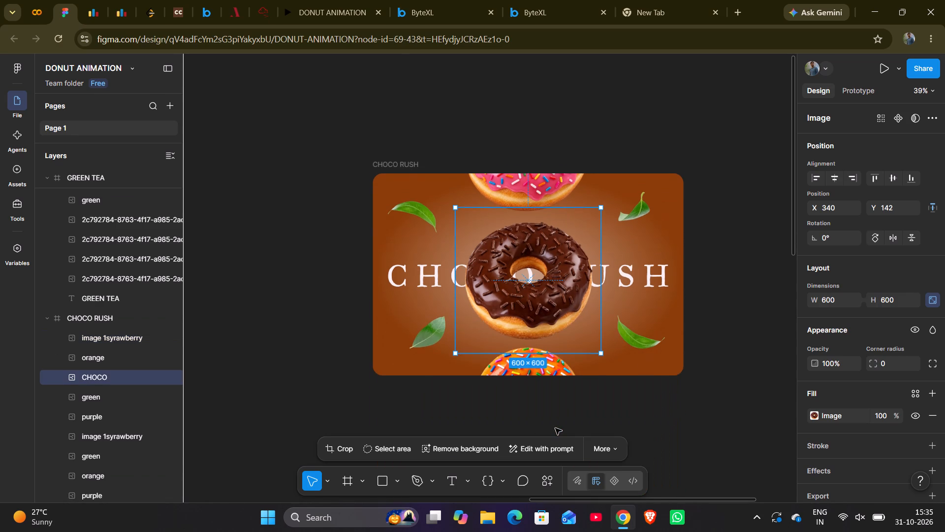
{"action": "scroll", "coordinate": [555, 428], "scroll_direction": "down", "scroll_amount": 1}
{"action": "left_click", "coordinate": [664, 121]}
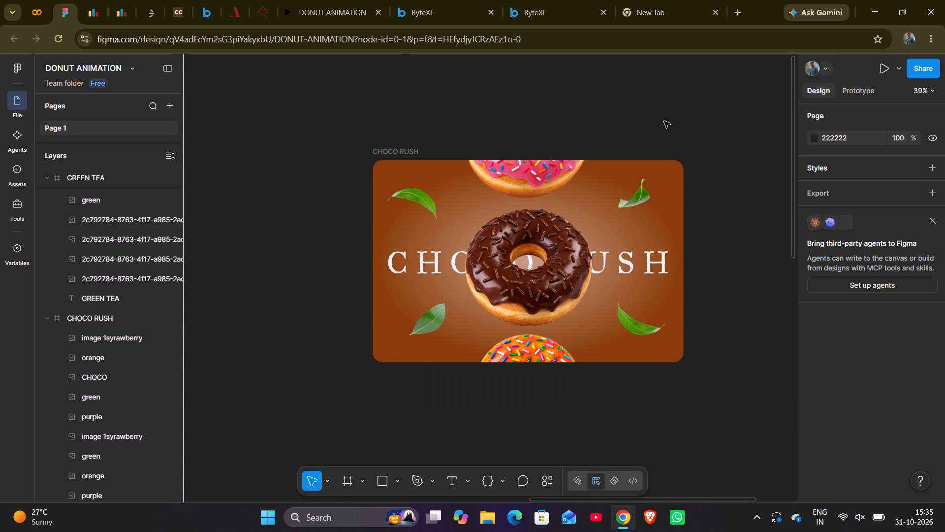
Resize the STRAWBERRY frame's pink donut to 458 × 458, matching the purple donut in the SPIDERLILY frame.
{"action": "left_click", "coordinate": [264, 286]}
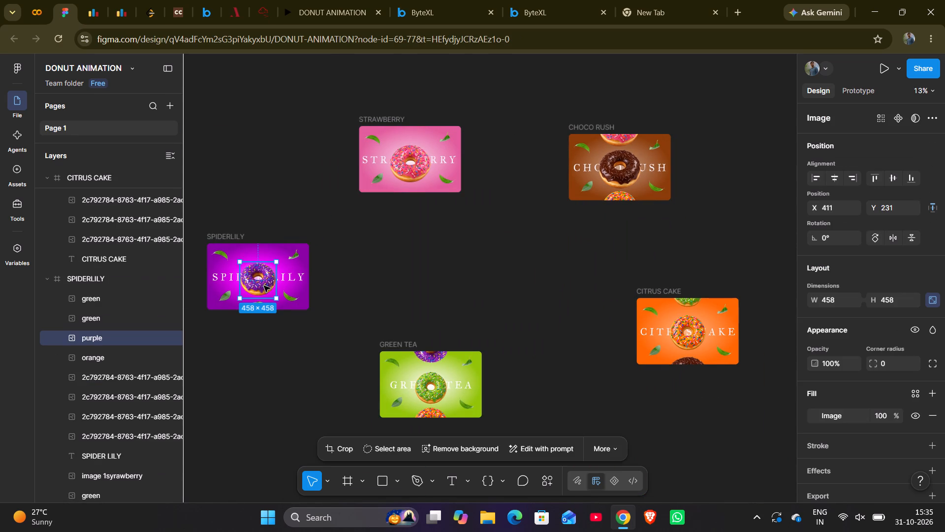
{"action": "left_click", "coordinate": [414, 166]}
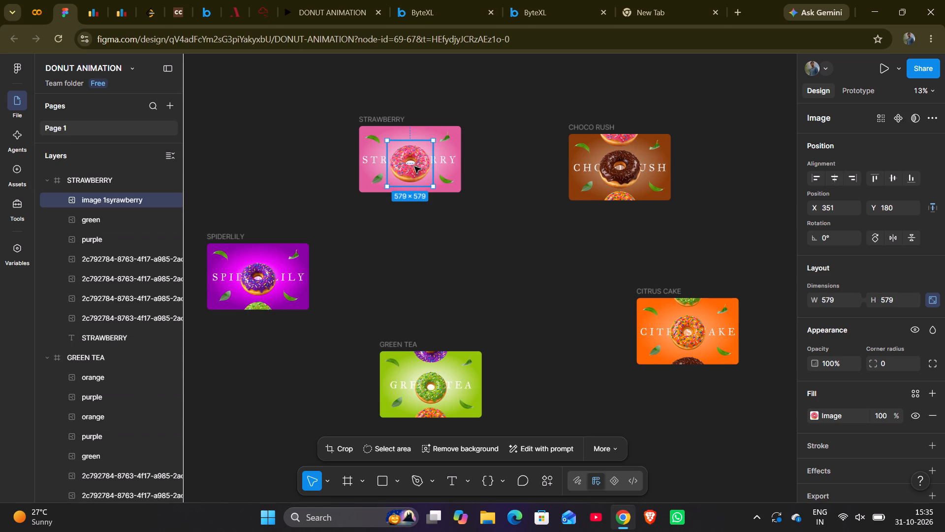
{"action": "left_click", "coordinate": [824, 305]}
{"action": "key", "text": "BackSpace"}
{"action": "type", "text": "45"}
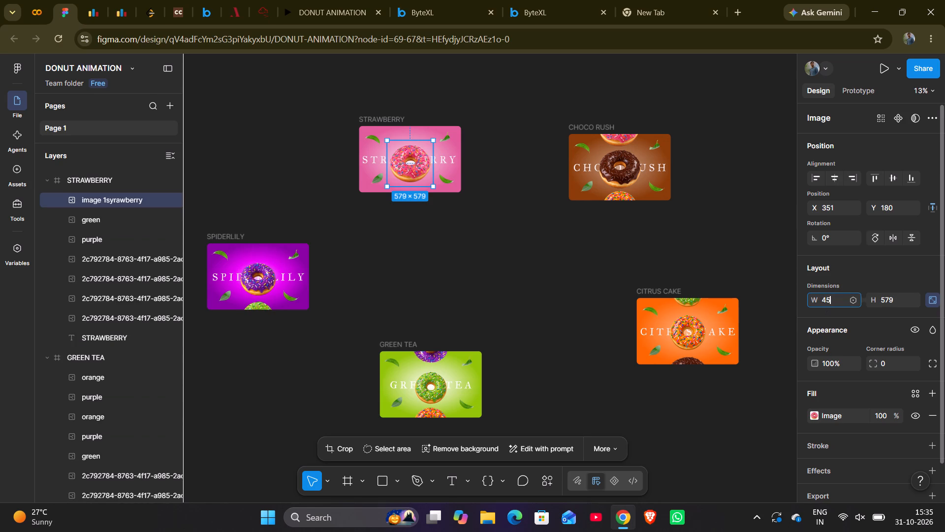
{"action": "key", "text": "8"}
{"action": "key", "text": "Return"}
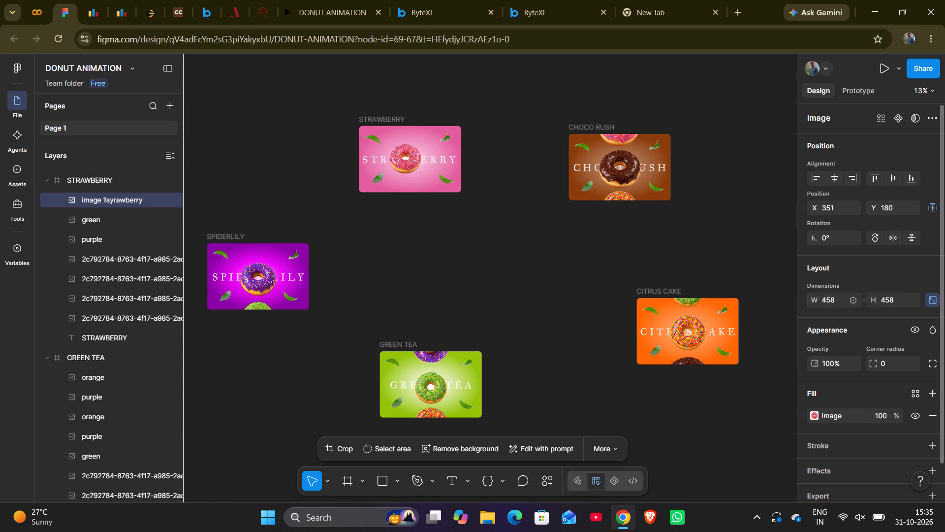
Resize the SPIDERLILY frame's middle purple donut to 470 × 470 and centre it horizontally and vertically in the frame.
{"action": "left_click", "coordinate": [270, 282]}
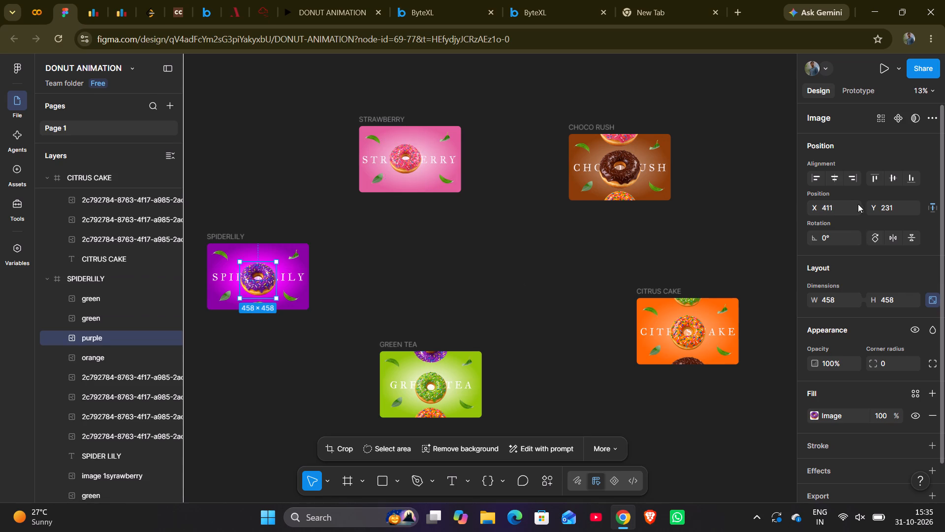
{"action": "left_click", "coordinate": [841, 301]}
{"action": "key", "text": "BackSpace"}
{"action": "key", "text": "BackSpace"}
{"action": "key", "text": "BackSpace"}
{"action": "type", "text": "470"}
{"action": "key", "text": "Return"}
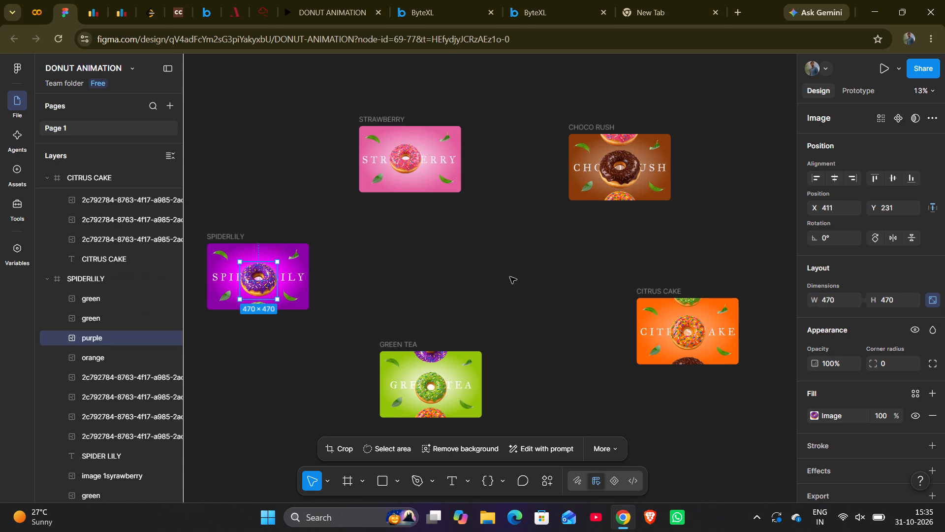
{"action": "left_click", "coordinate": [510, 277]}
{"action": "left_click", "coordinate": [266, 275]}
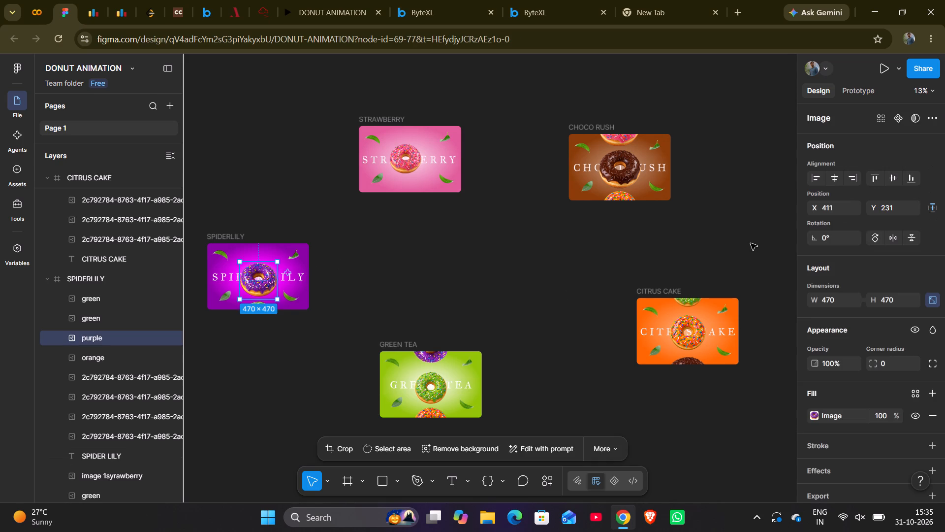
{"action": "left_click", "coordinate": [835, 176]}
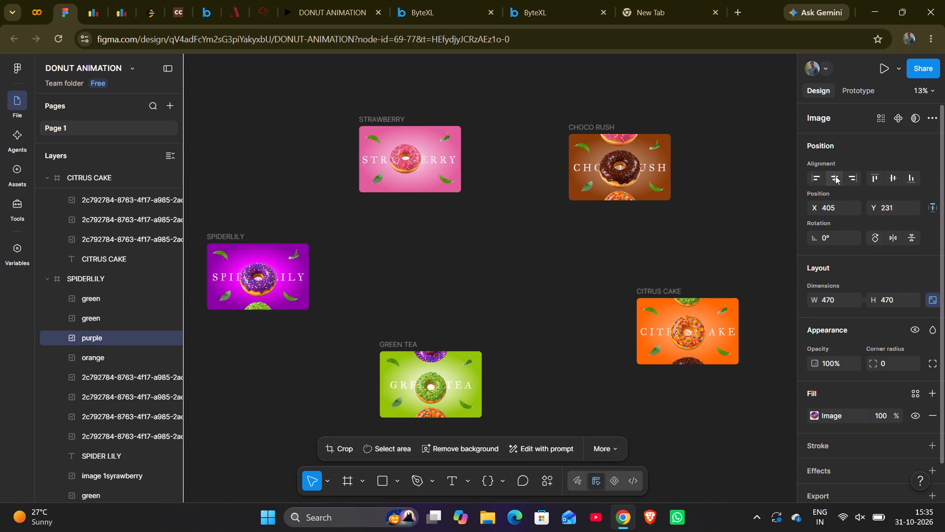
{"action": "left_click", "coordinate": [893, 177]}
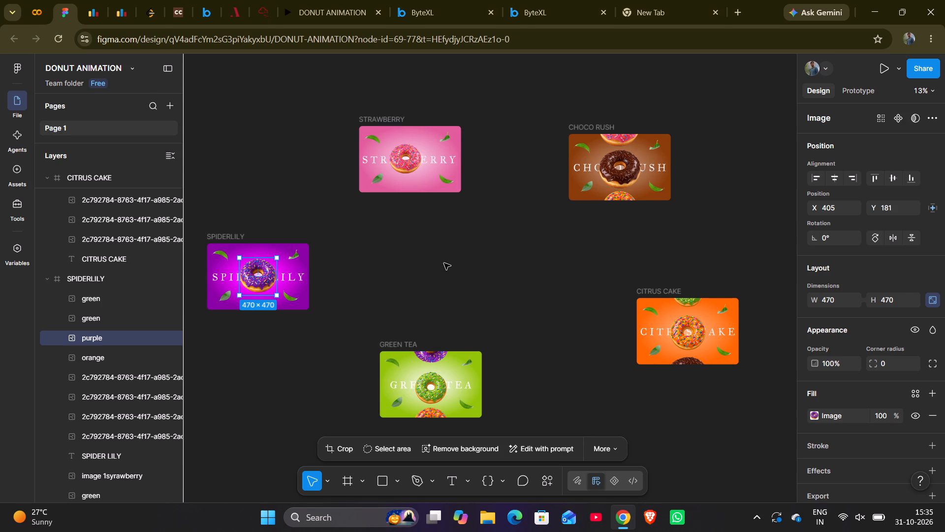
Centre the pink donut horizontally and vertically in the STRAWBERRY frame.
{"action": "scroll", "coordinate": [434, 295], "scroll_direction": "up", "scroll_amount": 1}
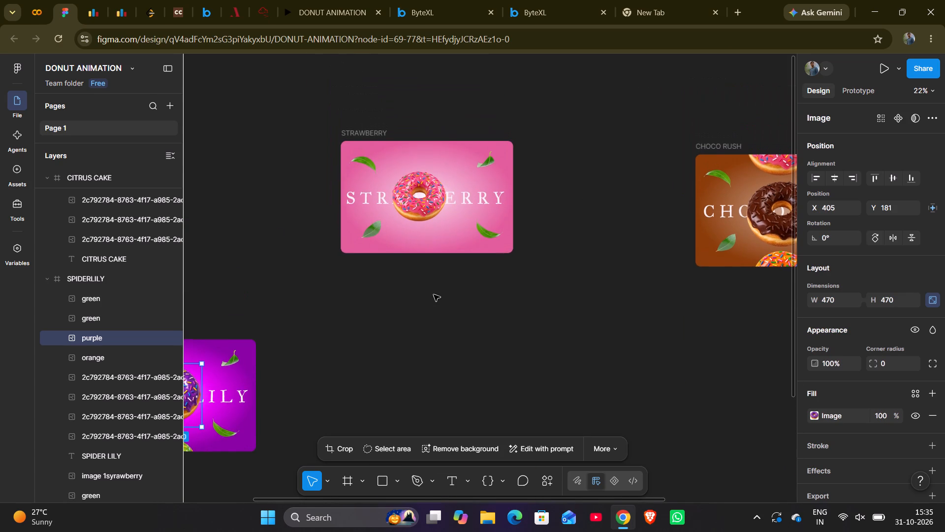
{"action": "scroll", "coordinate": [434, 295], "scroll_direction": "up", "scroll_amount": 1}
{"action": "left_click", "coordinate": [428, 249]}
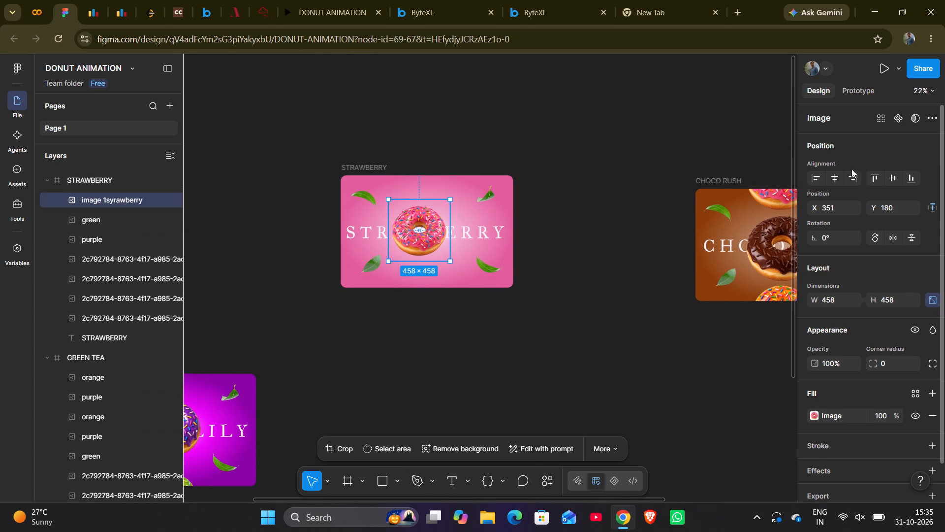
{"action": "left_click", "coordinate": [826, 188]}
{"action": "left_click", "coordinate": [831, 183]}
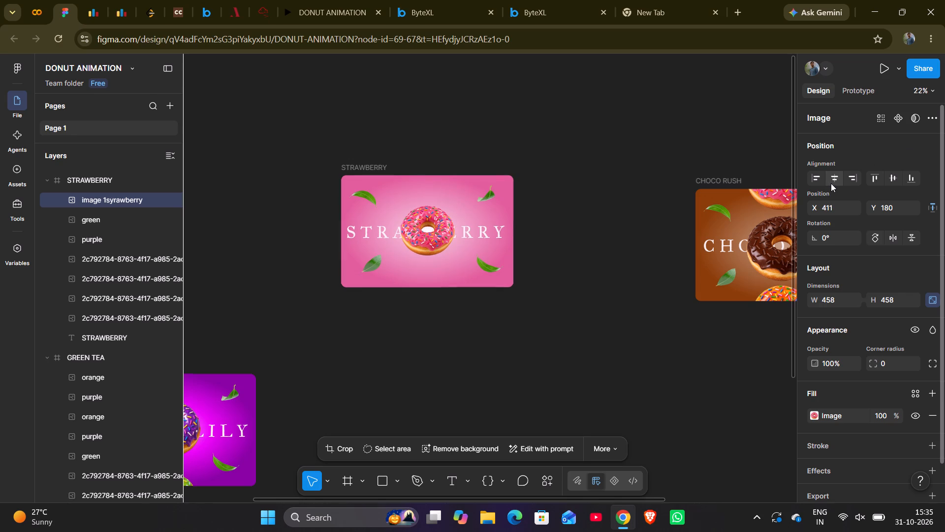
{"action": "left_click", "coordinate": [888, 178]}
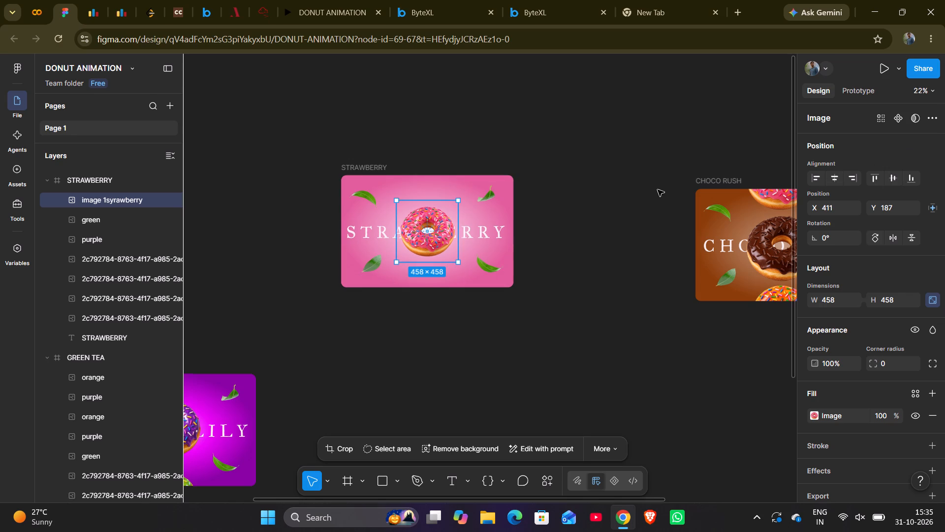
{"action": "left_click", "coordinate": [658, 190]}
Resize the STRAWBERRY frame's pink donut to 470 × 470 and centre it horizontally and vertically in the frame.
{"action": "scroll", "coordinate": [304, 353], "scroll_direction": "right", "scroll_amount": 1}
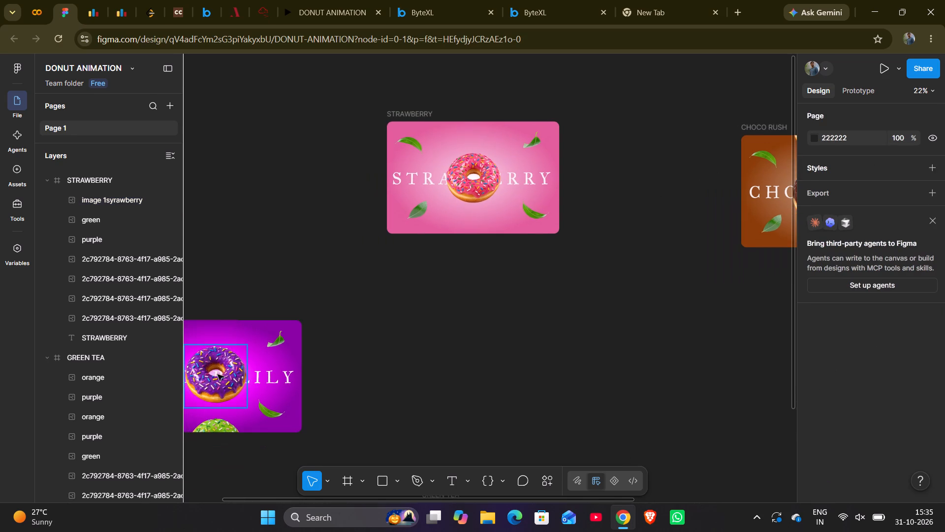
{"action": "left_click", "coordinate": [207, 373]}
{"action": "left_click", "coordinate": [492, 180]}
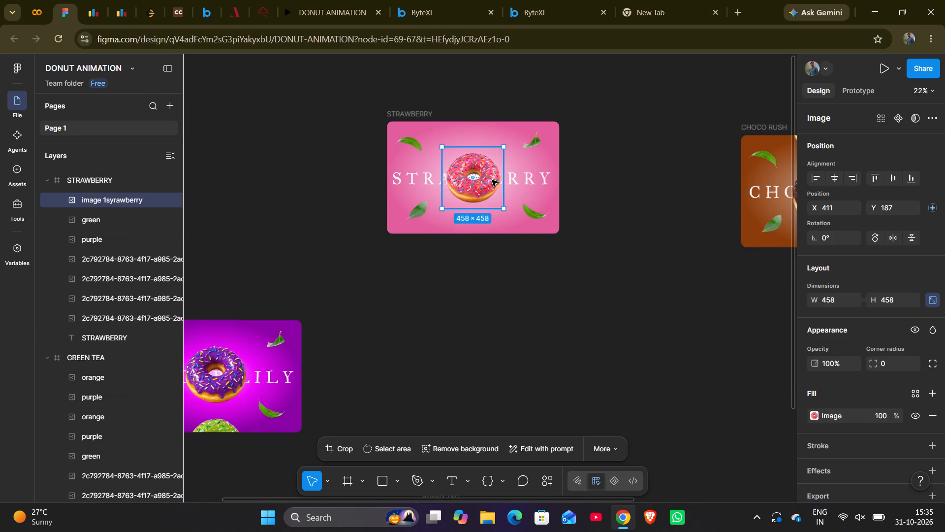
{"action": "left_click", "coordinate": [835, 288]}
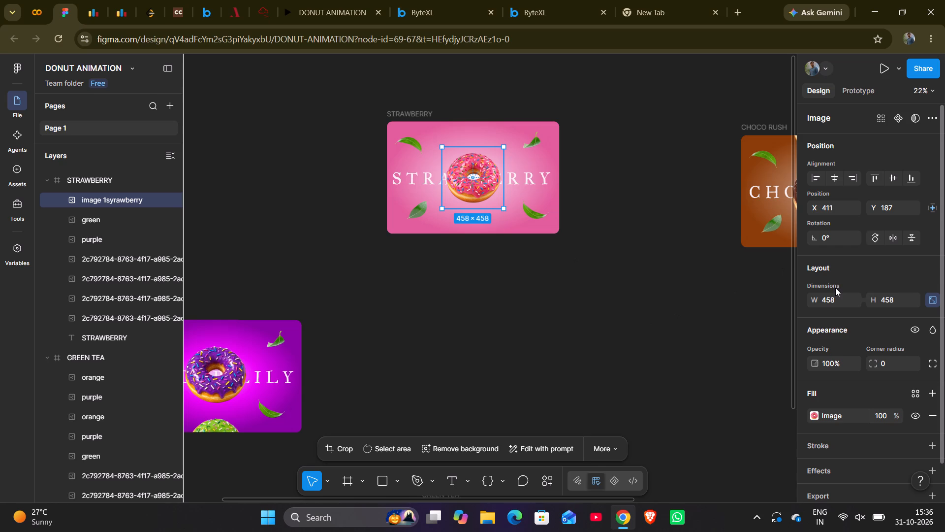
{"action": "left_click", "coordinate": [836, 296]}
{"action": "key", "text": "BackSpace"}
{"action": "key", "text": "BackSpace"}
{"action": "key", "text": "BackSpace"}
{"action": "type", "text": "470"}
{"action": "key", "text": "Return"}
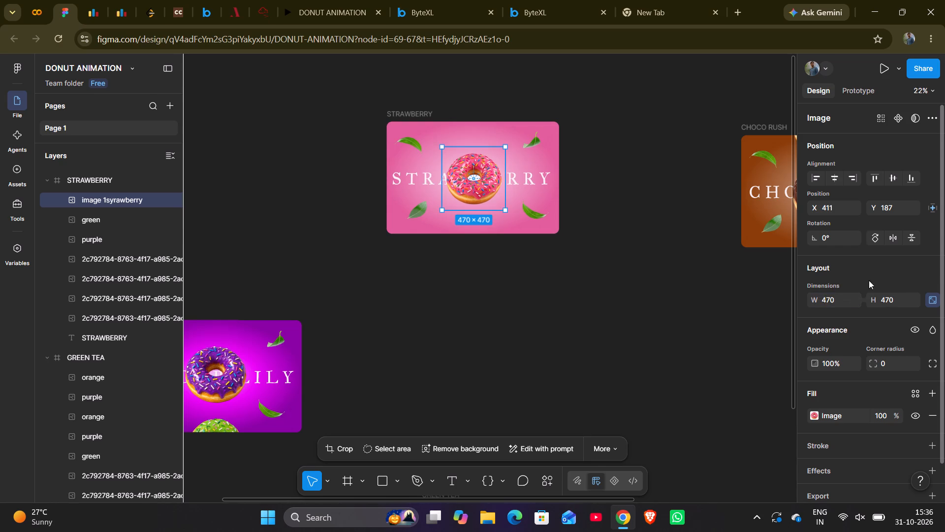
{"action": "left_click", "coordinate": [836, 177]}
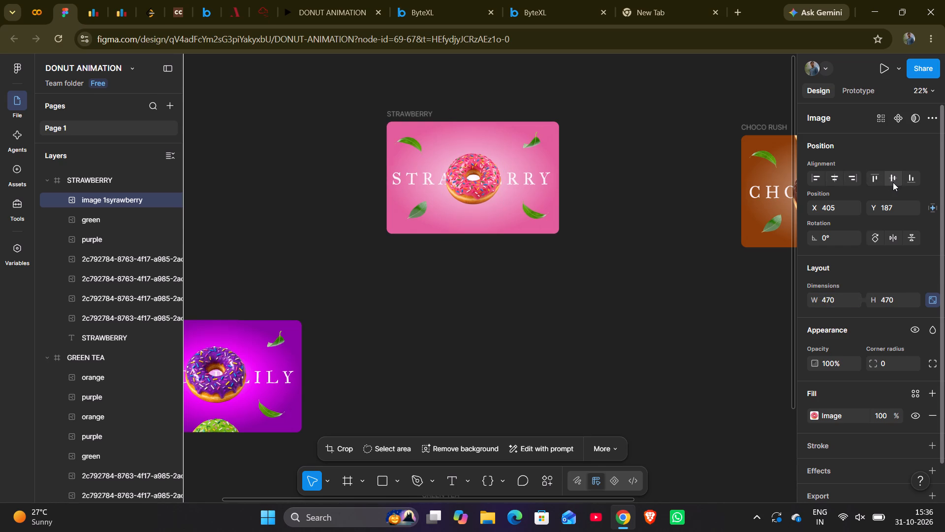
{"action": "left_click", "coordinate": [894, 182]}
{"action": "left_click", "coordinate": [682, 303]}
Resize the CHOCO RUSH frame's middle chocolate donut to 470 × 470.
{"action": "scroll", "coordinate": [682, 303], "scroll_direction": "left", "scroll_amount": 1}
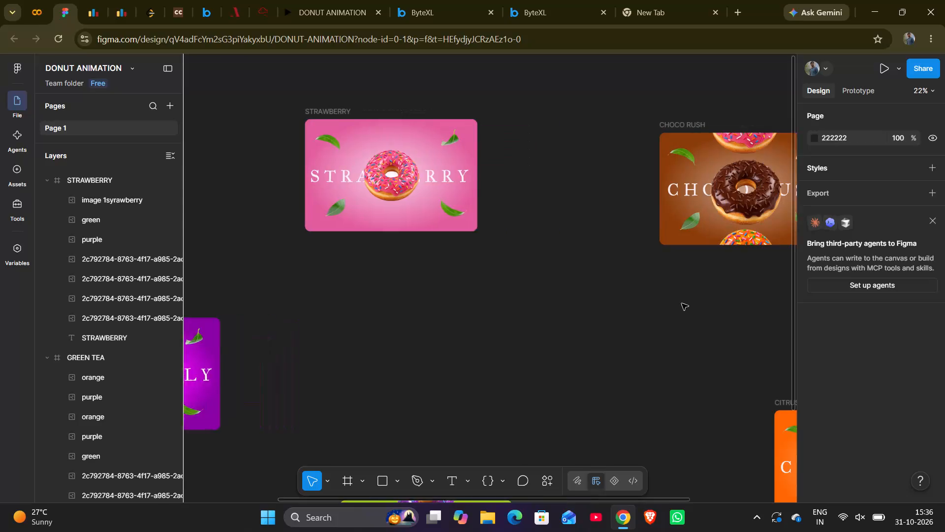
{"action": "scroll", "coordinate": [682, 303], "scroll_direction": "left", "scroll_amount": 1}
{"action": "left_click", "coordinate": [601, 199]}
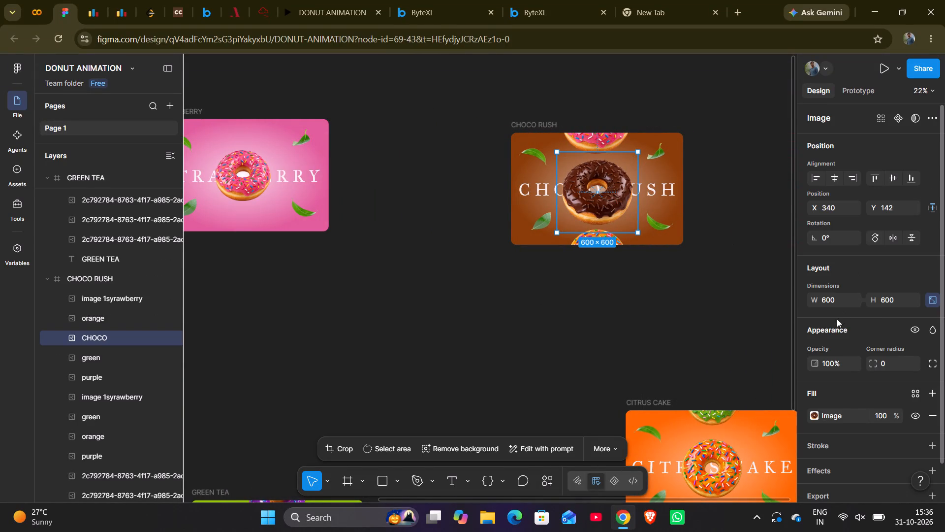
{"action": "left_click", "coordinate": [835, 299]}
{"action": "key", "text": "BackSpace"}
{"action": "key", "text": "BackSpace"}
{"action": "key", "text": "BackSpace"}
{"action": "key", "text": "BackSpace"}
{"action": "type", "text": "470"}
{"action": "key", "text": "Return"}
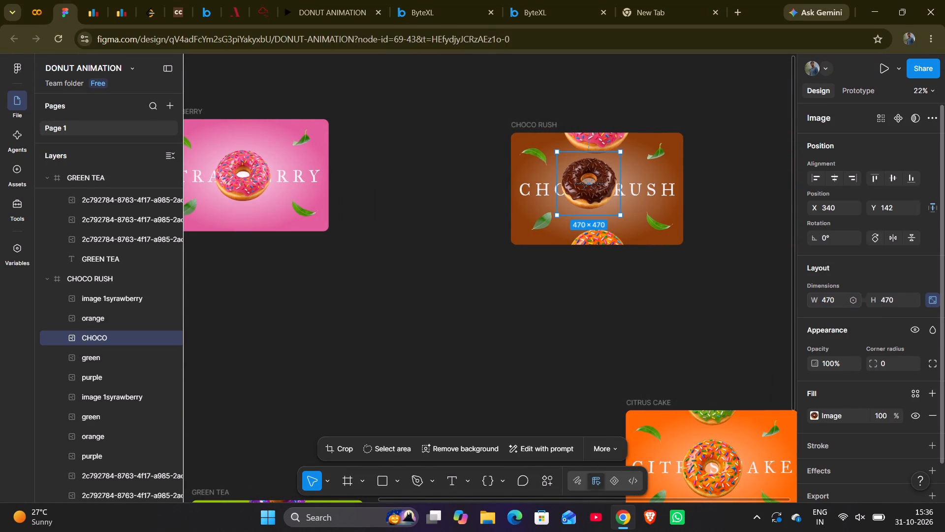
Centre the chocolate donut horizontally and vertically in the CHOCO RUSH frame.
{"action": "left_click", "coordinate": [837, 177]}
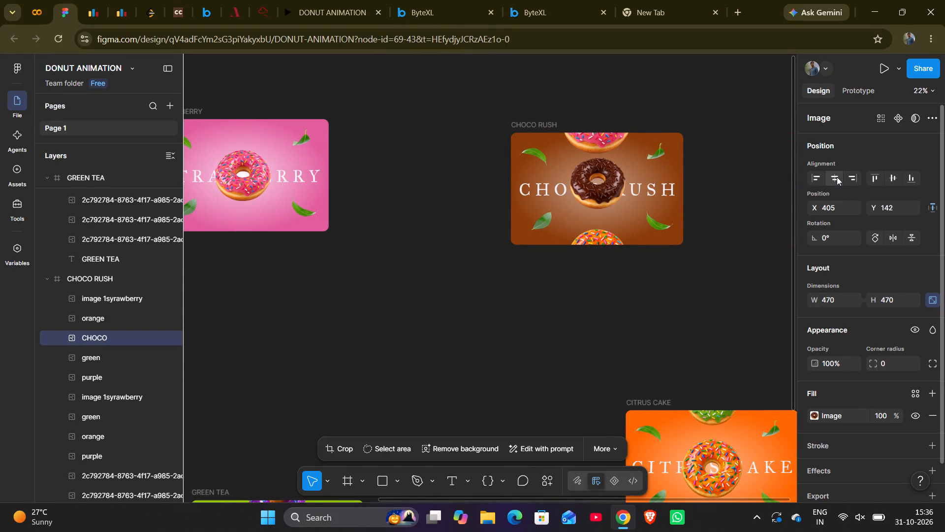
{"action": "left_click", "coordinate": [889, 177]}
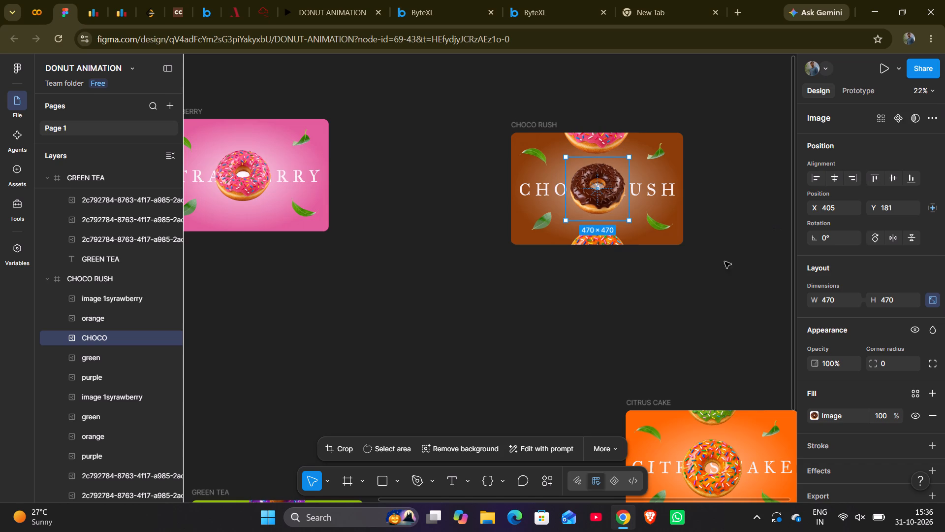
{"action": "left_click", "coordinate": [713, 272]}
Resize the CITRUS CAKE frame's middle orange donut to 470 × 470 and centre it horizontally and vertically in the frame.
{"action": "scroll", "coordinate": [713, 272], "scroll_direction": "down", "scroll_amount": 2}
{"action": "left_click", "coordinate": [709, 223]}
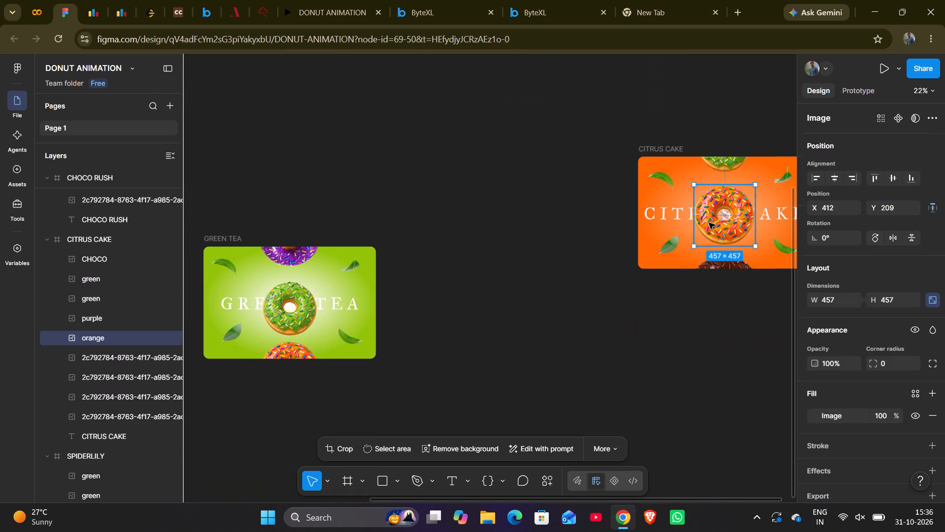
{"action": "left_click", "coordinate": [837, 299]}
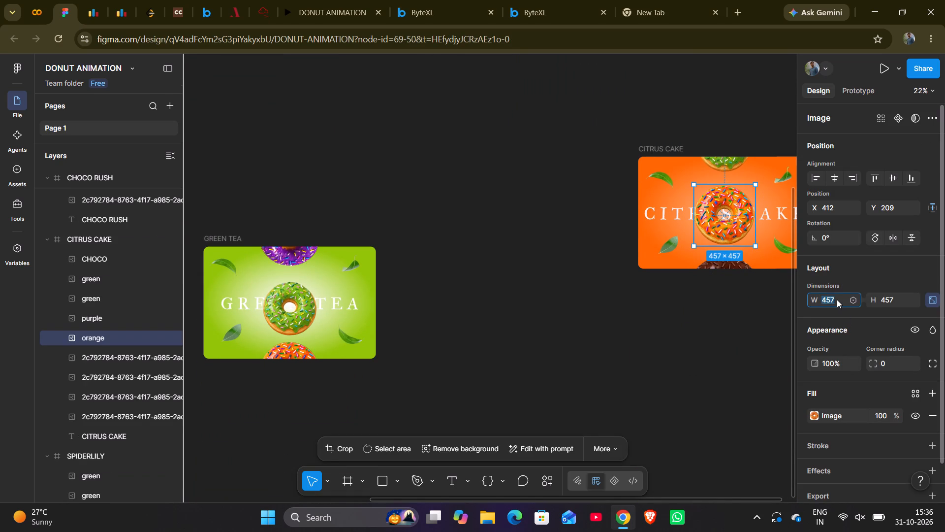
{"action": "key", "text": "BackSpace"}
{"action": "key", "text": "BackSpace"}
{"action": "key", "text": "BackSpace"}
{"action": "type", "text": "470"}
{"action": "key", "text": "Return"}
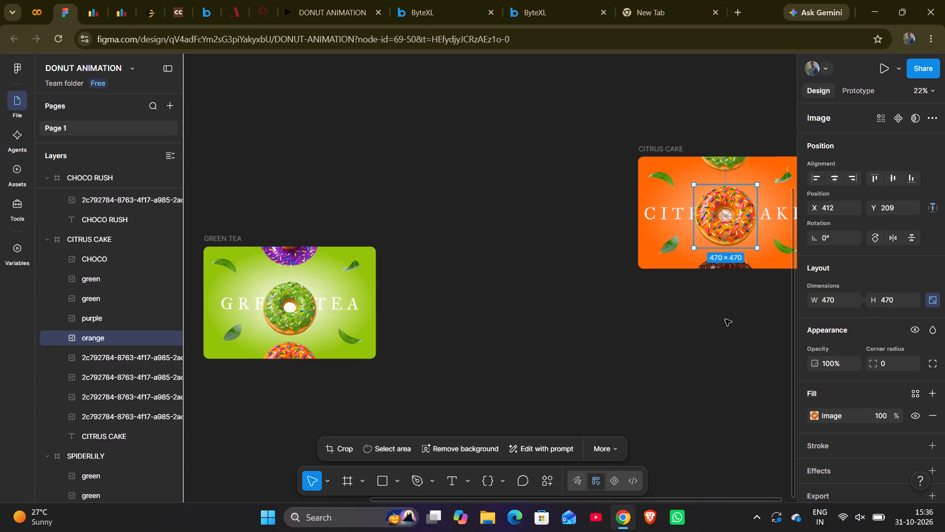
{"action": "left_click", "coordinate": [830, 177]}
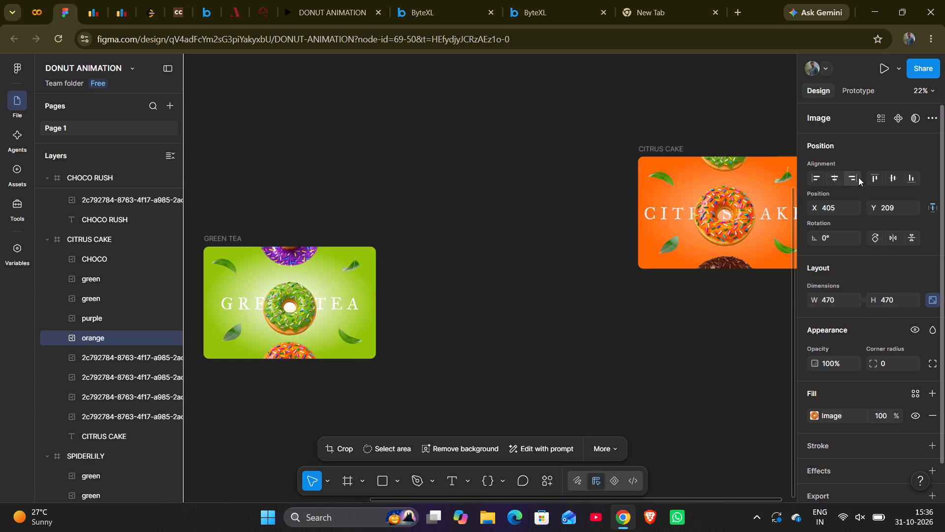
{"action": "left_click", "coordinate": [893, 177]}
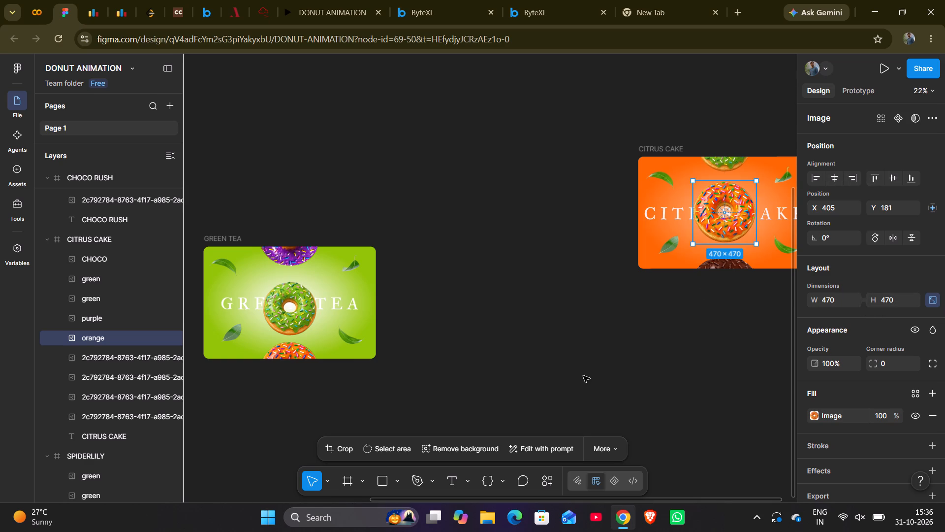
{"action": "left_click", "coordinate": [583, 376]}
Resize the GREEN TEA frame's middle green donut to 470 × 470 and centre it horizontally and vertically in the frame.
{"action": "scroll", "coordinate": [583, 376], "scroll_direction": "right", "scroll_amount": 3}
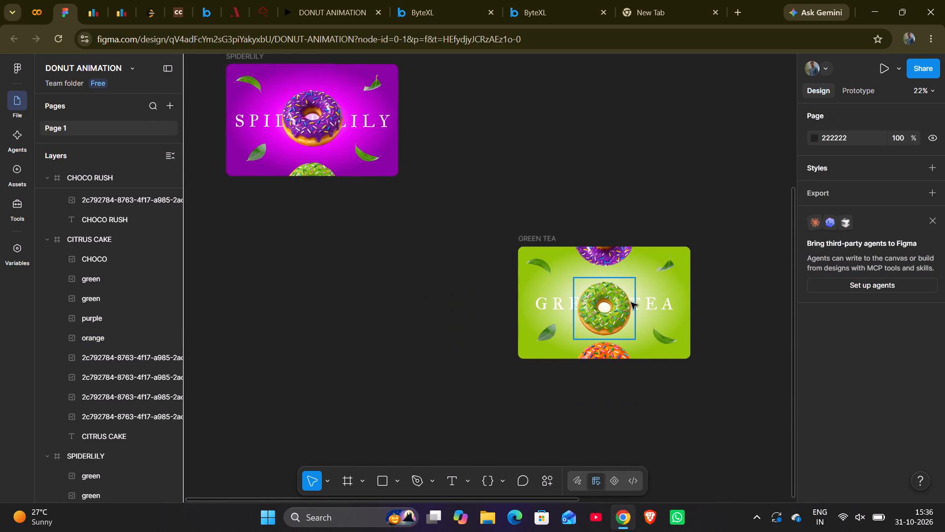
{"action": "left_click", "coordinate": [631, 302]}
{"action": "double_click", "coordinate": [846, 298]}
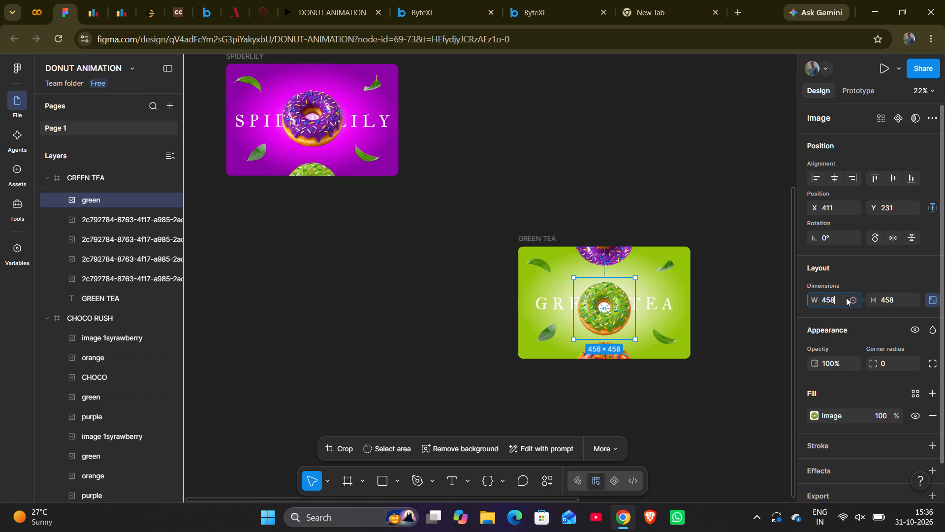
{"action": "key", "text": "BackSpace"}
{"action": "type", "text": "470"}
{"action": "key", "text": "Return"}
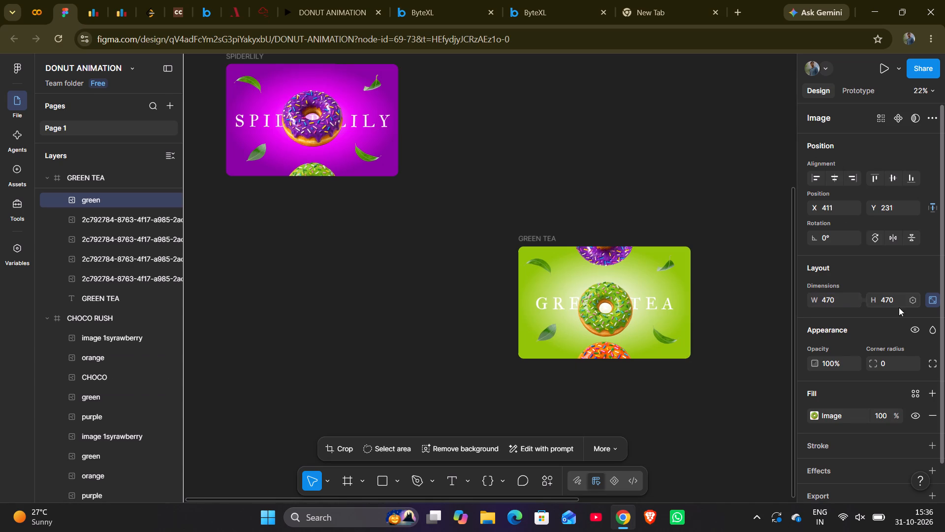
{"action": "left_click", "coordinate": [895, 296]}
{"action": "key", "text": "BackSpace"}
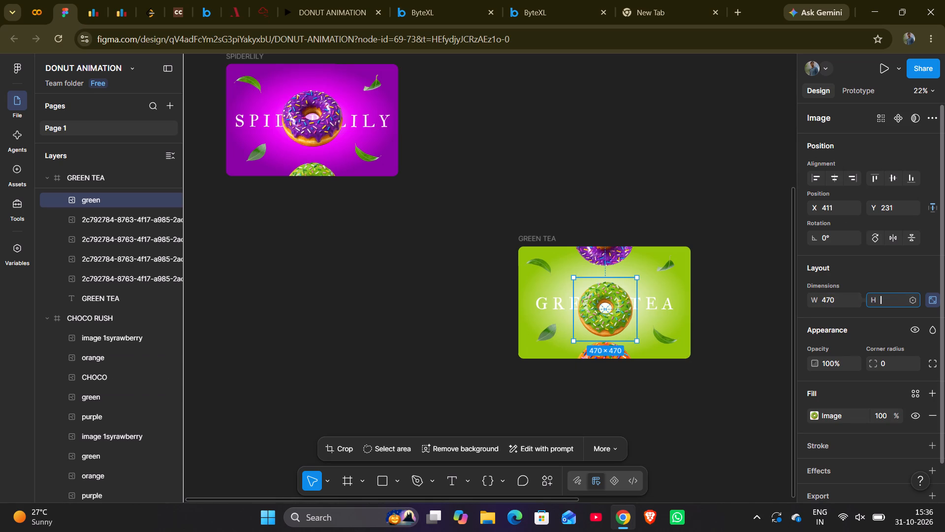
{"action": "type", "text": "470"}
{"action": "key", "text": "Return"}
{"action": "left_click", "coordinate": [841, 179]}
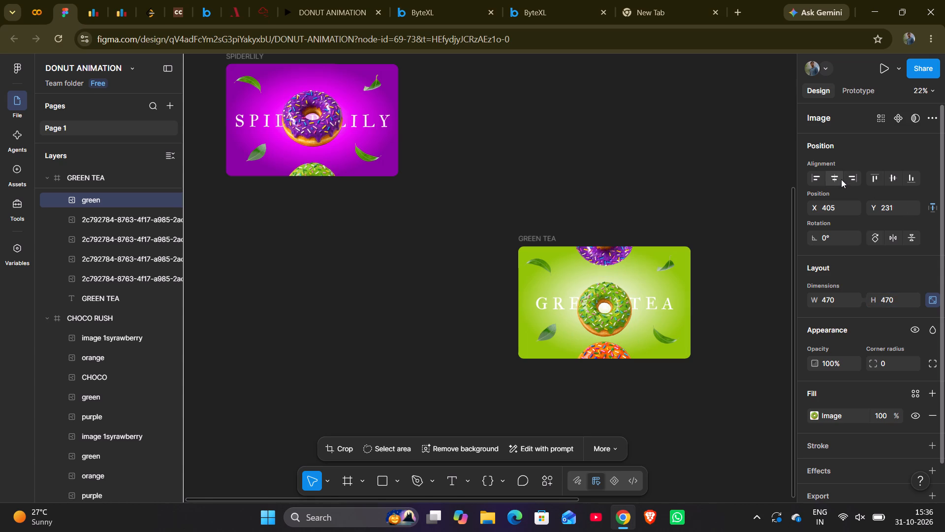
{"action": "left_click", "coordinate": [895, 172]}
{"action": "left_click", "coordinate": [719, 133]}
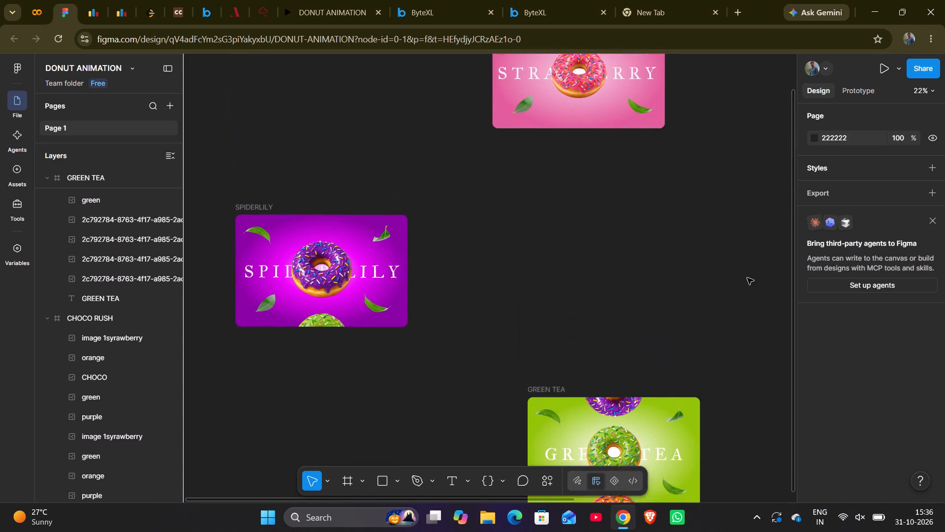
Centre the SPIDER LILY title text horizontally and vertically in its frame.
{"action": "left_click", "coordinate": [388, 282]}
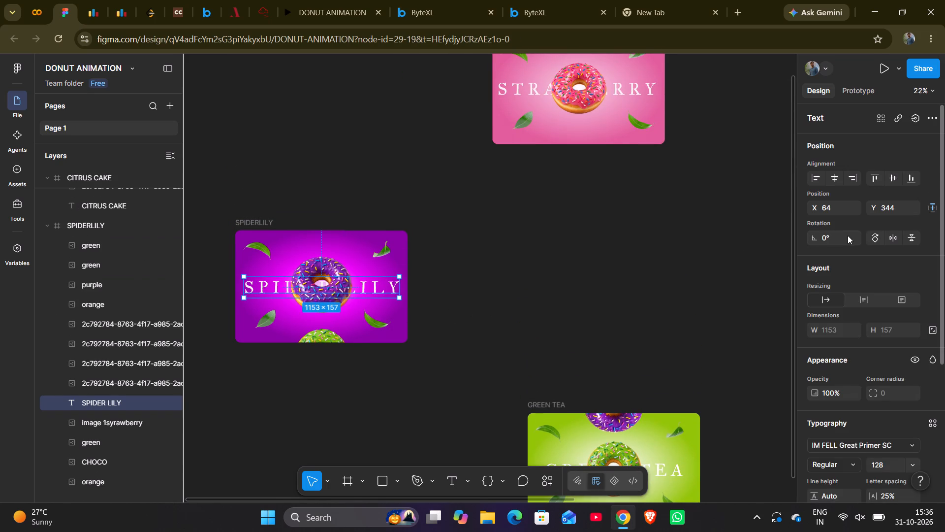
{"action": "left_click", "coordinate": [831, 179]}
{"action": "left_click", "coordinate": [889, 182]}
{"action": "left_click", "coordinate": [717, 279]}
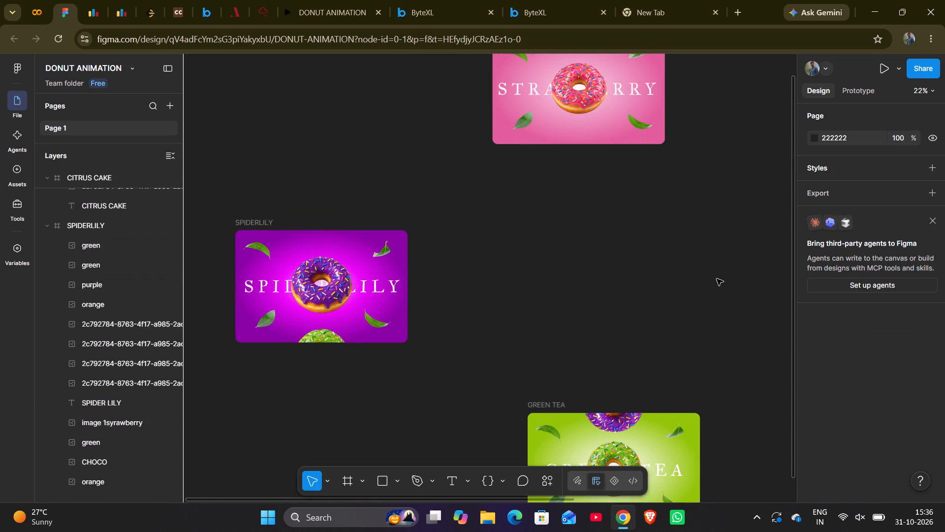
Centre the STRAWBERRY title text horizontally and vertically in its frame.
{"action": "scroll", "coordinate": [717, 279], "scroll_direction": "up", "scroll_amount": 1}
{"action": "left_click", "coordinate": [644, 238]}
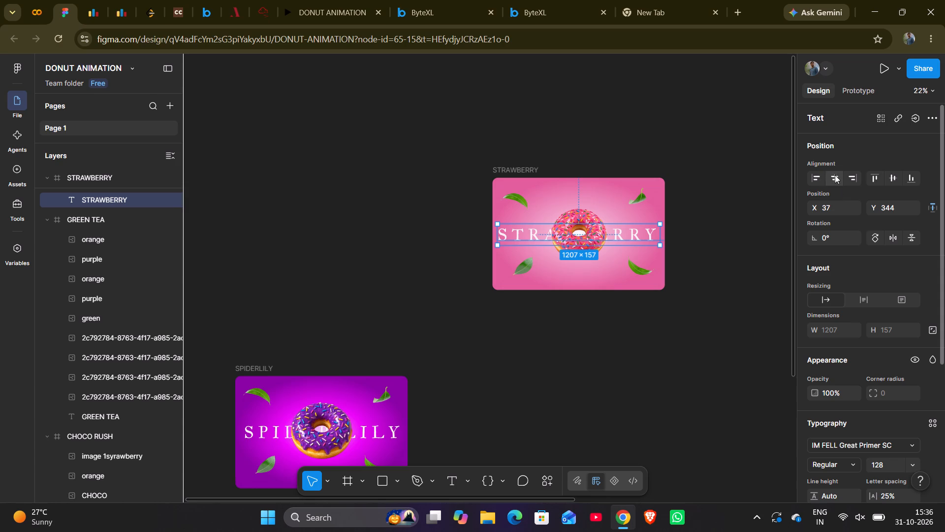
{"action": "left_click", "coordinate": [831, 175]}
{"action": "left_click", "coordinate": [889, 181]}
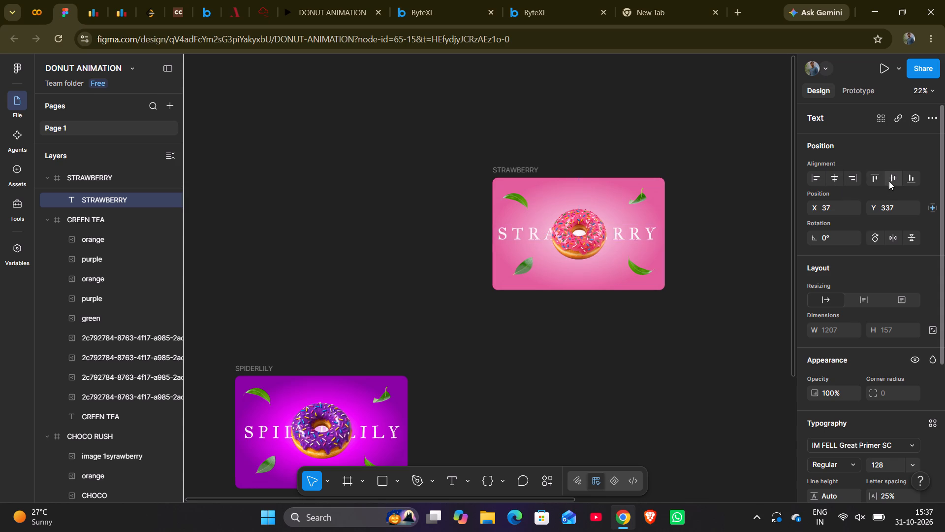
{"action": "left_click", "coordinate": [743, 215]}
Centre the CHOCO RUSH title text horizontally and vertically in its frame.
{"action": "scroll", "coordinate": [743, 215], "scroll_direction": "left", "scroll_amount": 2}
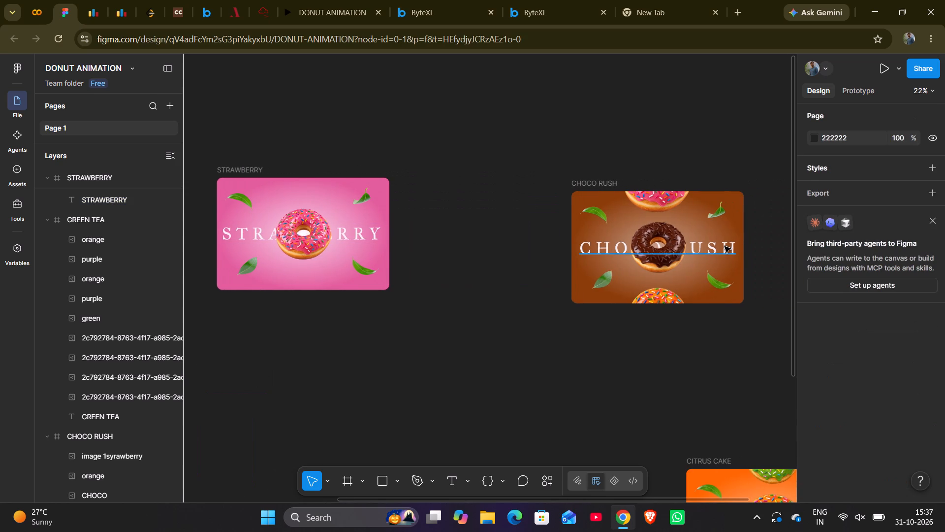
{"action": "left_click", "coordinate": [724, 246]}
{"action": "left_click", "coordinate": [837, 176]}
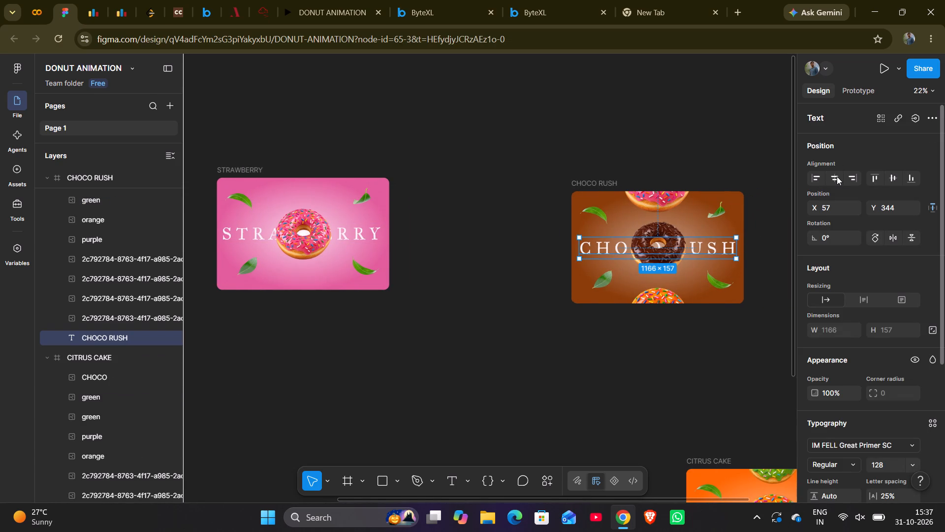
{"action": "left_click", "coordinate": [896, 180]}
{"action": "left_click", "coordinate": [737, 204]}
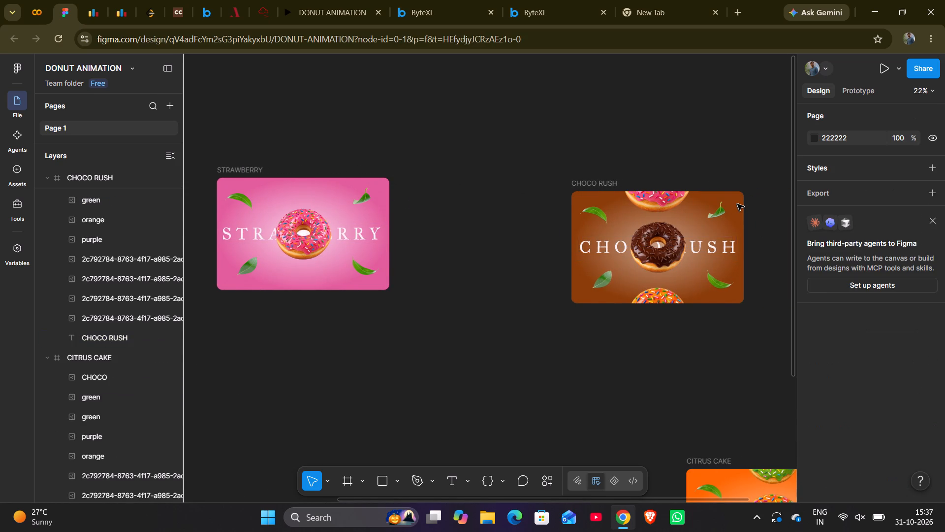
Centre the CITRUS CAKE title text horizontally and vertically in its frame.
{"action": "scroll", "coordinate": [737, 204], "scroll_direction": "left", "scroll_amount": 2}
{"action": "scroll", "coordinate": [703, 268], "scroll_direction": "down", "scroll_amount": 3}
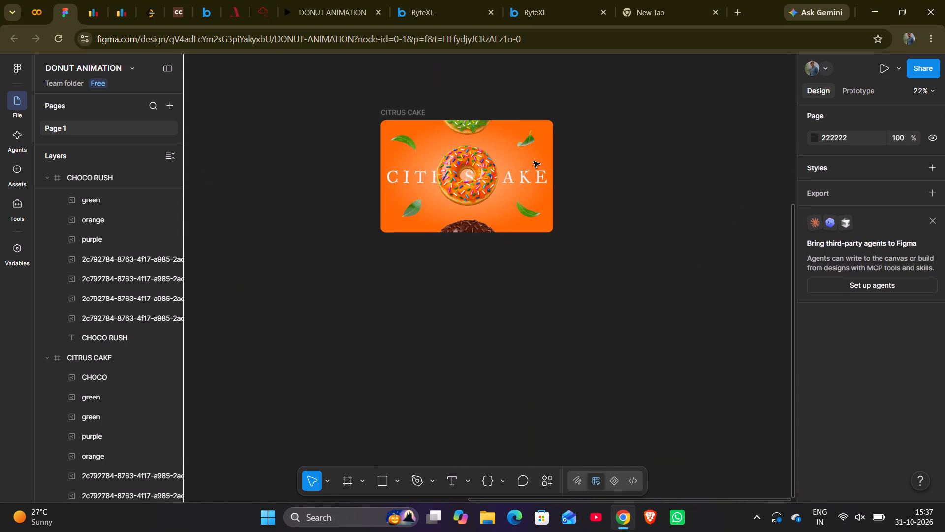
{"action": "left_click", "coordinate": [531, 175]}
{"action": "left_click", "coordinate": [829, 179]}
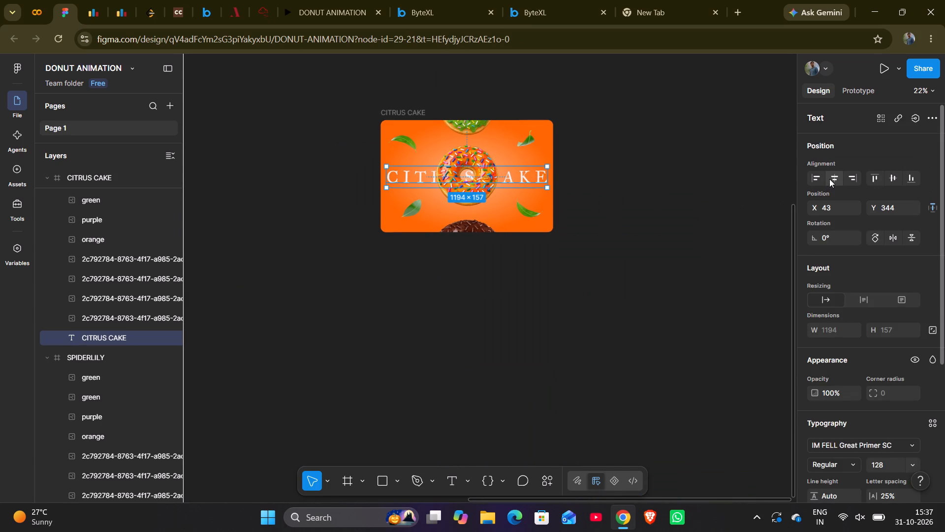
{"action": "left_click", "coordinate": [888, 184]}
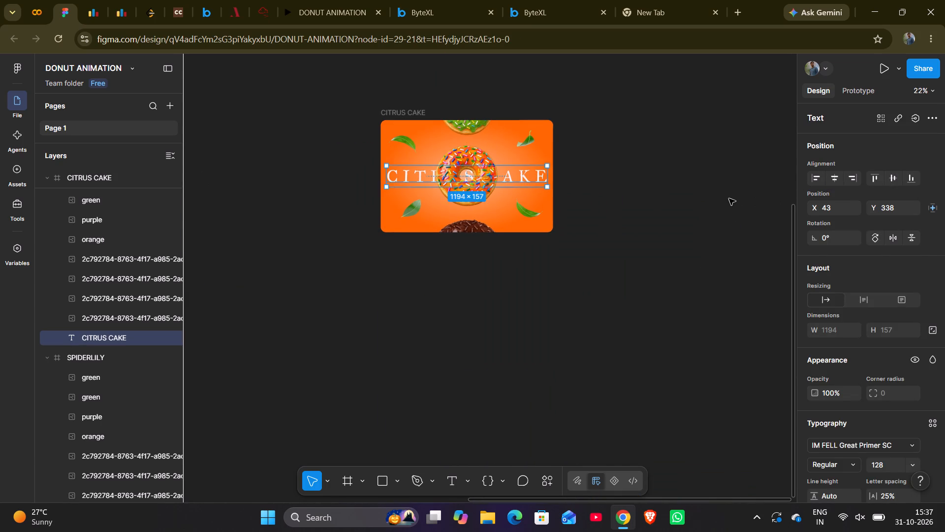
{"action": "left_click", "coordinate": [729, 199]}
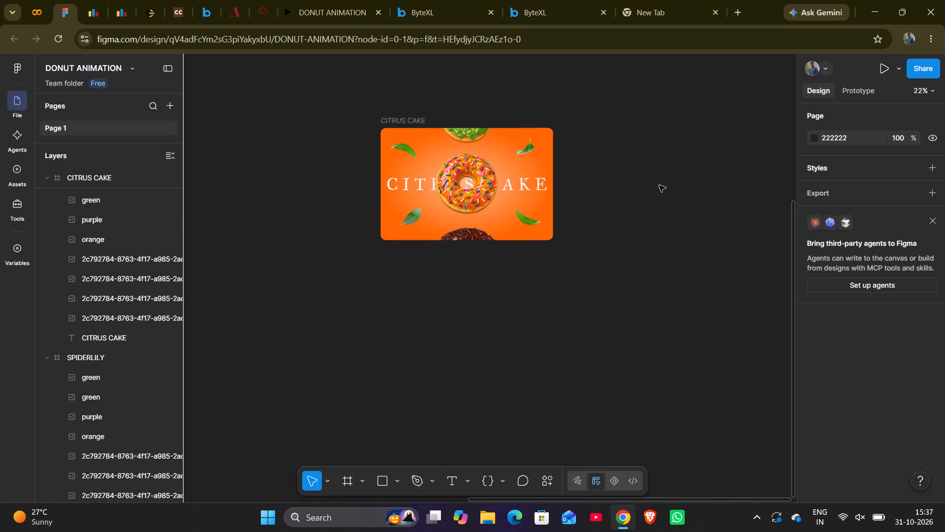
Centre the GREEN TEA title text horizontally and vertically in its frame and check its placement against the CITRUS CAKE title.
{"action": "scroll", "coordinate": [667, 199], "scroll_direction": "down", "scroll_amount": 2}
{"action": "scroll", "coordinate": [667, 199], "scroll_direction": "right", "scroll_amount": 1}
{"action": "scroll", "coordinate": [667, 199], "scroll_direction": "up", "scroll_amount": 1}
{"action": "scroll", "coordinate": [667, 199], "scroll_direction": "right", "scroll_amount": 1}
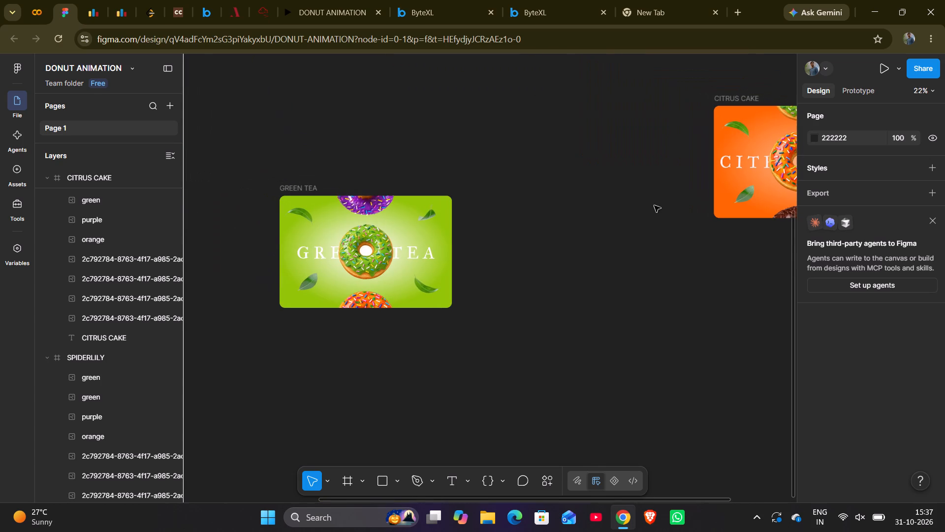
{"action": "left_click", "coordinate": [416, 252]}
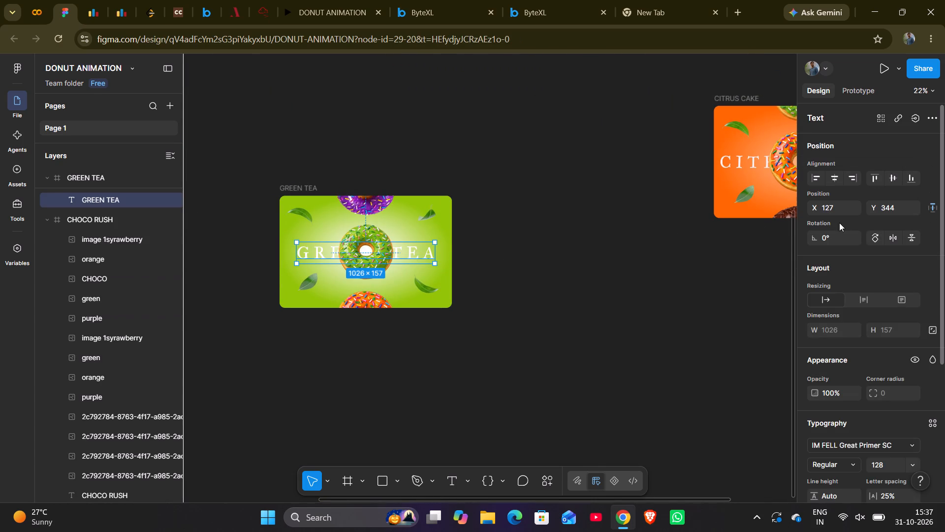
{"action": "left_click", "coordinate": [837, 180]}
{"action": "left_click", "coordinate": [888, 181]}
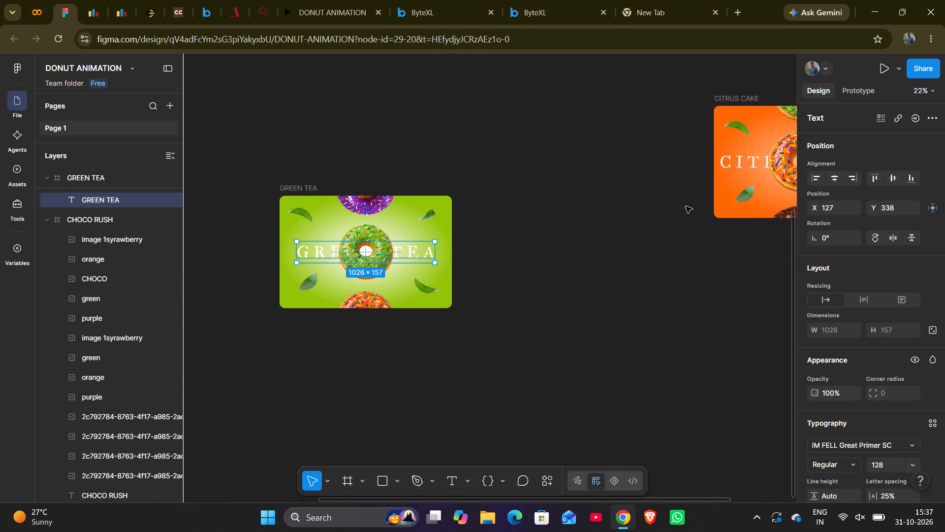
{"action": "left_click", "coordinate": [686, 206]}
{"action": "left_click", "coordinate": [748, 160]}
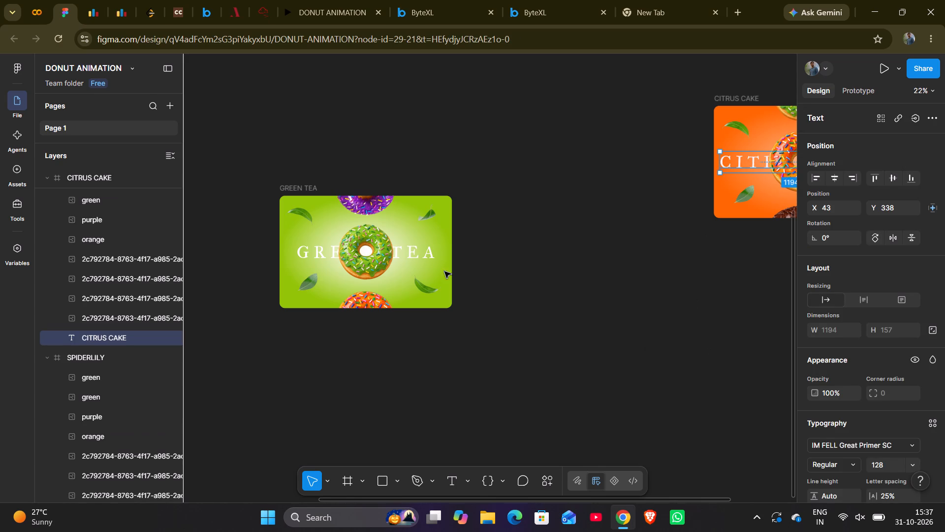
{"action": "left_click", "coordinate": [421, 258]}
{"action": "left_click", "coordinate": [552, 227]}
Resize the green donut at the bottom edge of the SPIDERLILY frame to 470 × 470.
{"action": "scroll", "coordinate": [552, 227], "scroll_direction": "right", "scroll_amount": 1}
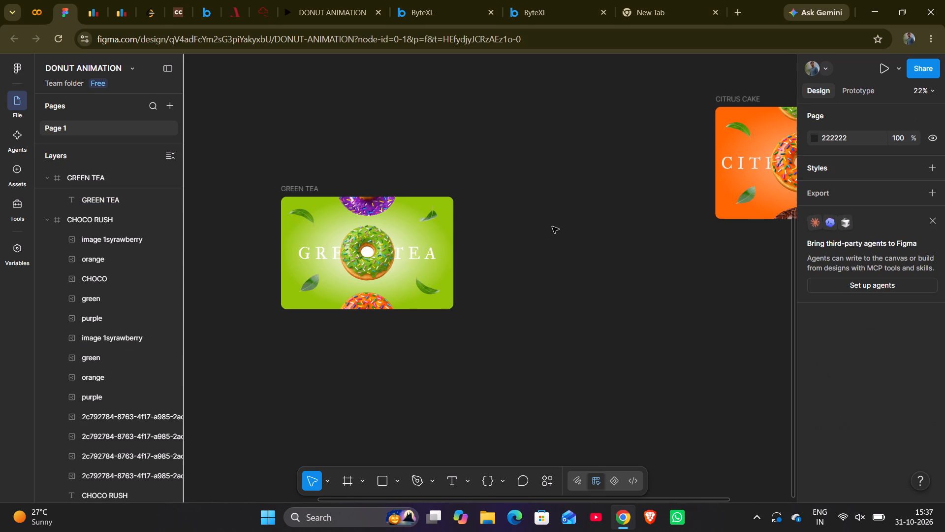
{"action": "scroll", "coordinate": [552, 227], "scroll_direction": "right", "scroll_amount": 1}
{"action": "scroll", "coordinate": [552, 227], "scroll_direction": "up", "scroll_amount": 1}
{"action": "scroll", "coordinate": [552, 227], "scroll_direction": "right", "scroll_amount": 1}
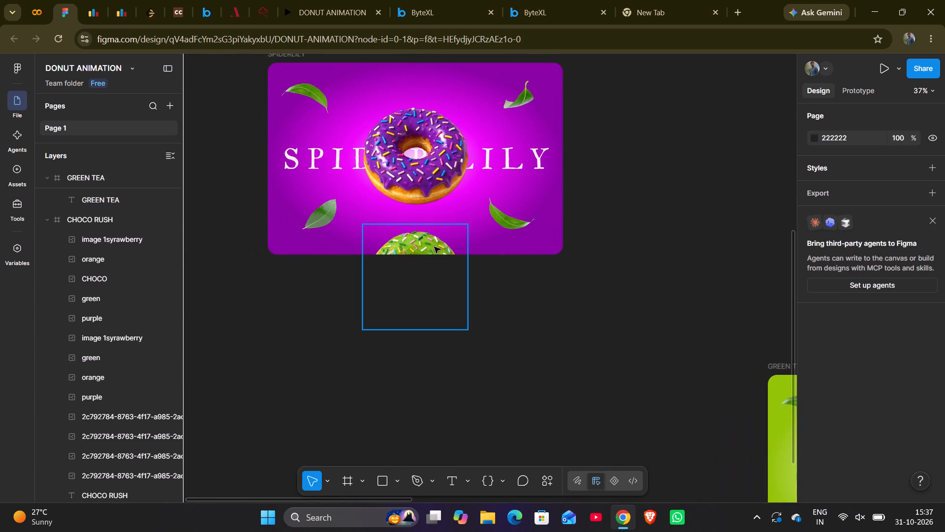
{"action": "left_click", "coordinate": [434, 247]}
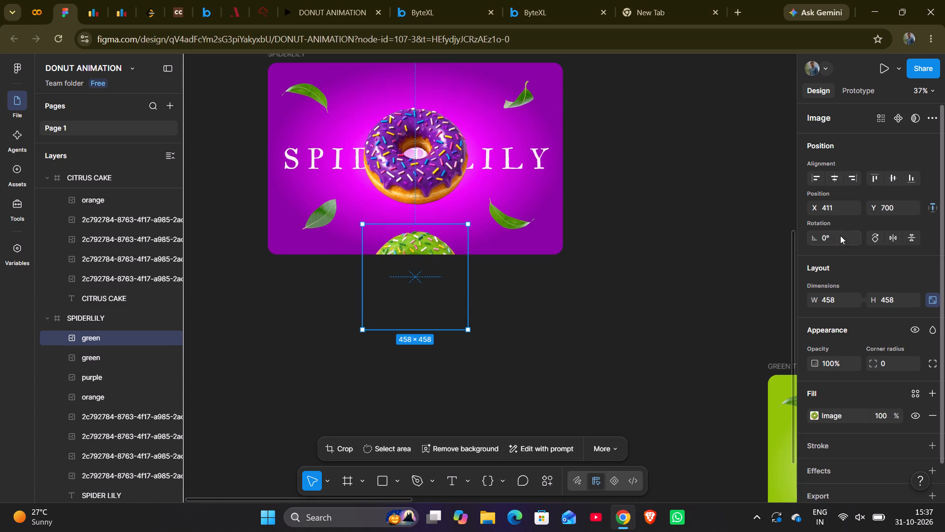
{"action": "left_click", "coordinate": [846, 300]}
{"action": "key", "text": "BackSpace"}
{"action": "key", "text": "BackSpace"}
{"action": "key", "text": "BackSpace"}
{"action": "type", "text": "470"}
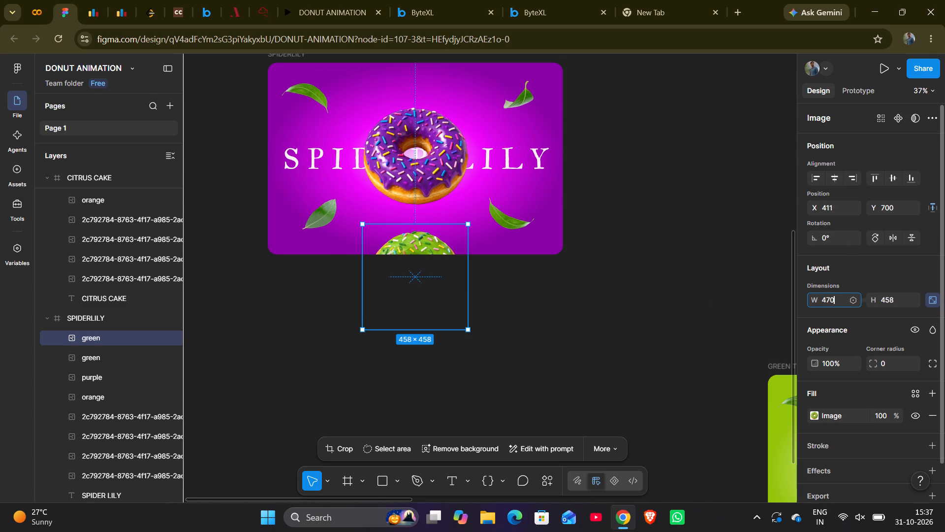
{"action": "key", "text": "Return"}
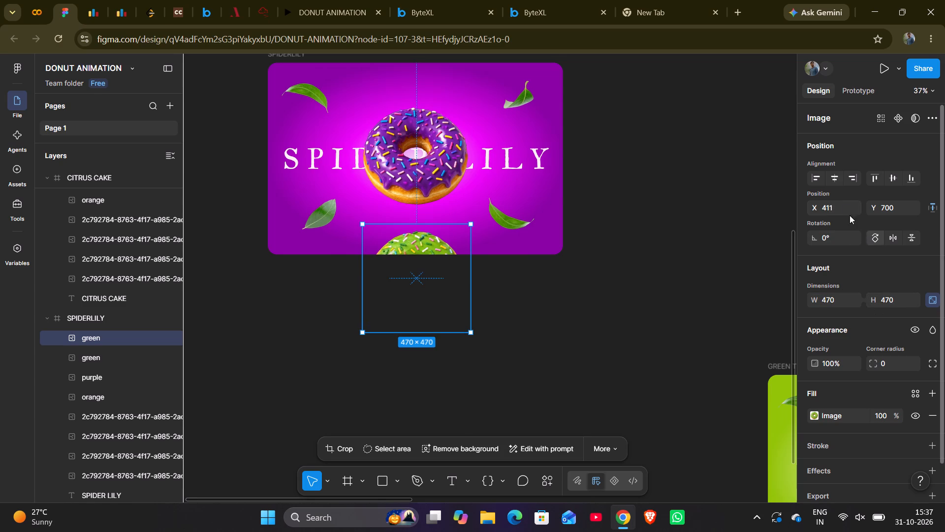
{"action": "left_click", "coordinate": [669, 234]}
Resize the orange donut at the bottom edge of the CHOCO RUSH frame to 470 × 470.
{"action": "scroll", "coordinate": [669, 234], "scroll_direction": "up", "scroll_amount": 2}
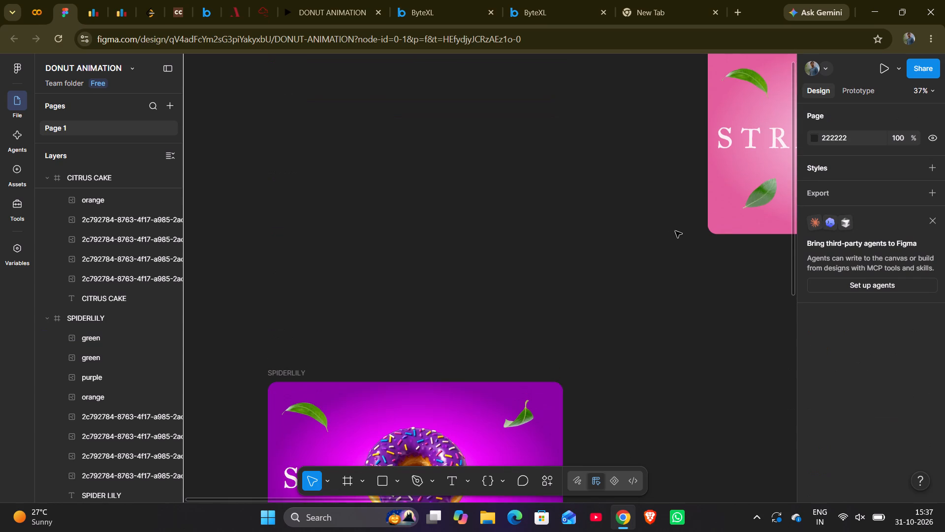
{"action": "scroll", "coordinate": [675, 231], "scroll_direction": "left", "scroll_amount": 2}
{"action": "scroll", "coordinate": [675, 231], "scroll_direction": "up", "scroll_amount": 1}
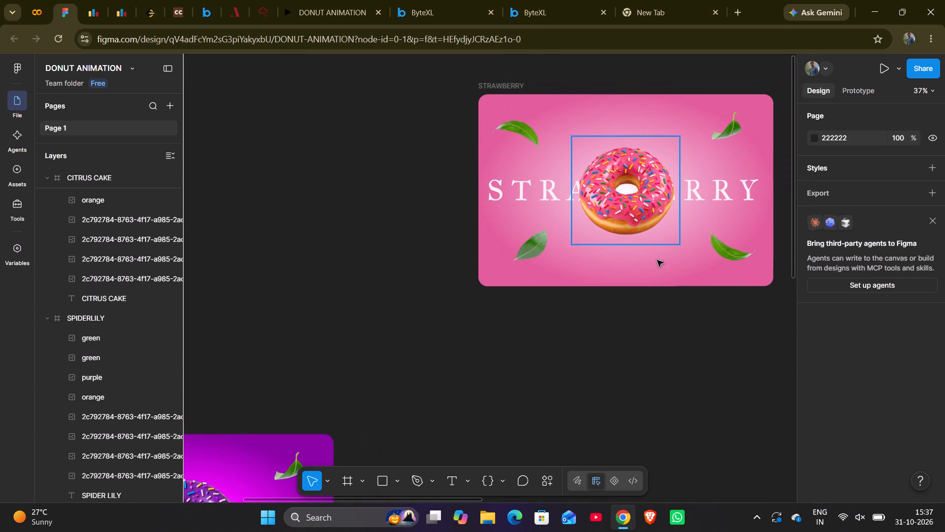
{"action": "scroll", "coordinate": [657, 272], "scroll_direction": "left", "scroll_amount": 5}
{"action": "left_click", "coordinate": [637, 291]}
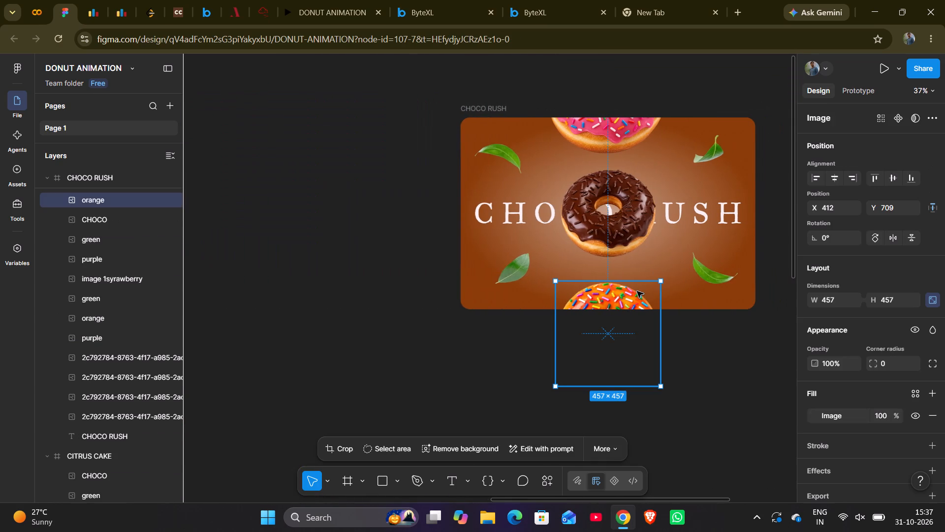
{"action": "left_click", "coordinate": [839, 299]}
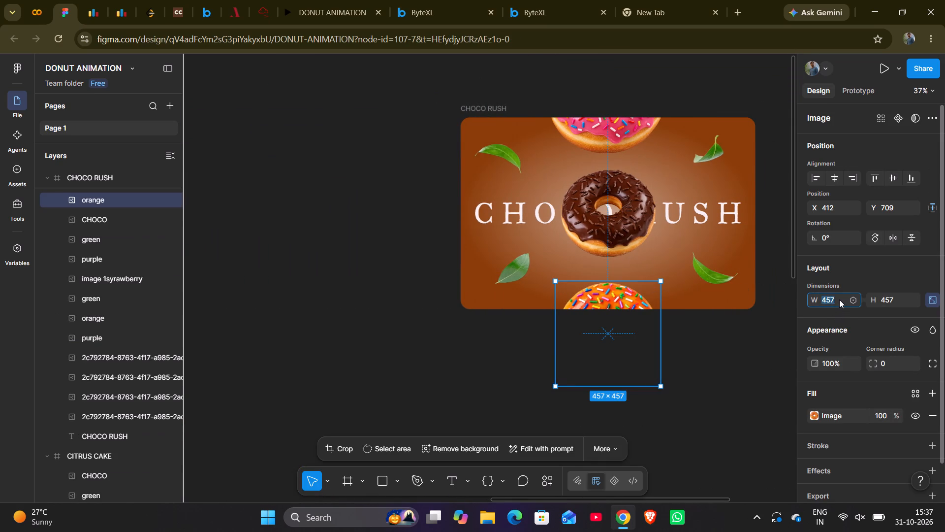
{"action": "key", "text": "BackSpace"}
{"action": "key", "text": "BackSpace"}
{"action": "key", "text": "BackSpace"}
{"action": "type", "text": "470"}
{"action": "key", "text": "Return"}
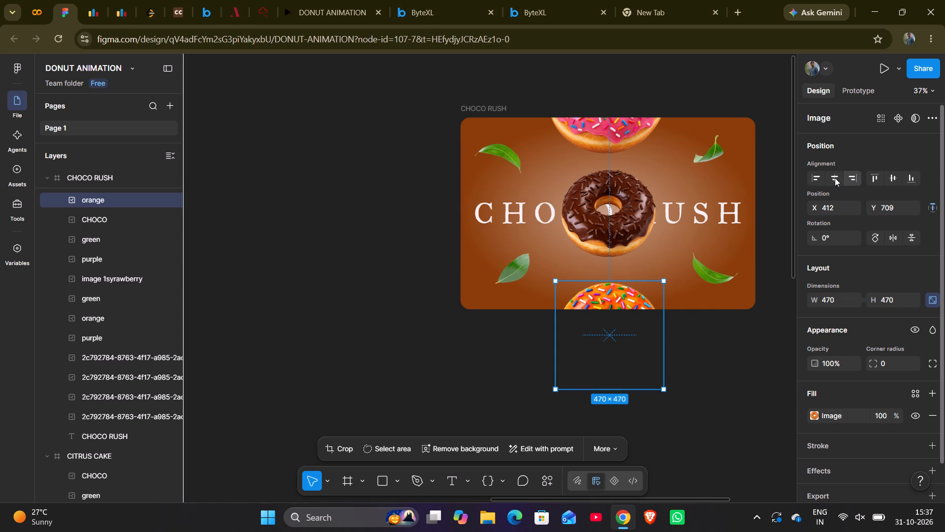
Centre the orange donut horizontally in the CHOCO RUSH frame and set its Y position to 700.
{"action": "left_click", "coordinate": [835, 177]}
{"action": "left_click", "coordinate": [893, 179]}
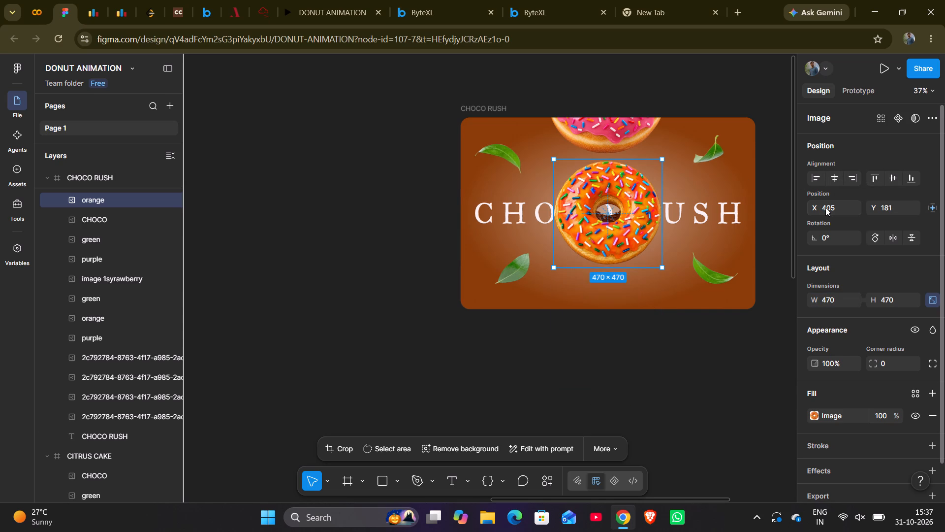
{"action": "left_click", "coordinate": [892, 209]}
{"action": "key", "text": "BackSpace"}
{"action": "key", "text": "BackSpace"}
{"action": "key", "text": "BackSpace"}
{"action": "type", "text": "700"}
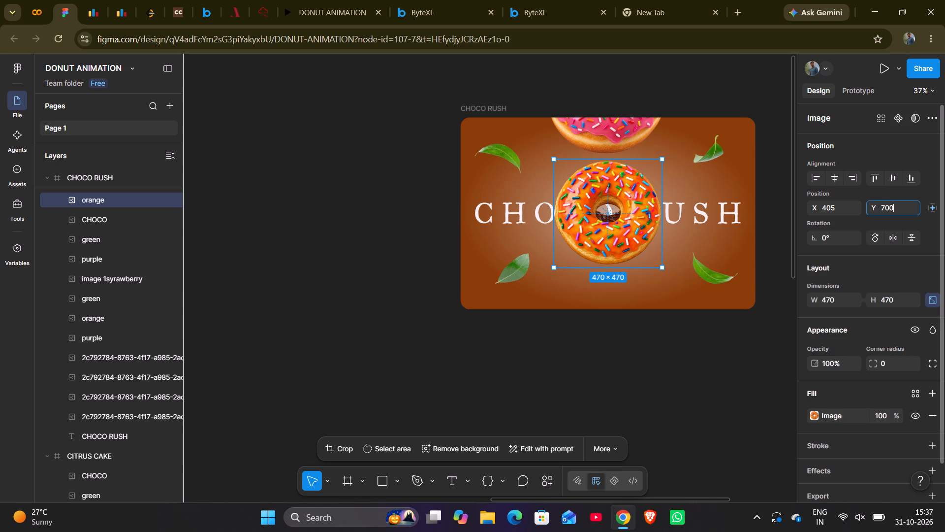
{"action": "key", "text": "Return"}
{"action": "left_click", "coordinate": [753, 365]}
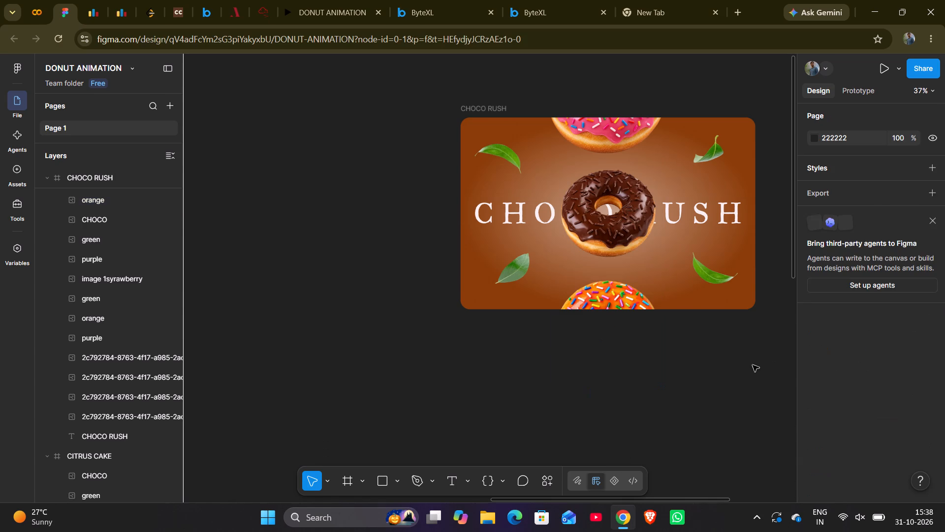
Resize the pink strawberry donut at the top edge of the CHOCO RUSH frame to 470 × 470.
{"action": "left_click", "coordinate": [644, 125]}
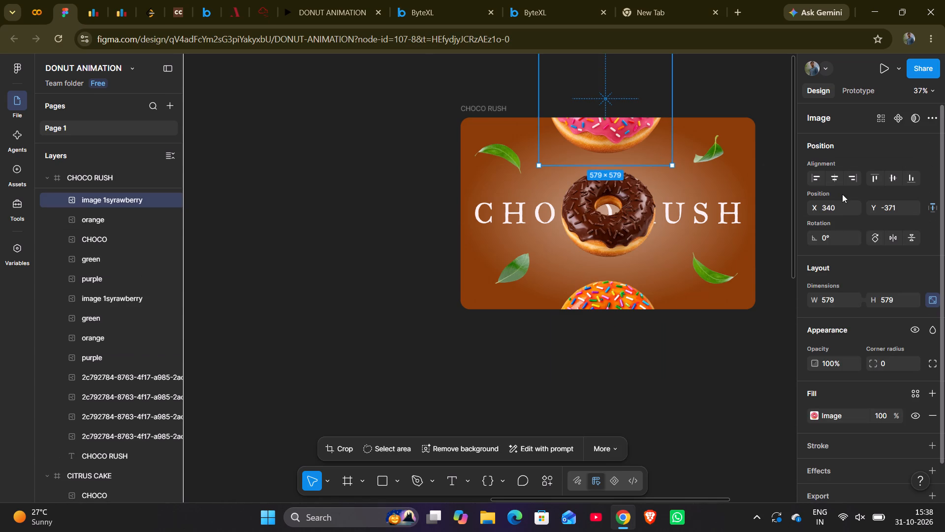
{"action": "left_click", "coordinate": [841, 299]}
{"action": "key", "text": "BackSpace"}
{"action": "key", "text": "BackSpace"}
{"action": "key", "text": "BackSpace"}
{"action": "type", "text": "470"}
{"action": "key", "text": "Return"}
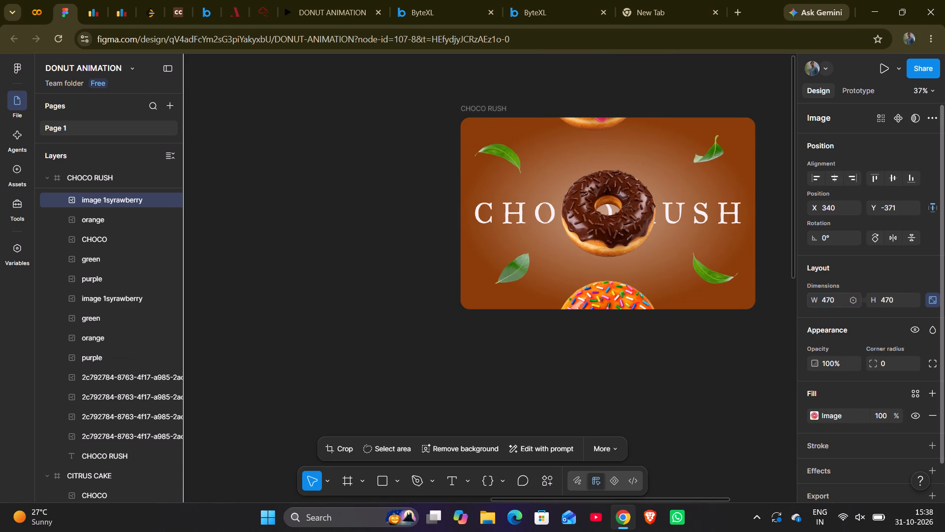
{"action": "left_click", "coordinate": [683, 100]}
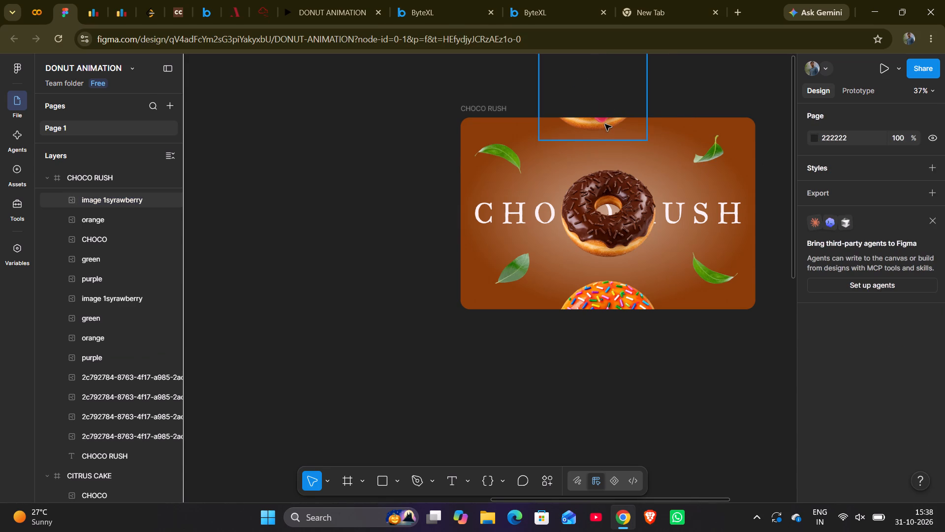
Position the pink strawberry donut at Y -290 and centre it horizontally in the CHOCO RUSH frame.
{"action": "left_click_drag", "start_coordinate": [603, 126], "coordinate": [624, 138]}
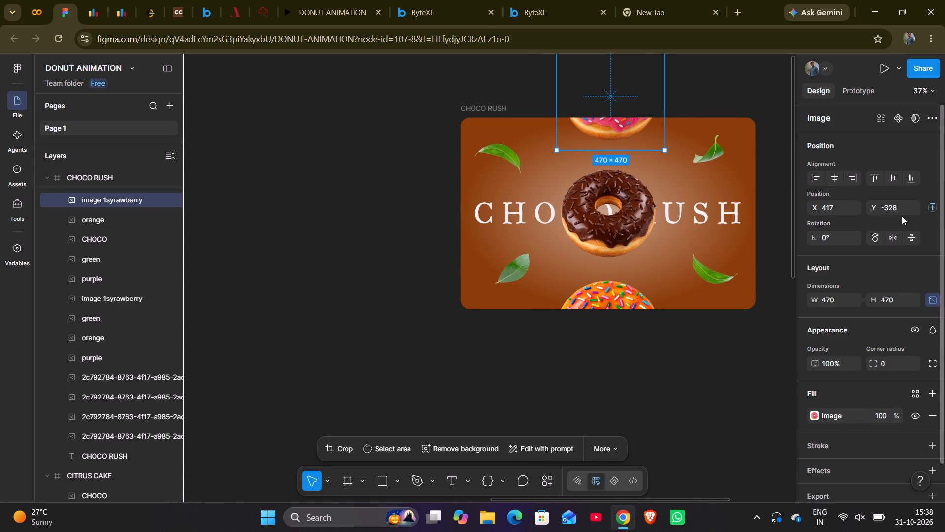
{"action": "left_click", "coordinate": [900, 208]}
{"action": "key", "text": "BackSpace"}
{"action": "key", "text": "BackSpace"}
{"action": "key", "text": "BackSpace"}
{"action": "type", "text": "-290"}
{"action": "key", "text": "Return"}
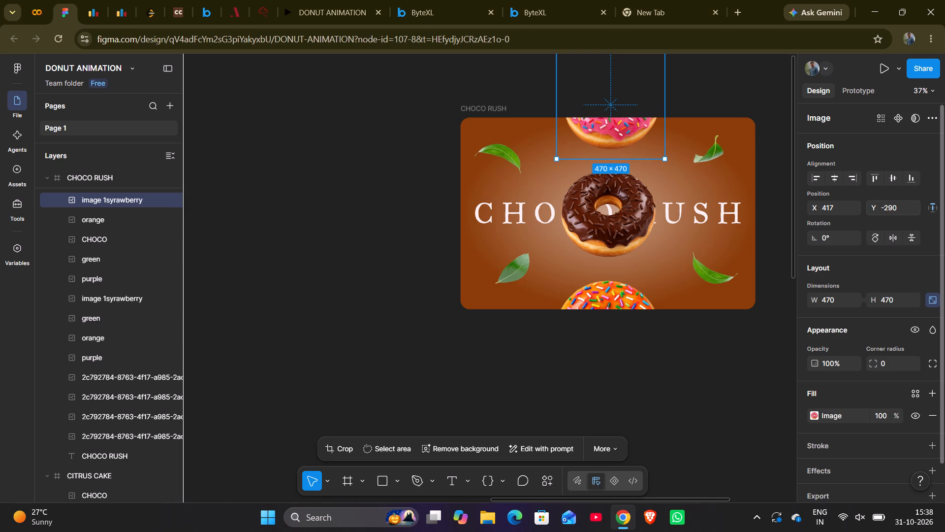
{"action": "left_click", "coordinate": [736, 73]}
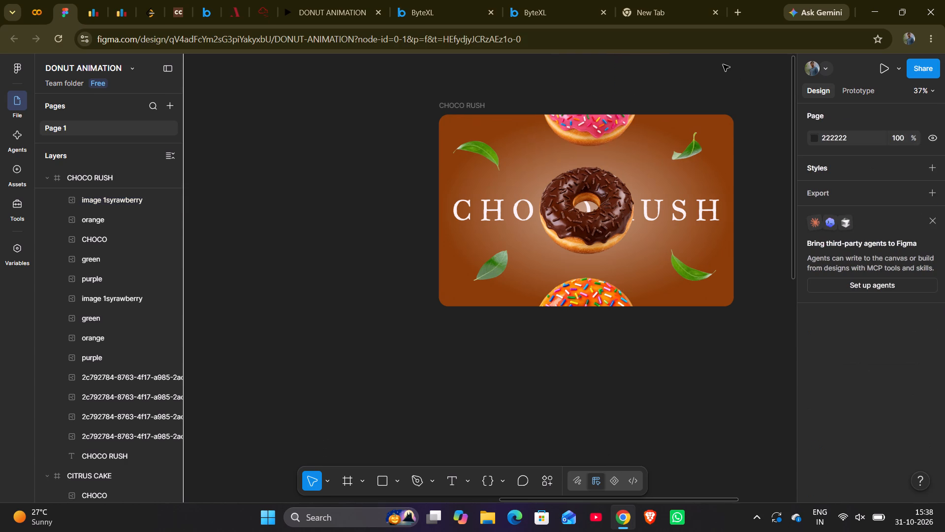
{"action": "scroll", "coordinate": [684, 107], "scroll_direction": "left", "scroll_amount": 2}
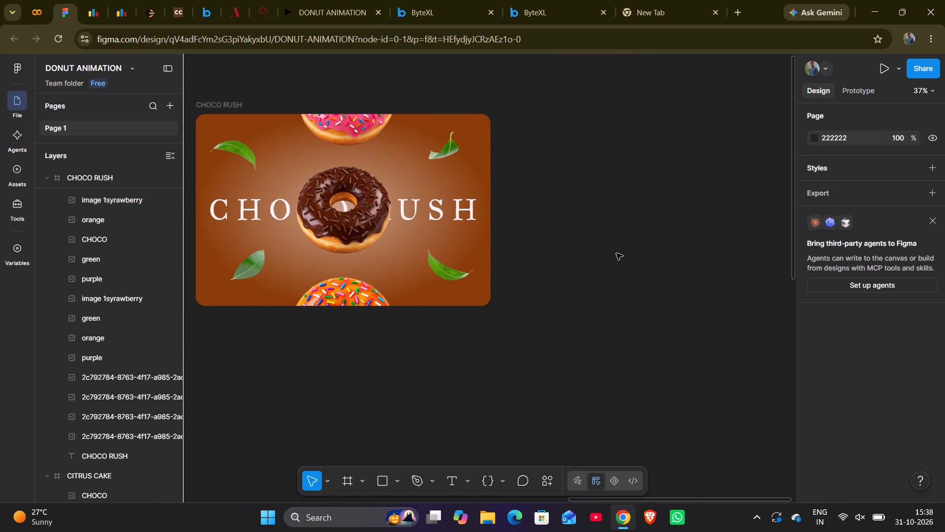
{"action": "left_click", "coordinate": [387, 134]}
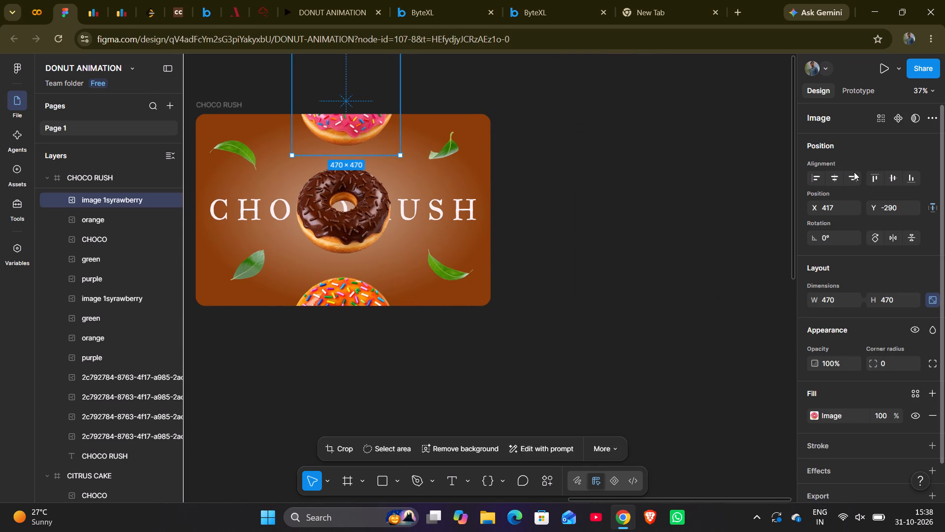
{"action": "left_click", "coordinate": [827, 174]}
{"action": "left_click", "coordinate": [726, 168]}
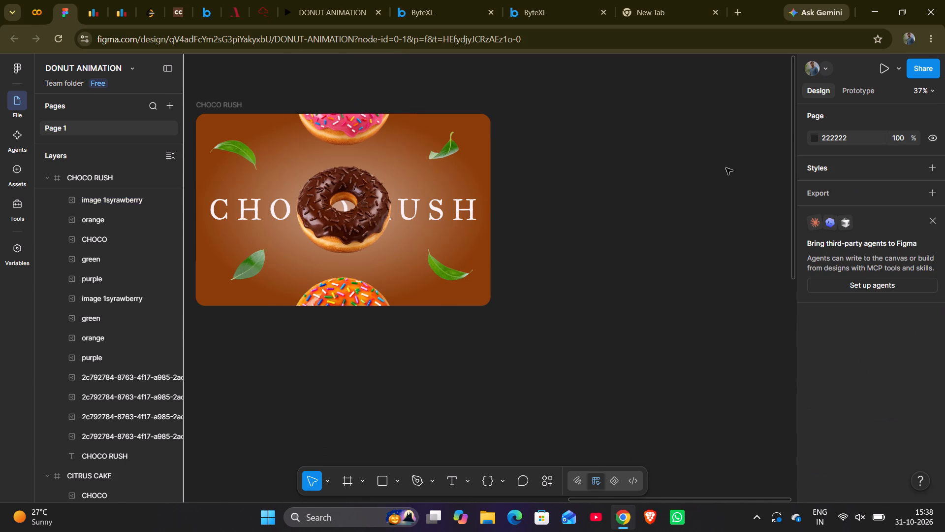
Resize the green donut at the top edge of the CITRUS CAKE frame to 470 × 470.
{"action": "scroll", "coordinate": [726, 168], "scroll_direction": "left", "scroll_amount": 2}
{"action": "scroll", "coordinate": [726, 168], "scroll_direction": "right", "scroll_amount": 3}
{"action": "scroll", "coordinate": [726, 168], "scroll_direction": "left", "scroll_amount": 3}
{"action": "scroll", "coordinate": [726, 168], "scroll_direction": "down", "scroll_amount": 6}
{"action": "scroll", "coordinate": [490, 201], "scroll_direction": "right", "scroll_amount": 2}
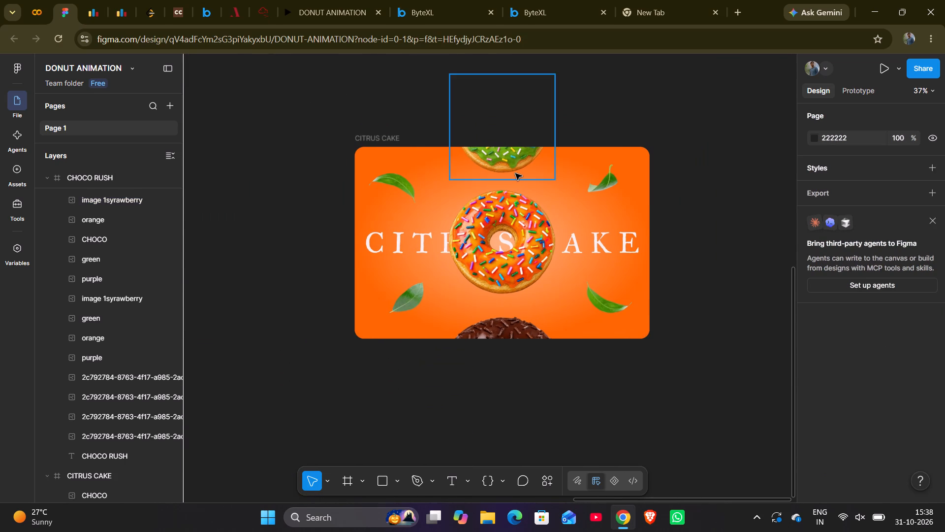
{"action": "left_click", "coordinate": [515, 173]}
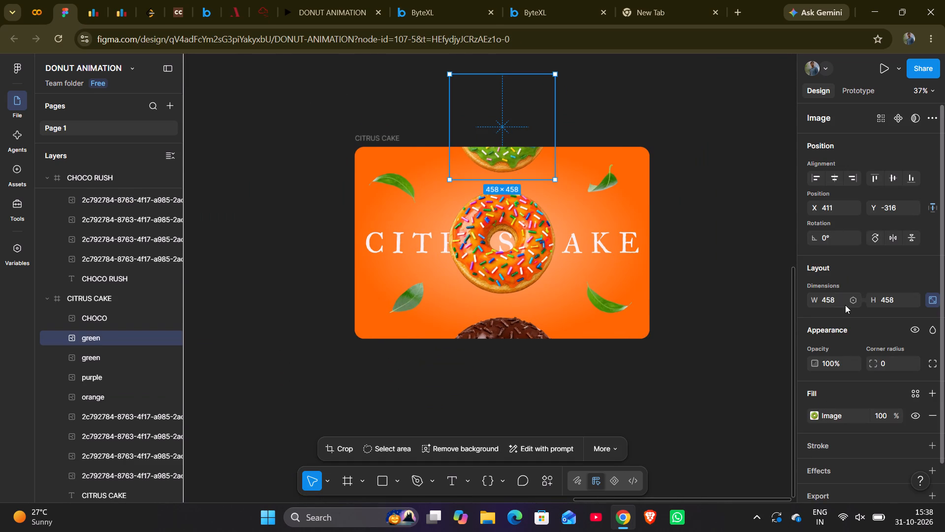
{"action": "left_click", "coordinate": [846, 305]}
{"action": "key", "text": "BackSpace"}
{"action": "key", "text": "BackSpace"}
{"action": "key", "text": "BackSpace"}
{"action": "type", "text": "470"}
{"action": "key", "text": "Return"}
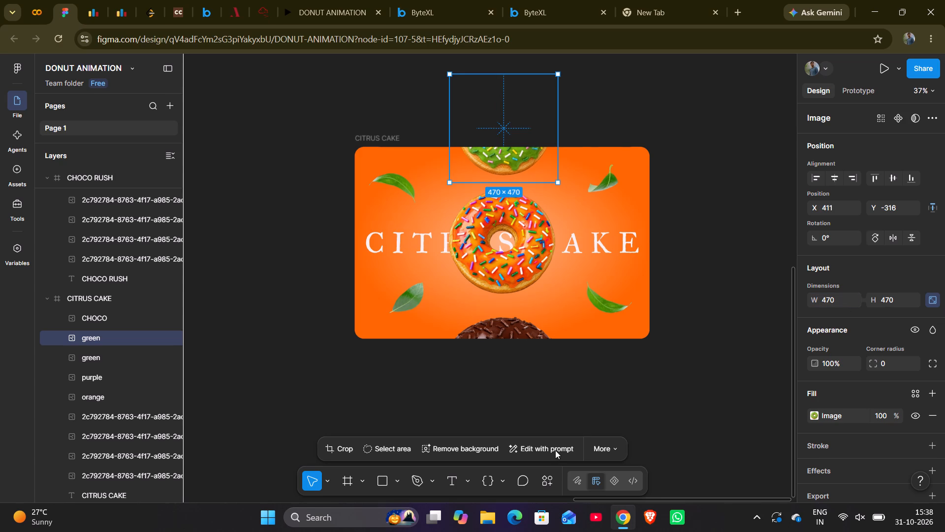
Resize the chocolate donut at the bottom edge of the CITRUS CAKE frame to 470 × 470.
{"action": "left_click", "coordinate": [511, 324]}
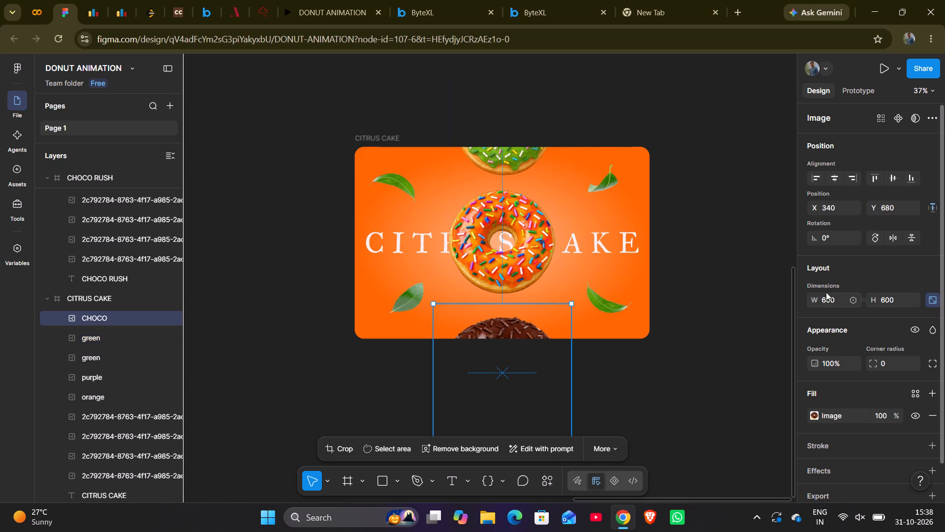
{"action": "left_click_drag", "start_coordinate": [826, 292], "coordinate": [472, 277]}
{"action": "left_click", "coordinate": [835, 300]}
{"action": "key", "text": "BackSpace"}
{"action": "key", "text": "BackSpace"}
{"action": "key", "text": "BackSpace"}
{"action": "key", "text": "BackSpace"}
{"action": "type", "text": "470"}
{"action": "key", "text": "Return"}
{"action": "left_click", "coordinate": [678, 280]}
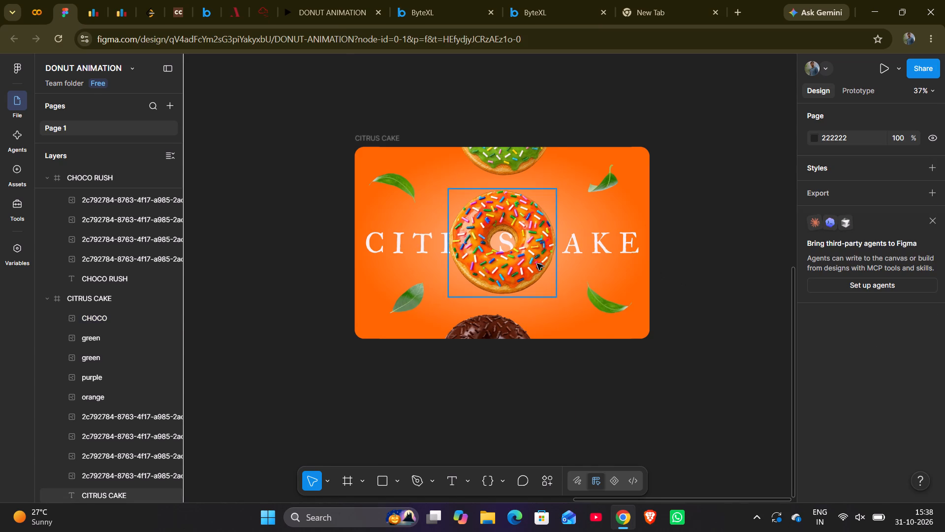
Centre the green donut at the top edge horizontally in the CITRUS CAKE frame.
{"action": "left_click", "coordinate": [530, 162]}
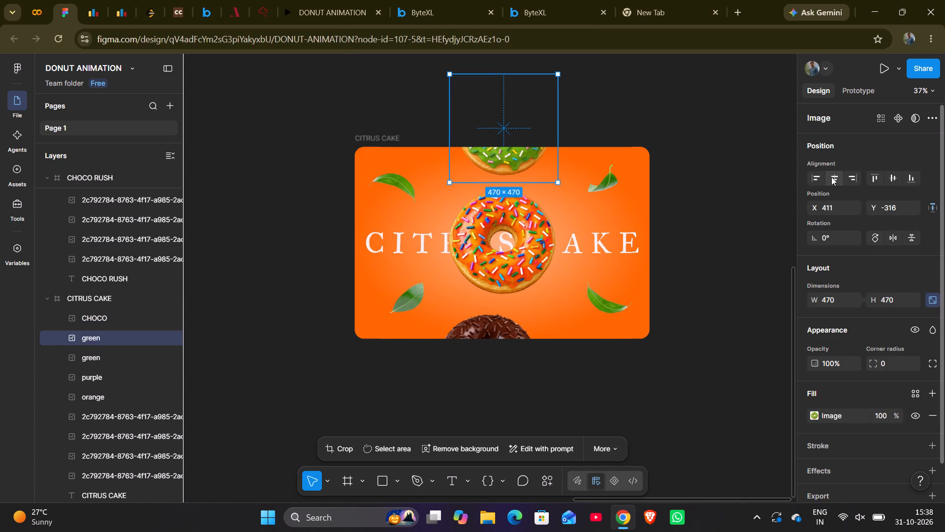
{"action": "left_click", "coordinate": [831, 177]}
Centre the chocolate donut at the bottom edge horizontally in the CITRUS CAKE frame.
{"action": "left_click", "coordinate": [522, 325]}
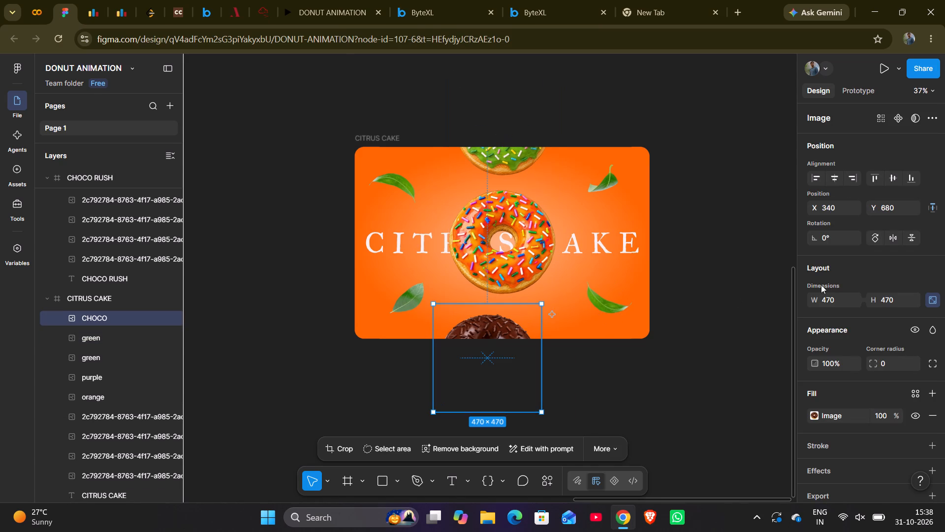
{"action": "left_click", "coordinate": [839, 174]}
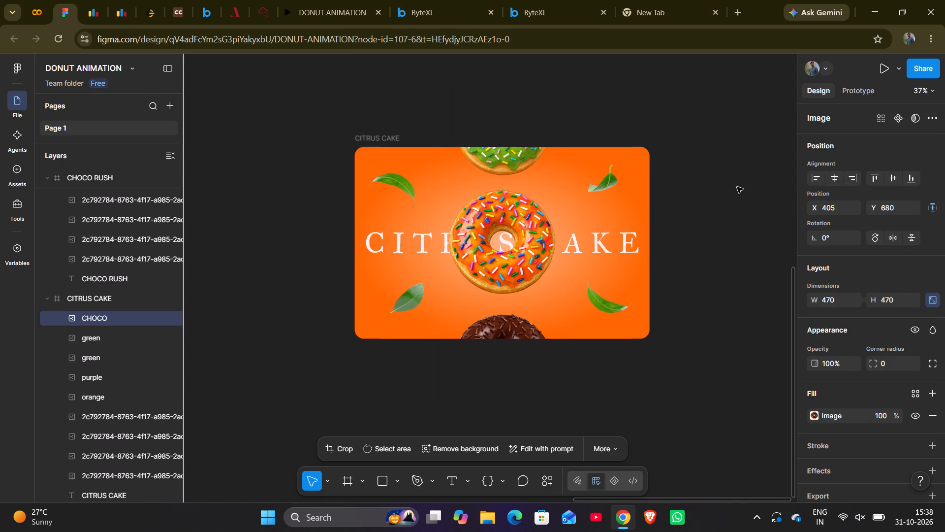
{"action": "left_click", "coordinate": [737, 187]}
Resize the purple donut at the top edge of the GREEN TEA frame to 470 × 470.
{"action": "scroll", "coordinate": [737, 187], "scroll_direction": "right", "scroll_amount": 5}
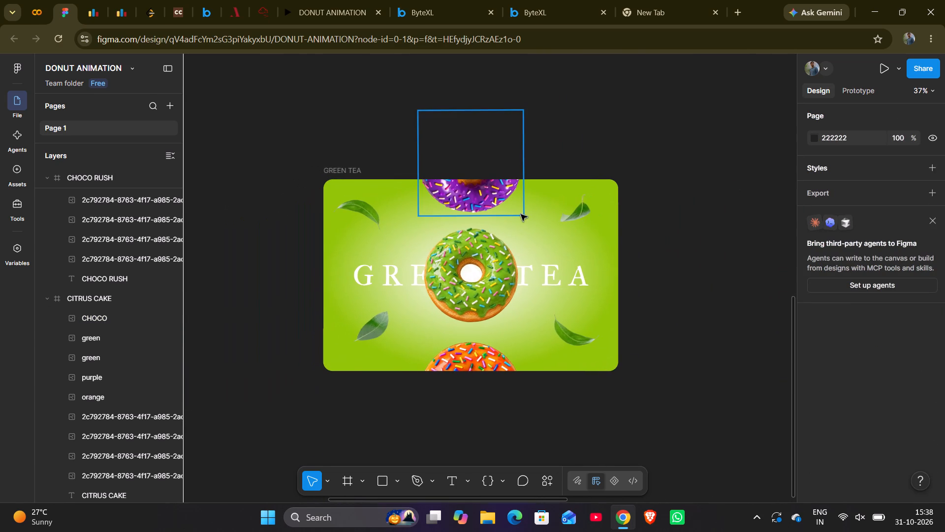
{"action": "left_click", "coordinate": [501, 200]}
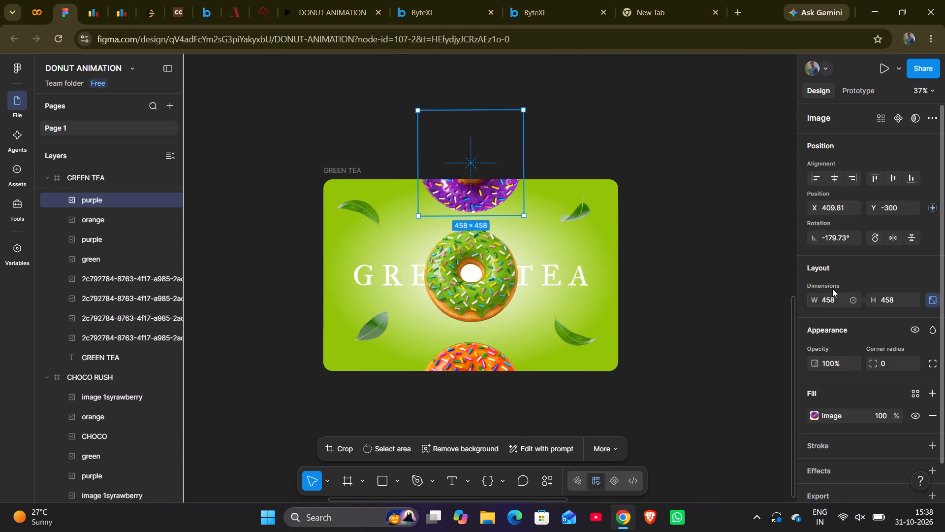
{"action": "left_click", "coordinate": [832, 289]}
{"action": "left_click", "coordinate": [832, 291]}
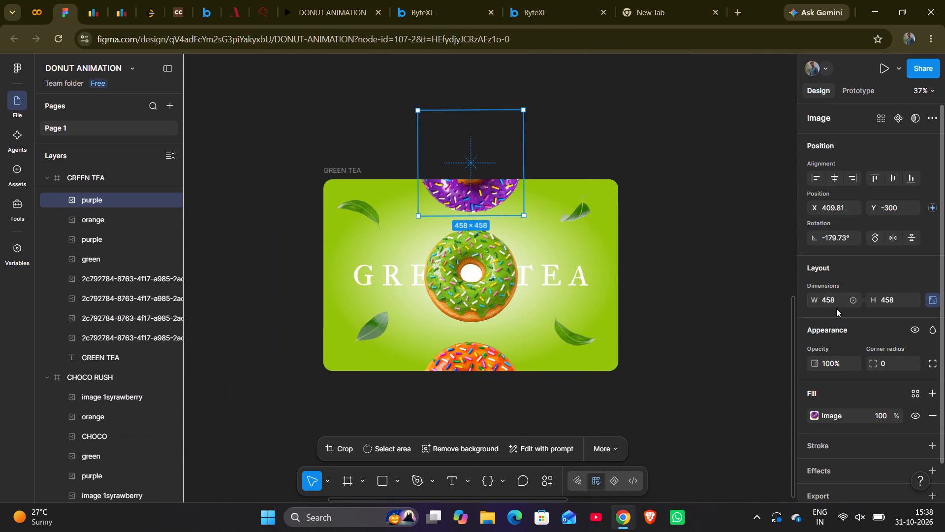
{"action": "left_click", "coordinate": [836, 301]}
{"action": "key", "text": "BackSpace"}
{"action": "key", "text": "BackSpace"}
{"action": "key", "text": "BackSpace"}
{"action": "type", "text": "470"}
{"action": "key", "text": "Return"}
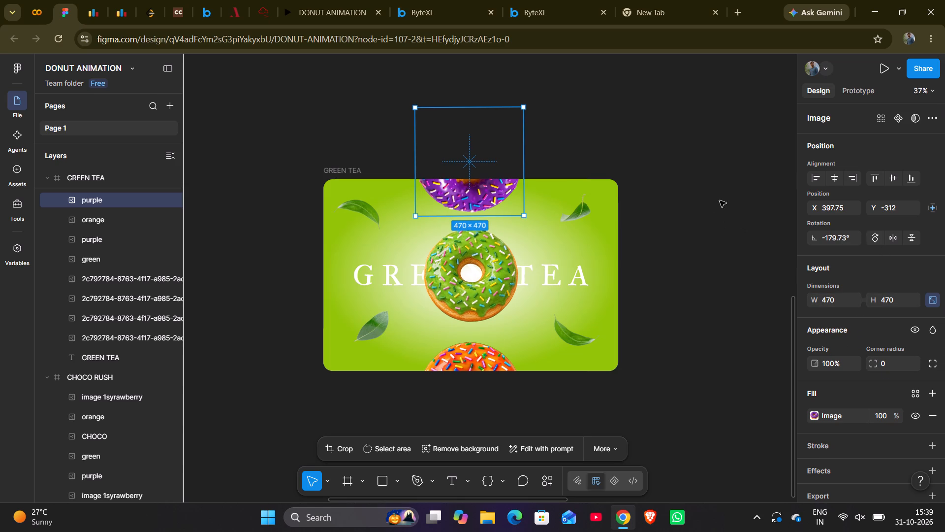
{"action": "left_click", "coordinate": [681, 121]}
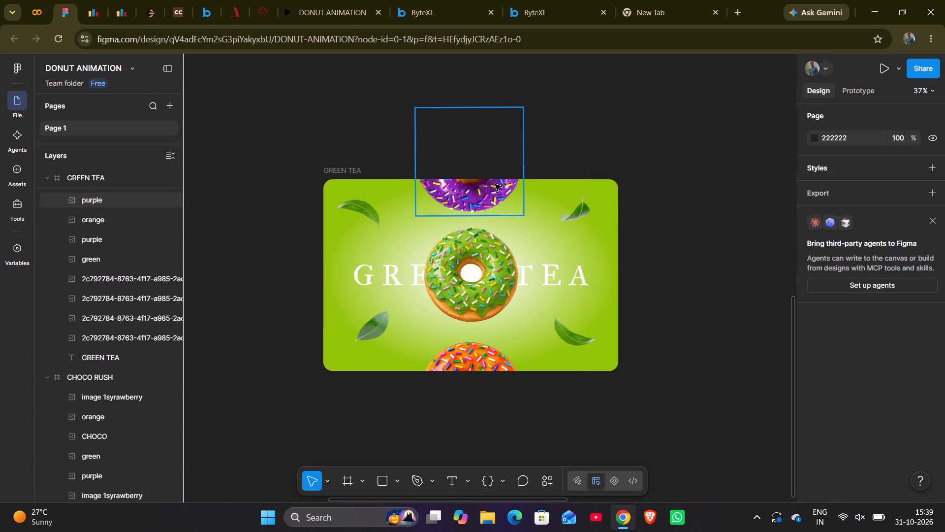
Centre the purple donut at the top edge horizontally in the GREEN TEA frame.
{"action": "left_click", "coordinate": [495, 184]}
{"action": "left_click", "coordinate": [836, 175]}
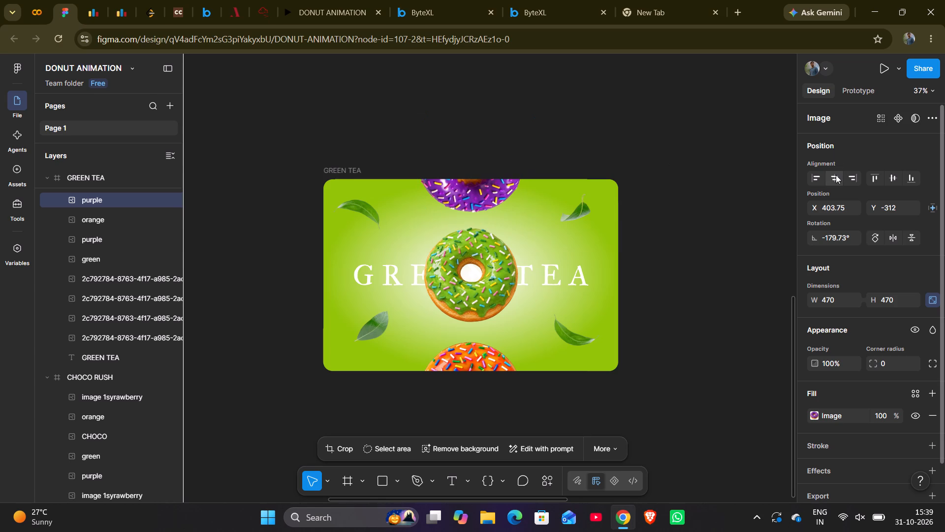
{"action": "left_click", "coordinate": [467, 382]}
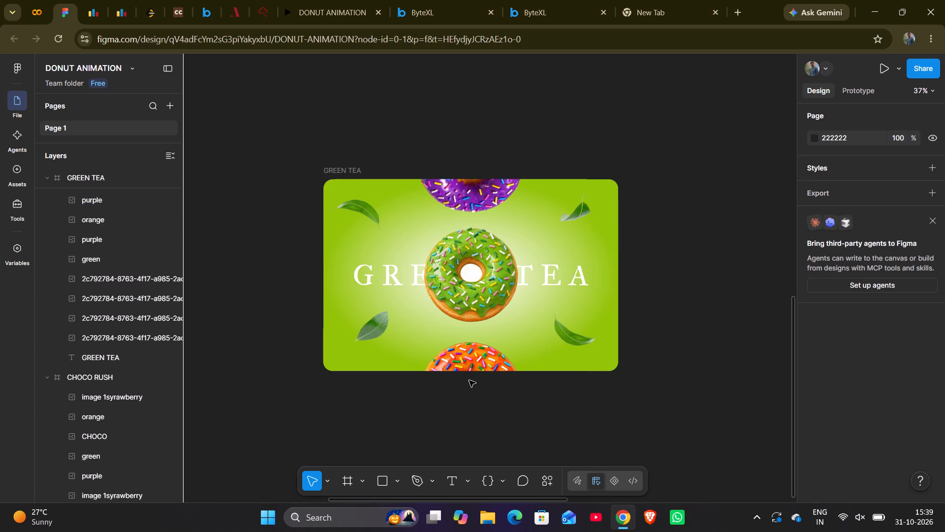
Resize the orange donut at the bottom edge of the GREEN TEA frame to 470 × 470.
{"action": "left_click", "coordinate": [491, 340]}
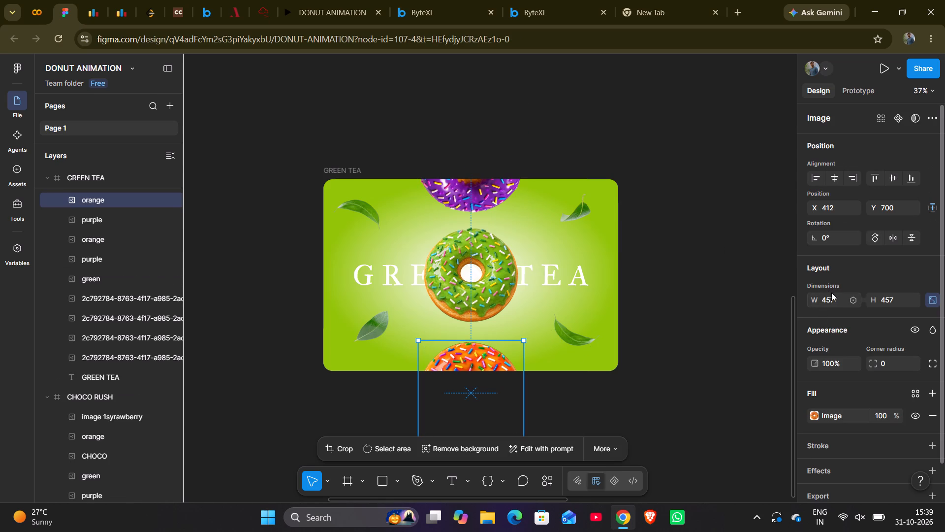
{"action": "left_click", "coordinate": [832, 296]}
{"action": "key", "text": "BackSpace"}
{"action": "key", "text": "BackSpace"}
{"action": "key", "text": "BackSpace"}
{"action": "type", "text": "470"}
{"action": "key", "text": "Return"}
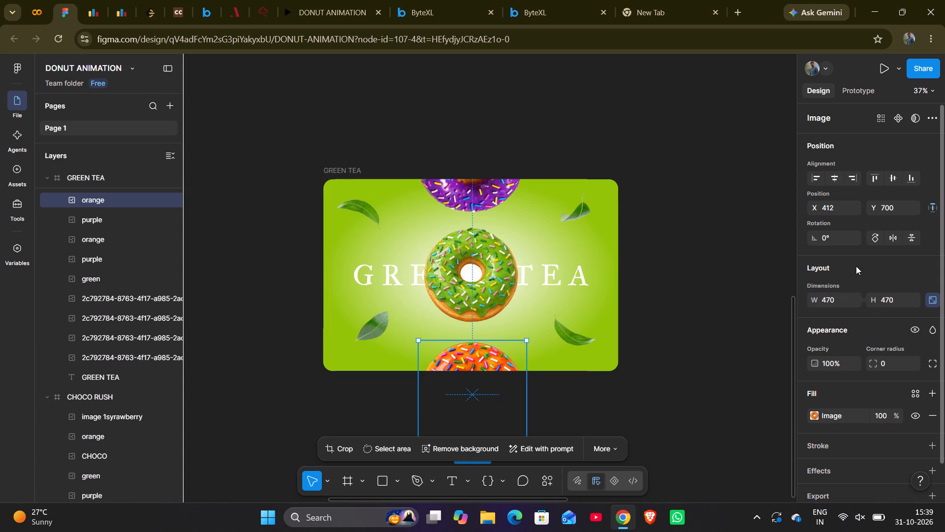
Centre the orange donut at the bottom edge horizontally in the GREEN TEA frame.
{"action": "left_click", "coordinate": [834, 183]}
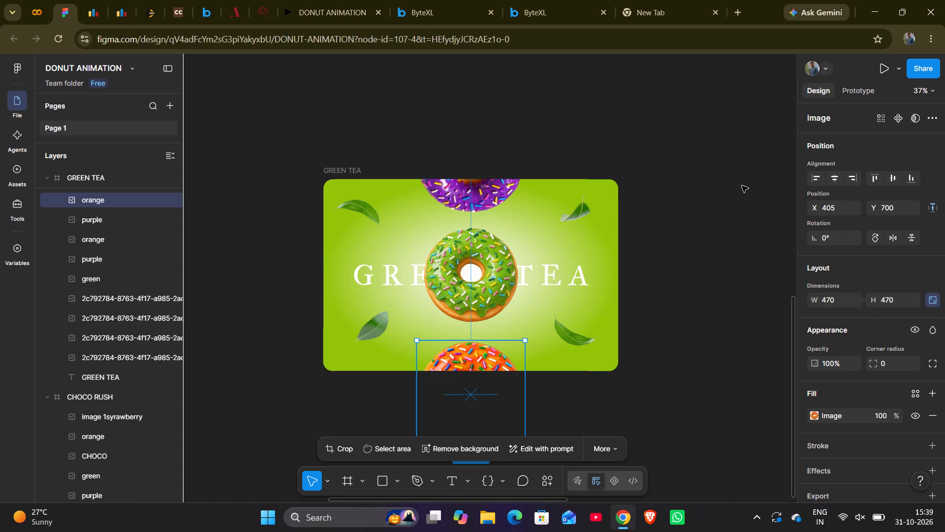
{"action": "left_click", "coordinate": [742, 186]}
Centre the green donut at the bottom edge horizontally in the SPIDERLILY frame.
{"action": "scroll", "coordinate": [742, 186], "scroll_direction": "right", "scroll_amount": 2}
{"action": "scroll", "coordinate": [742, 186], "scroll_direction": "up", "scroll_amount": 1}
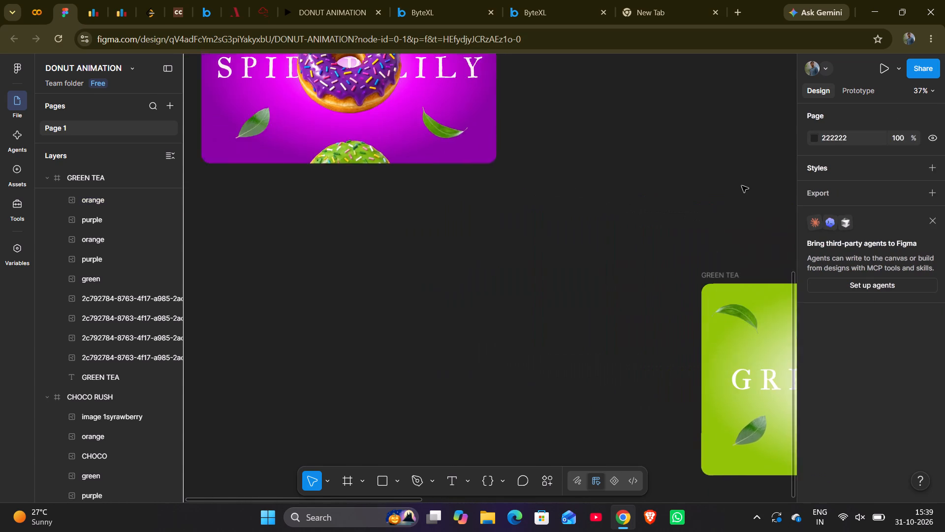
{"action": "scroll", "coordinate": [742, 186], "scroll_direction": "up", "scroll_amount": 1}
{"action": "left_click", "coordinate": [387, 323]}
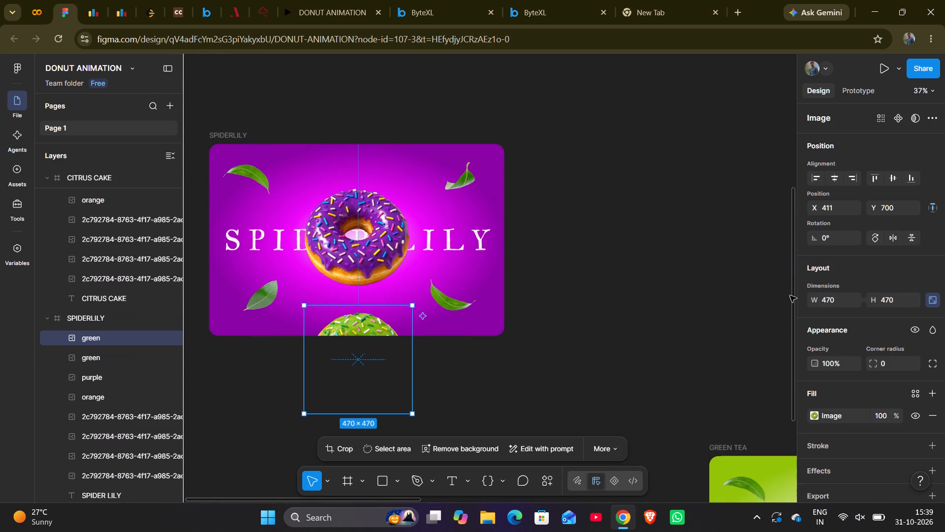
{"action": "left_click", "coordinate": [831, 174]}
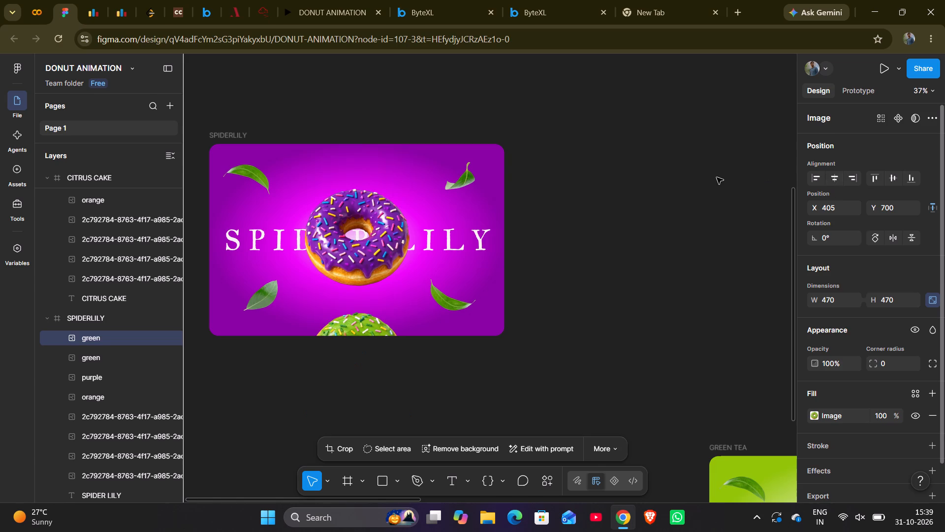
{"action": "left_click", "coordinate": [717, 177]}
Duplicate the pink donut from the STRAWBERRY frame and move the copy to the top edge of the SPIDERLILY frame.
{"action": "scroll", "coordinate": [717, 177], "scroll_direction": "up", "scroll_amount": 1}
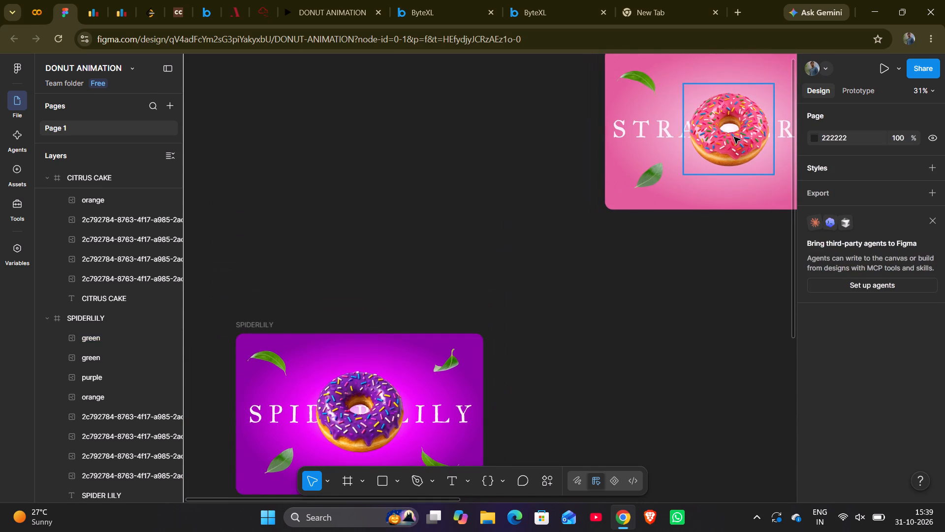
{"action": "left_click", "coordinate": [734, 137]}
{"action": "key", "text": "ctrl+d"}
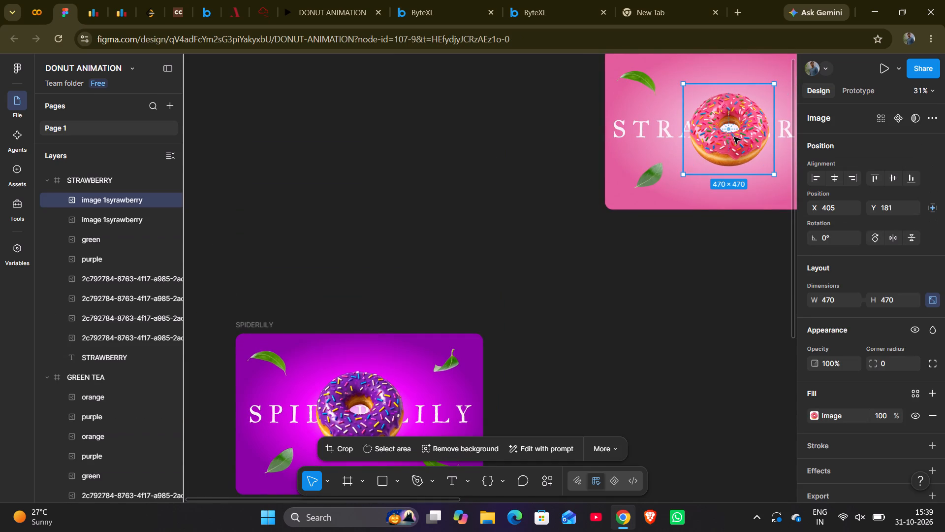
{"action": "left_click_drag", "start_coordinate": [734, 137], "coordinate": [350, 352]}
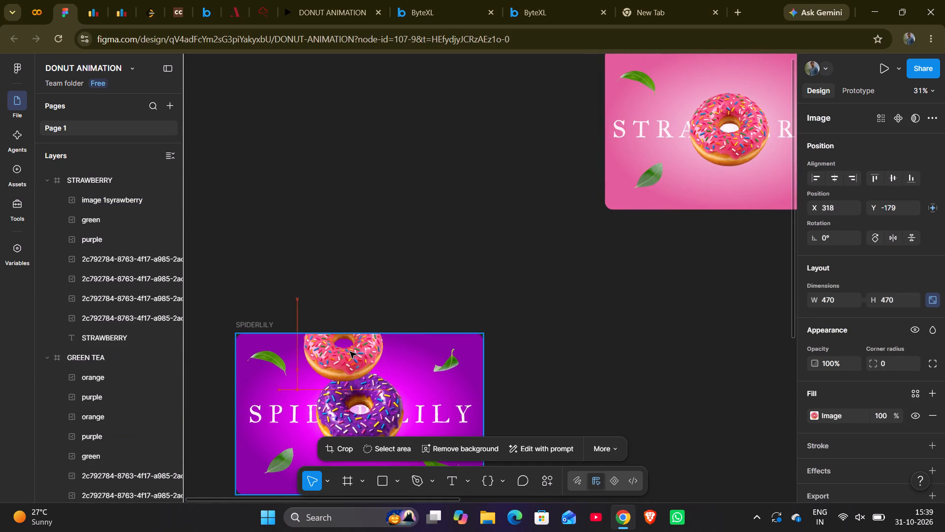
{"action": "left_click_drag", "start_coordinate": [350, 352], "coordinate": [371, 341]}
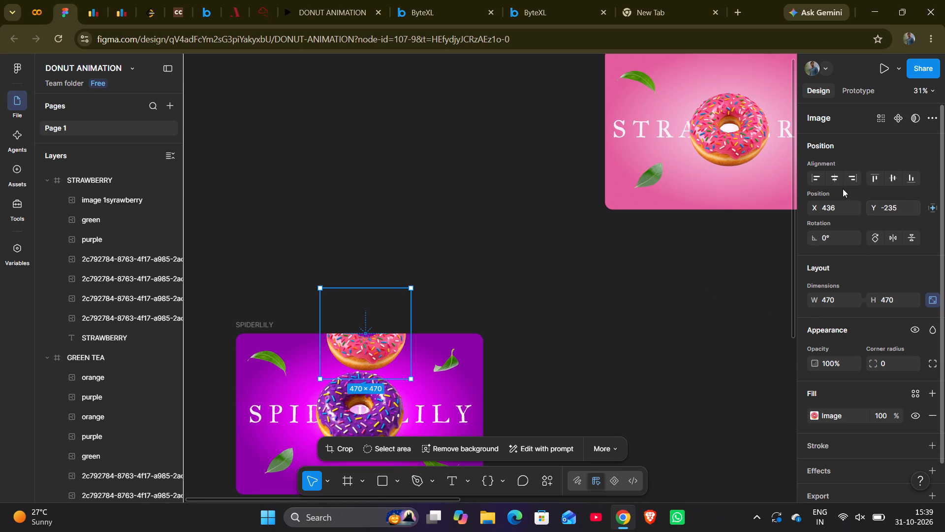
Centre the pink strawberry donut horizontally in the SPIDERLILY frame and set its Y position to -290.
{"action": "left_click", "coordinate": [833, 175]}
{"action": "left_click", "coordinate": [833, 175]}
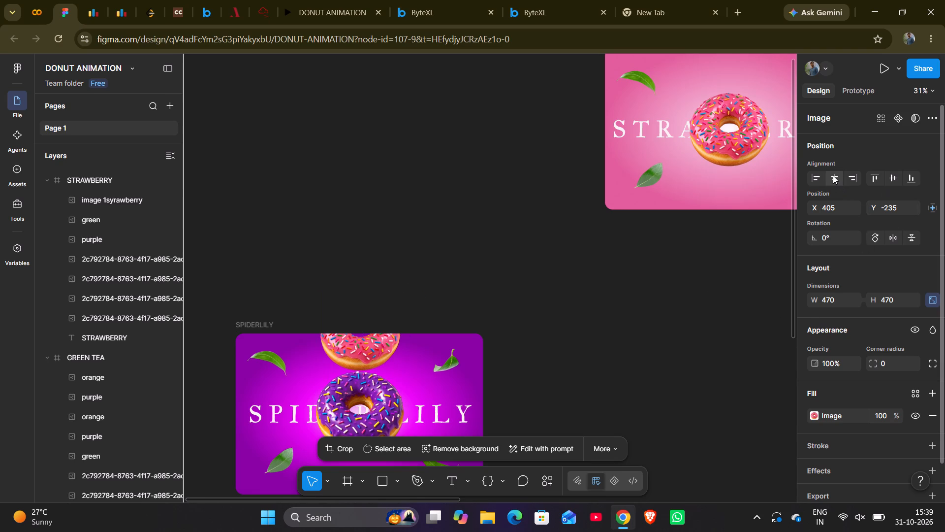
{"action": "left_click", "coordinate": [901, 211]}
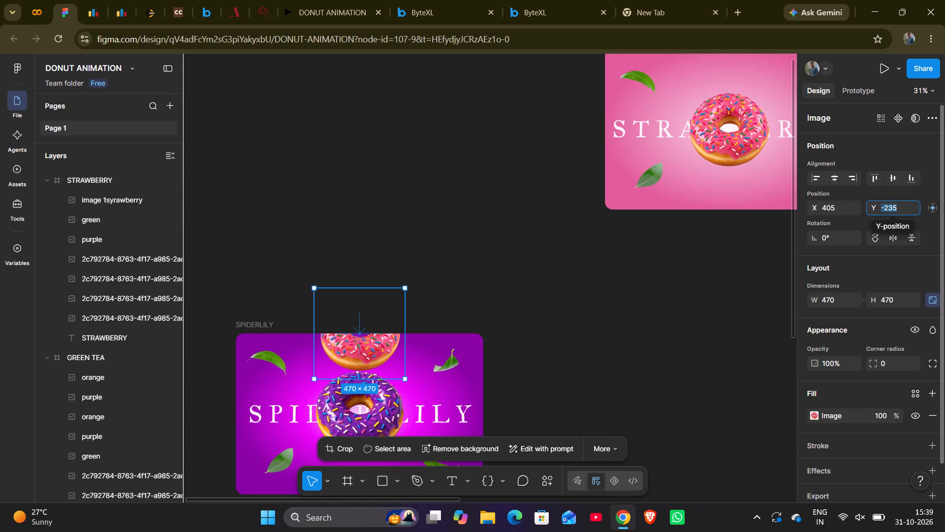
{"action": "left_click", "coordinate": [901, 211]}
{"action": "key", "text": "BackSpace"}
{"action": "key", "text": "BackSpace"}
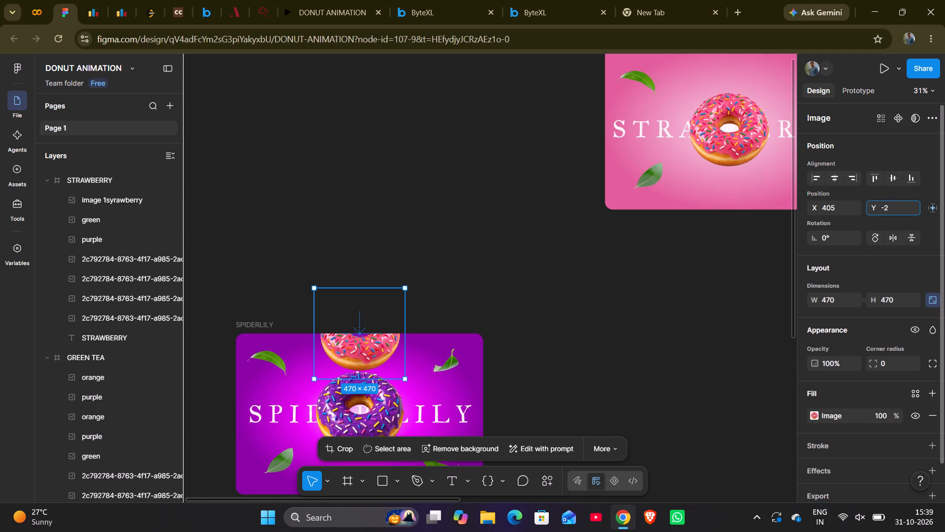
{"action": "type", "text": "90"}
{"action": "key", "text": "Return"}
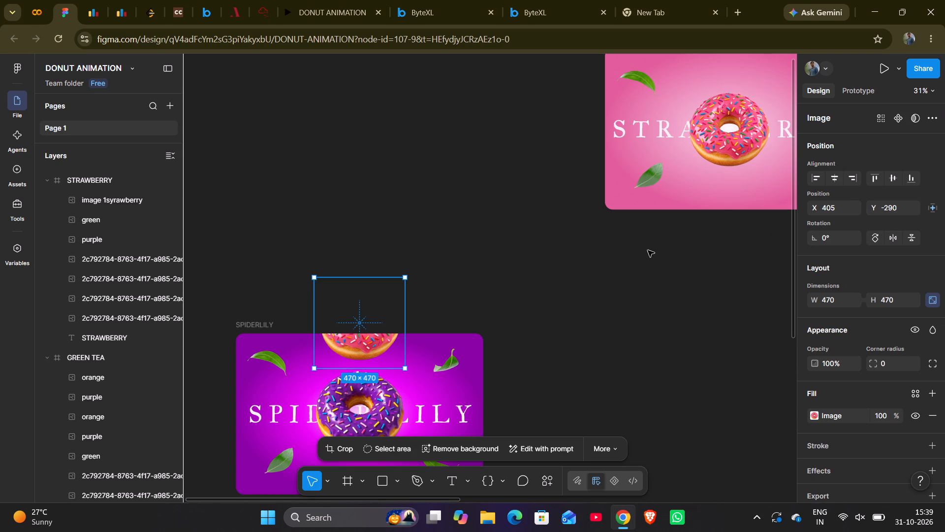
Check the positions of the green bottom-edge donut and the pink top-edge donut in the SPIDERLILY frame.
{"action": "scroll", "coordinate": [648, 250], "scroll_direction": "down", "scroll_amount": 1}
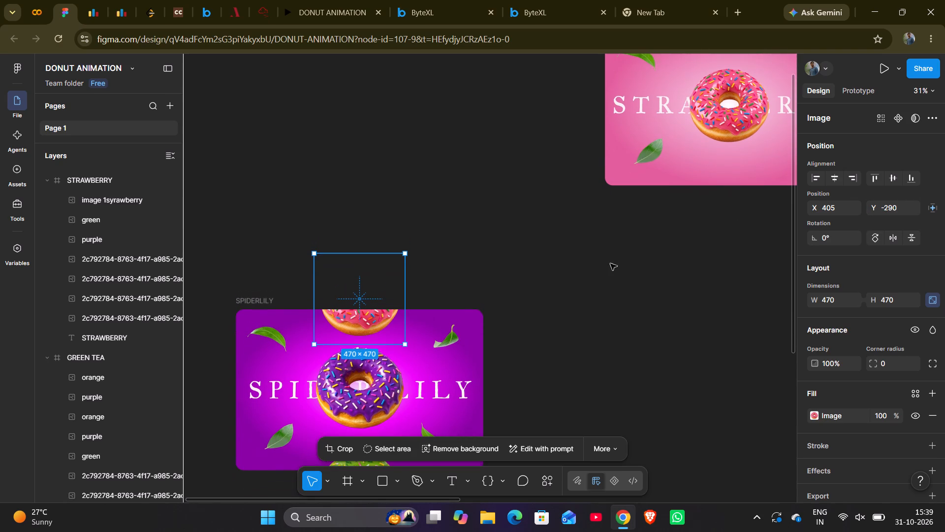
{"action": "scroll", "coordinate": [594, 269], "scroll_direction": "down", "scroll_amount": 2}
{"action": "left_click", "coordinate": [358, 363]}
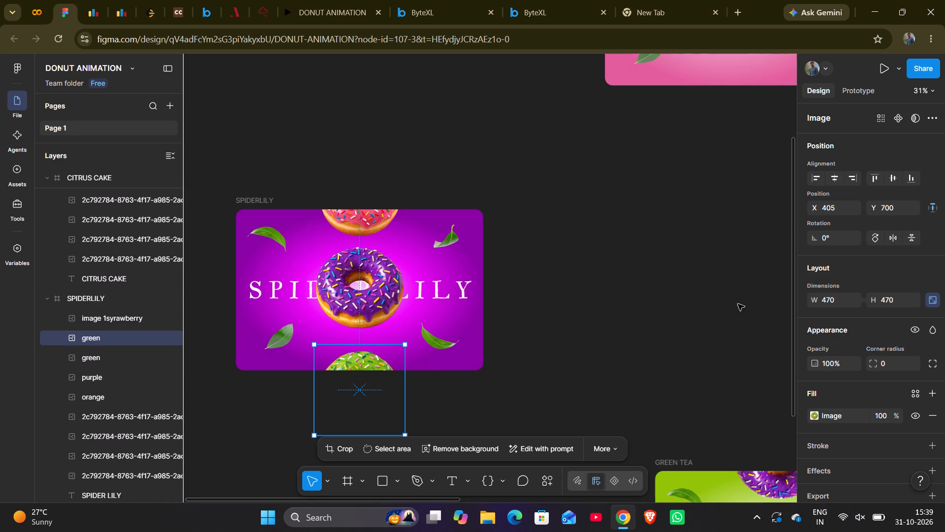
{"action": "left_click", "coordinate": [366, 222]}
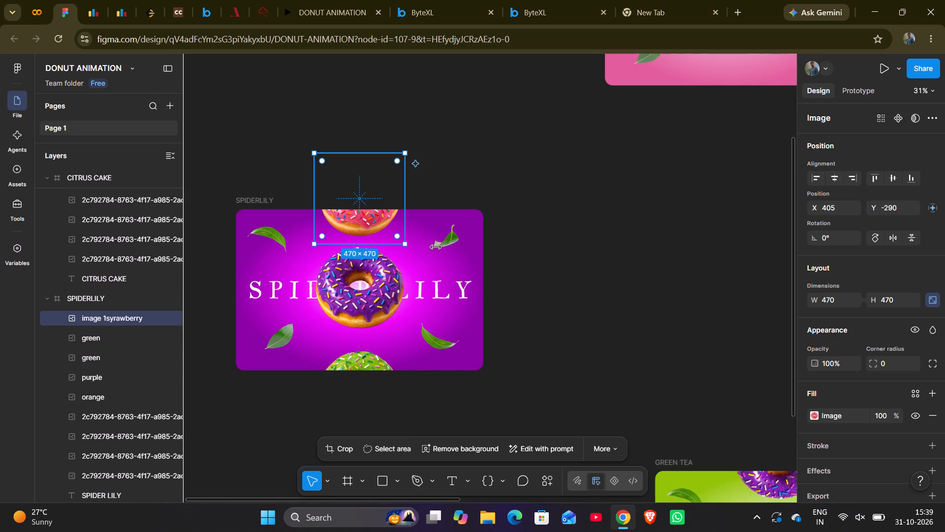
{"action": "left_click", "coordinate": [552, 283]}
Reapply horizontal centring to the orange donut at the bottom edge of the GREEN TEA frame.
{"action": "scroll", "coordinate": [552, 283], "scroll_direction": "down", "scroll_amount": 1}
{"action": "scroll", "coordinate": [552, 283], "scroll_direction": "left", "scroll_amount": 2}
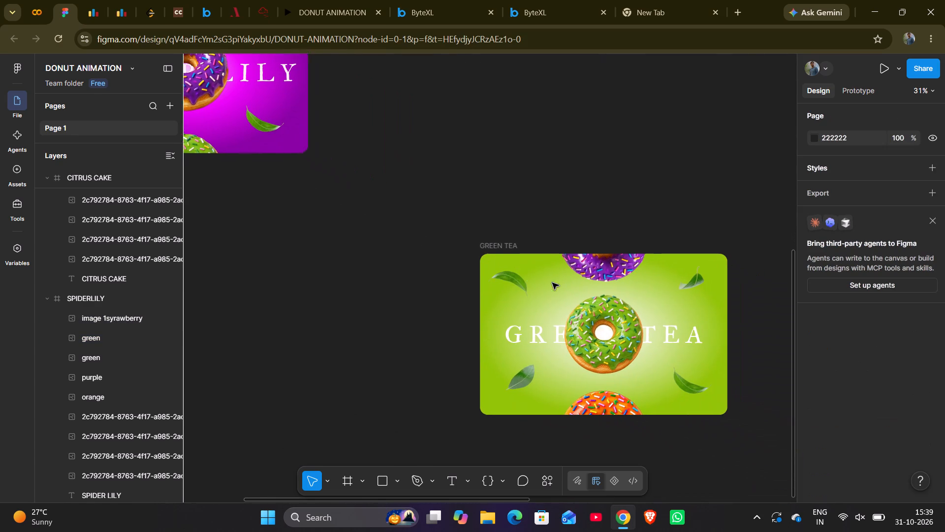
{"action": "left_click", "coordinate": [591, 402]}
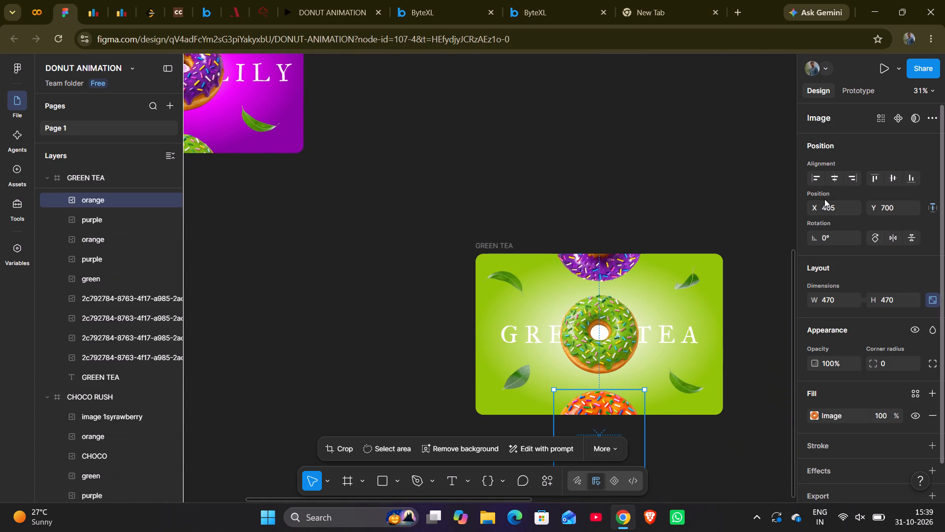
{"action": "left_click", "coordinate": [838, 174]}
Set the Y position of the purple donut at the top edge of the GREEN TEA frame to -290.
{"action": "left_click", "coordinate": [613, 280]}
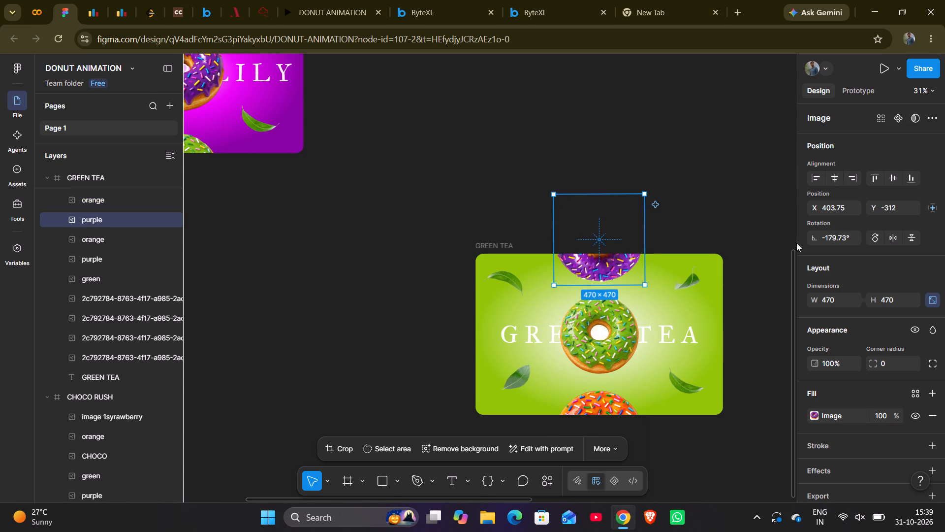
{"action": "left_click", "coordinate": [838, 208]}
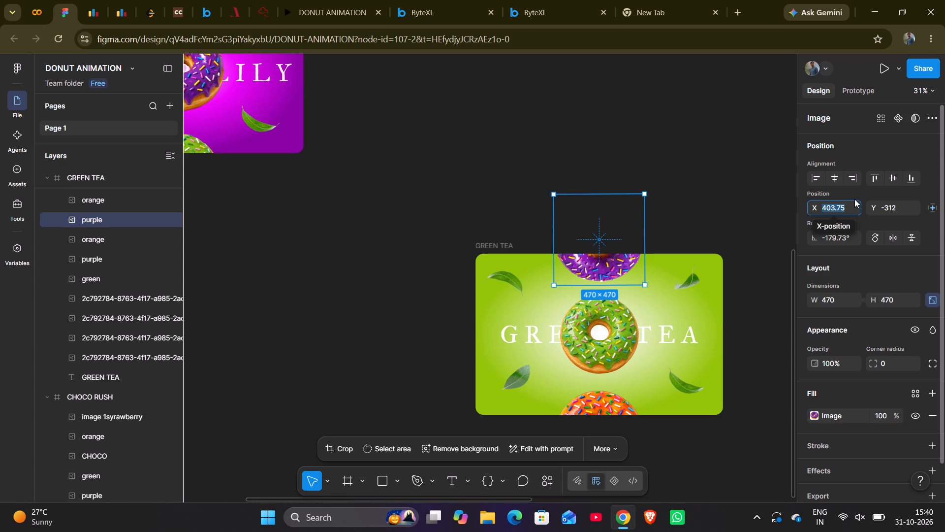
{"action": "left_click", "coordinate": [899, 209]}
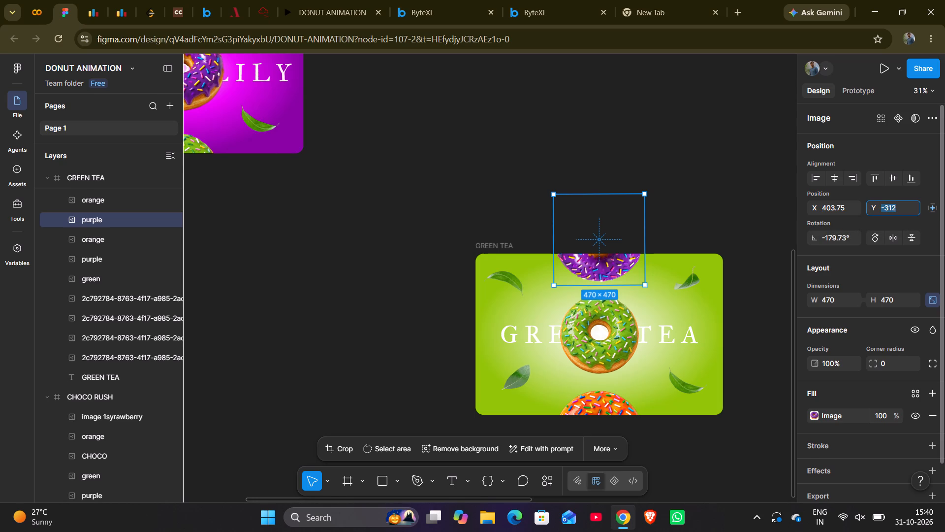
{"action": "key", "text": "BackSpace"}
{"action": "key", "text": "BackSpace"}
{"action": "key", "text": "BackSpace"}
{"action": "type", "text": "-290"}
{"action": "key", "text": "Return"}
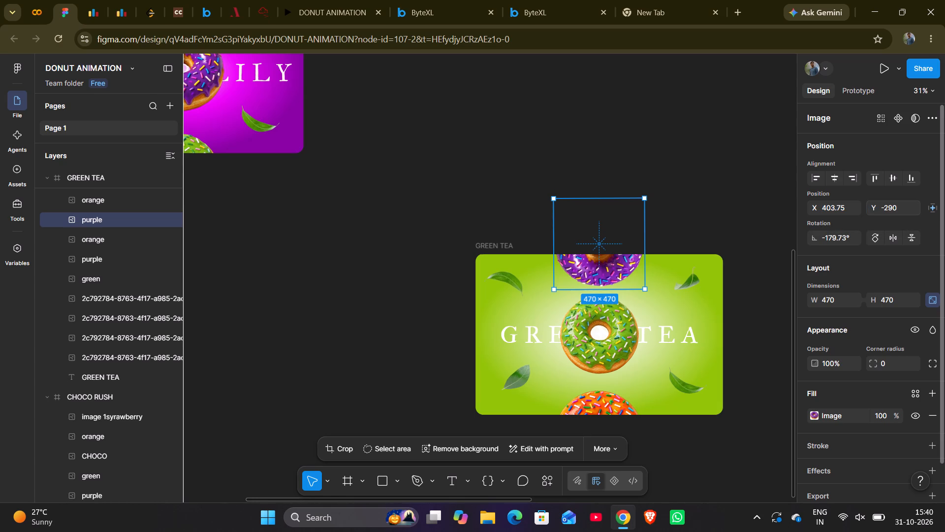
{"action": "left_click", "coordinate": [726, 132]}
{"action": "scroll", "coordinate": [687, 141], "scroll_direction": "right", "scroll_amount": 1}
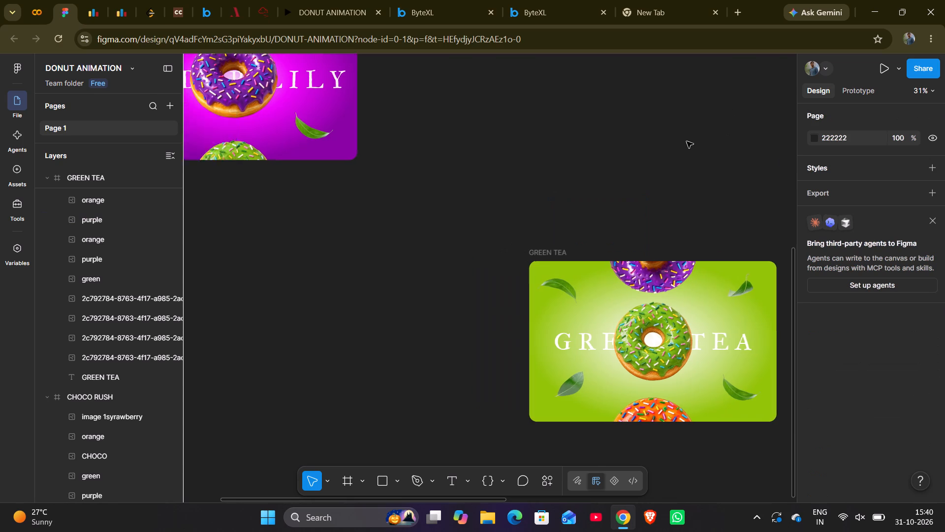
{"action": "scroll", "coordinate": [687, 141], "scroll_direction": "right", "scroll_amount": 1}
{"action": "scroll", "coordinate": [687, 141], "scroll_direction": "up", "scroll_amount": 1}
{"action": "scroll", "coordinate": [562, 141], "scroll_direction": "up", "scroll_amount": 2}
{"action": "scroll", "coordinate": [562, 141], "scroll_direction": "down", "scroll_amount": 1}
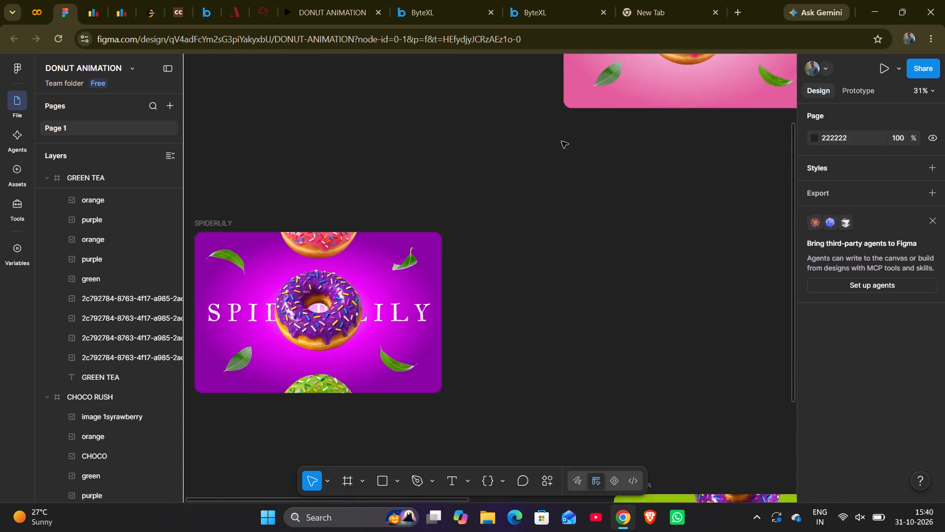
Check the positions of the pink top-edge donut in SPIDERLILY and the purple top-edge donut in GREEN TEA.
{"action": "scroll", "coordinate": [562, 141], "scroll_direction": "down", "scroll_amount": 1}
{"action": "left_click", "coordinate": [297, 94]}
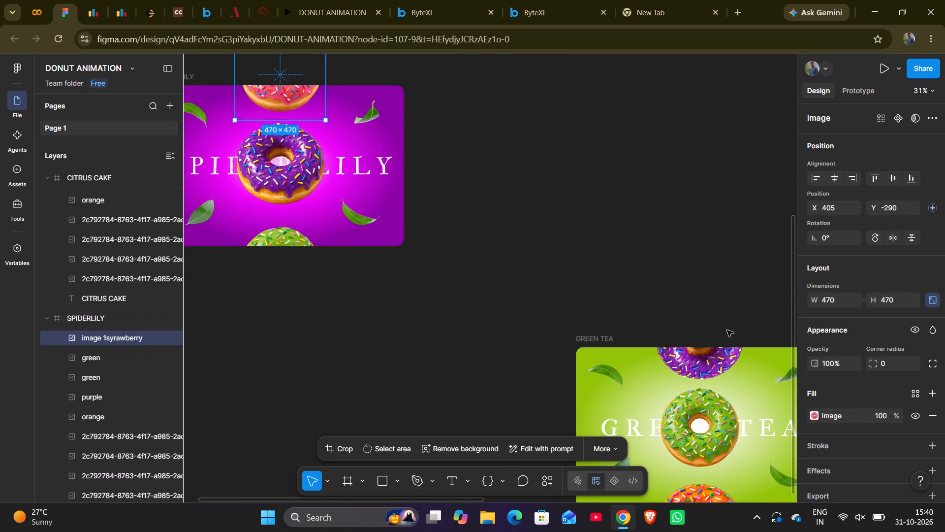
{"action": "left_click", "coordinate": [718, 360]}
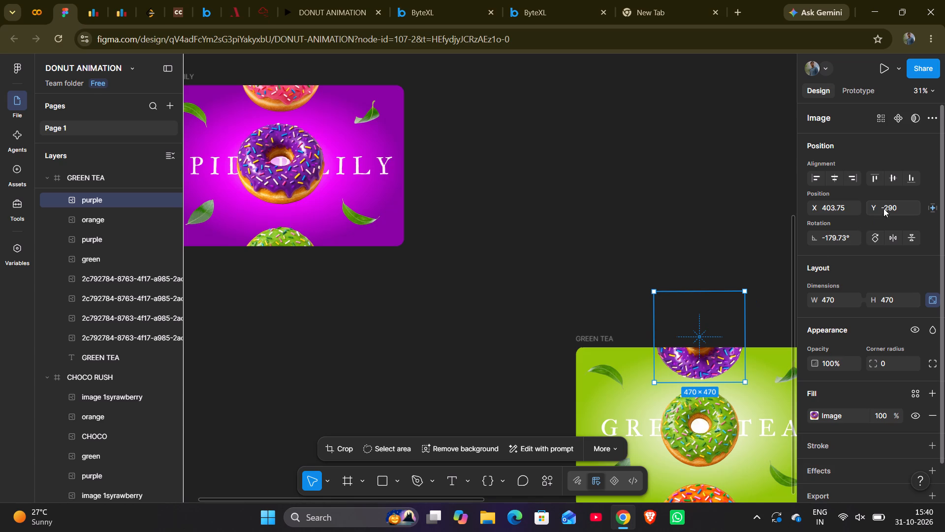
{"action": "left_click", "coordinate": [760, 334]}
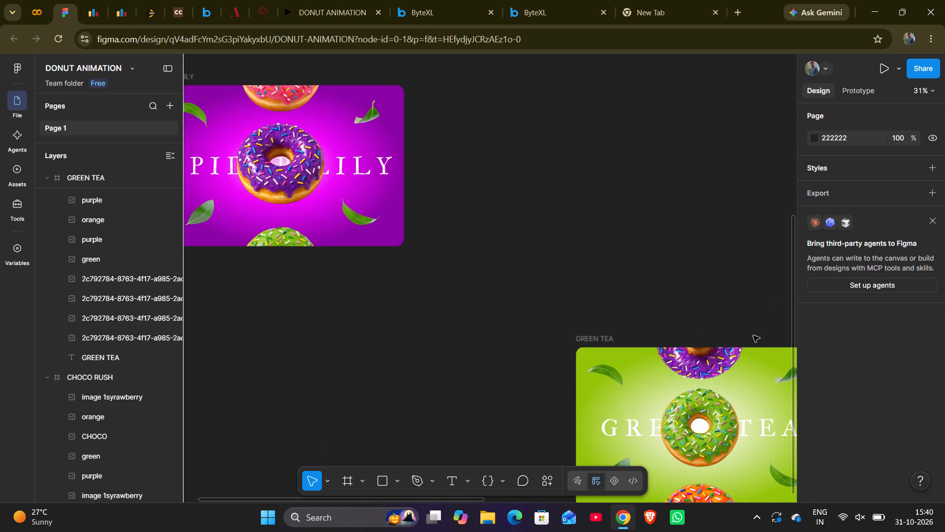
Shrink the purple top-edge donut in the GREEN TEA frame to about 455 × 455 and move it up to about Y -325.
{"action": "scroll", "coordinate": [738, 335], "scroll_direction": "left", "scroll_amount": 2}
{"action": "left_click", "coordinate": [608, 358]}
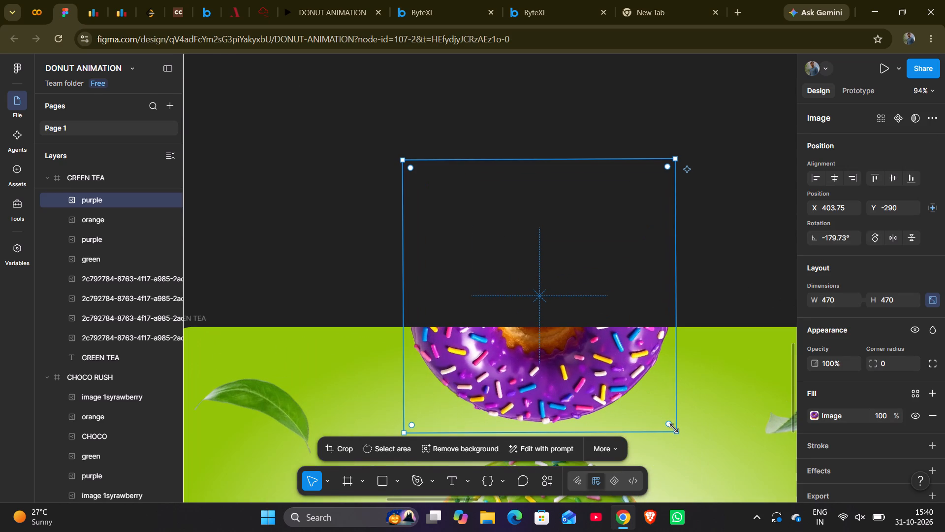
{"action": "left_click_drag", "start_coordinate": [674, 428], "coordinate": [667, 407]}
{"action": "left_click", "coordinate": [730, 241]}
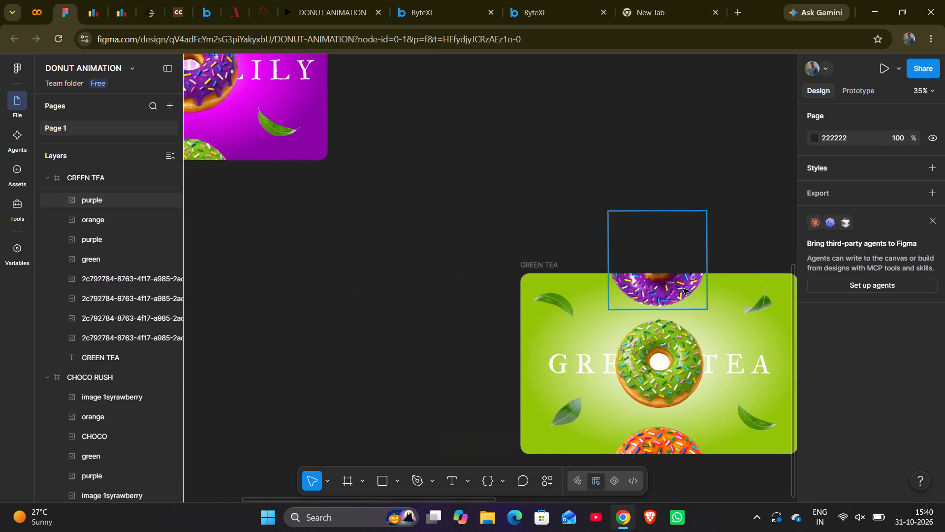
{"action": "left_click_drag", "start_coordinate": [671, 284], "coordinate": [677, 279]}
{"action": "left_click", "coordinate": [754, 230]}
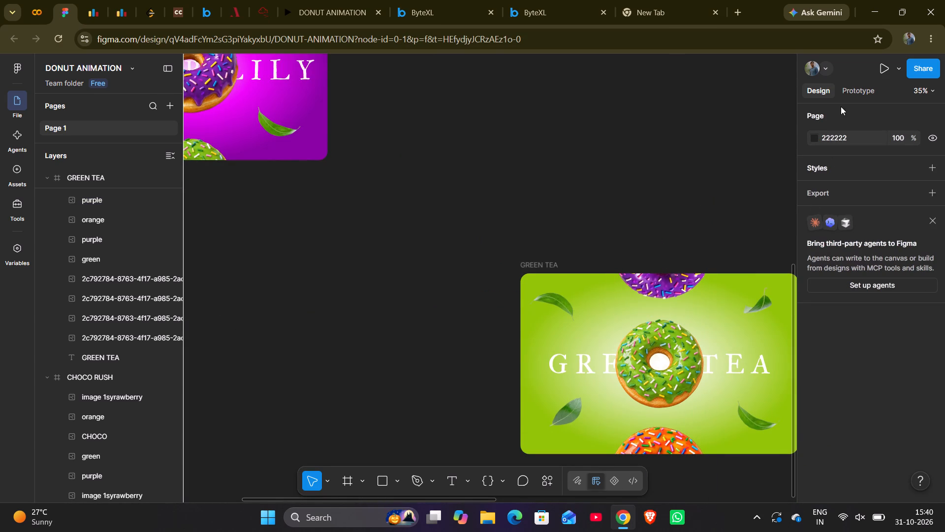
Centre the purple top-edge donut horizontally in the GREEN TEA frame.
{"action": "left_click", "coordinate": [689, 289]}
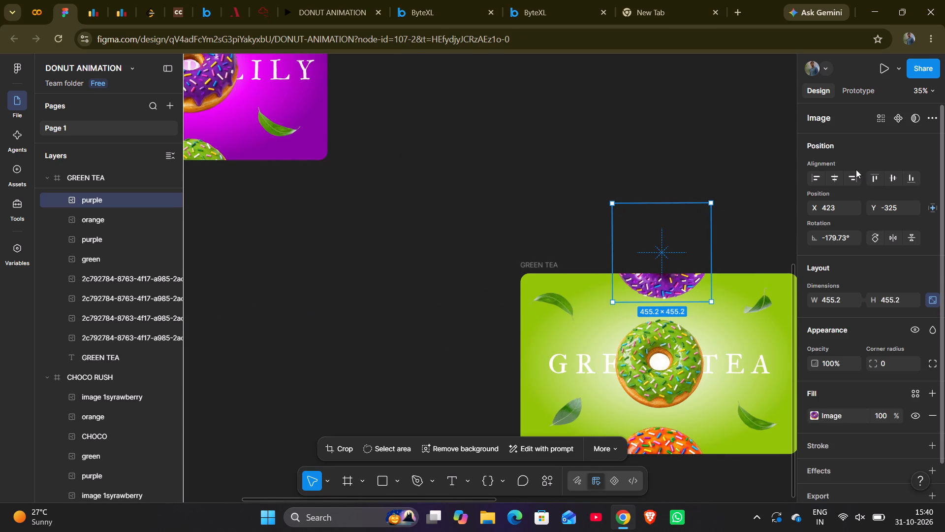
{"action": "left_click", "coordinate": [838, 178]}
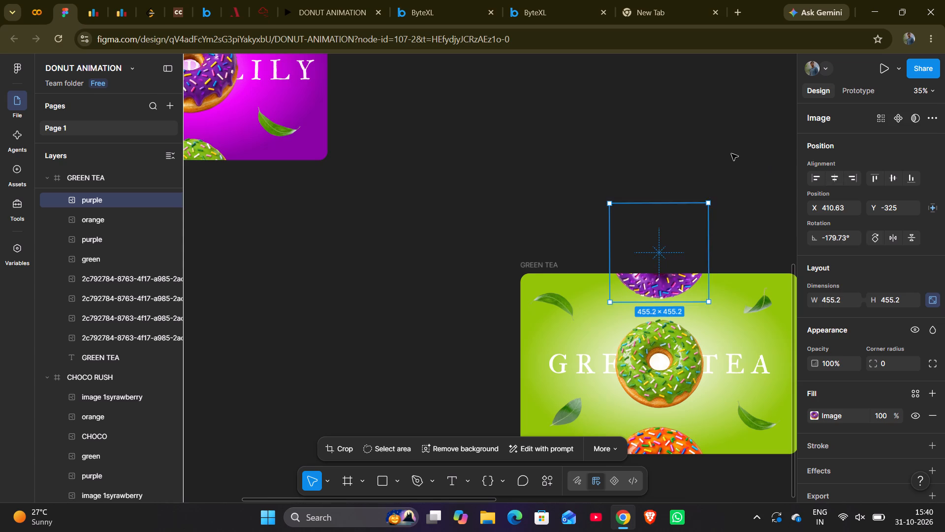
Set the Y position of the green donut at the top edge of the CITRUS CAKE frame to -290.
{"action": "left_click", "coordinate": [731, 154]}
{"action": "scroll", "coordinate": [731, 154], "scroll_direction": "left", "scroll_amount": 4}
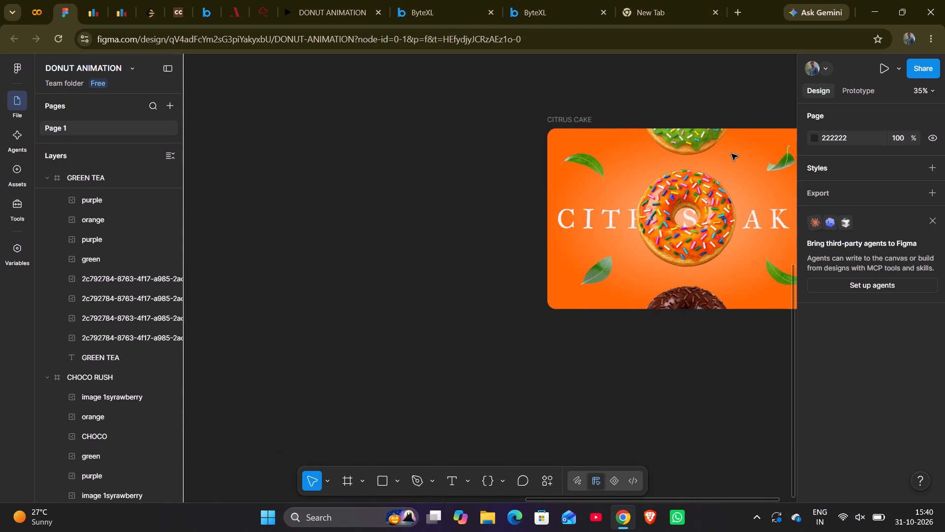
{"action": "left_click", "coordinate": [690, 129]}
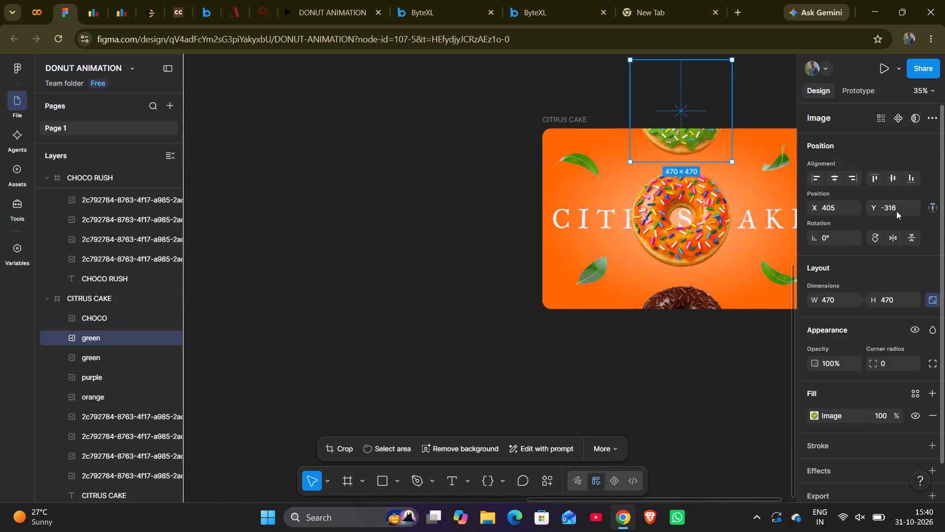
{"action": "left_click", "coordinate": [896, 211]}
{"action": "key", "text": "BackSpace"}
{"action": "key", "text": "BackSpace"}
{"action": "key", "text": "BackSpace"}
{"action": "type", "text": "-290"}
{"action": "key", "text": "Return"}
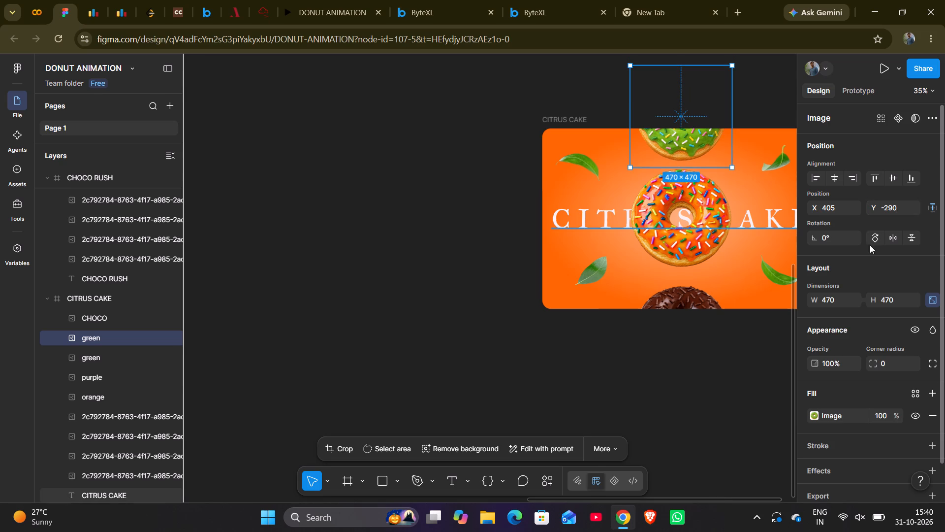
{"action": "left_click", "coordinate": [702, 344]}
Nudge the green top-edge donut in the CITRUS CAKE frame up to Y -306.
{"action": "left_click", "coordinate": [680, 157]}
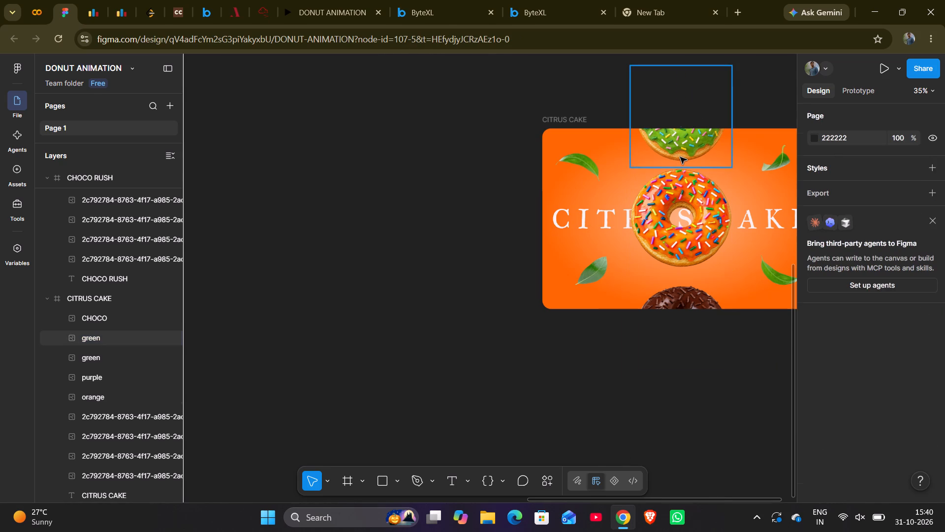
{"action": "key", "text": "Up"}
{"action": "key", "text": "Up"}
{"action": "key", "text": "Up"}
{"action": "key", "text": "Up"}
{"action": "key", "text": "Up"}
{"action": "key", "text": "Up"}
{"action": "key", "text": "Up"}
{"action": "key", "text": "Up"}
{"action": "key", "text": "Up"}
{"action": "key", "text": "Up"}
{"action": "key", "text": "Up"}
{"action": "key", "text": "Up"}
{"action": "key", "text": "Up"}
{"action": "key", "text": "Up"}
{"action": "key", "text": "Up"}
{"action": "key", "text": "Up"}
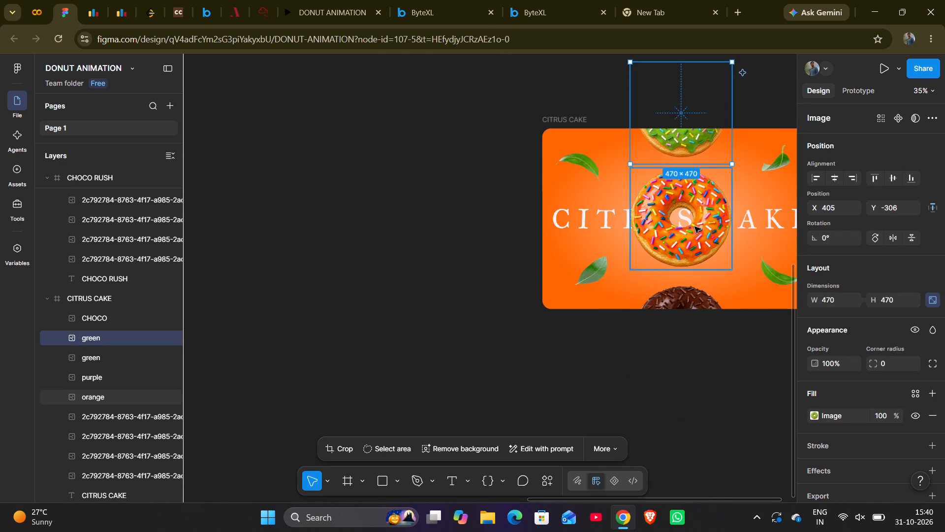
Set the Y position of the chocolate donut at the bottom edge of the CITRUS CAKE frame to 700.
{"action": "left_click", "coordinate": [690, 291]}
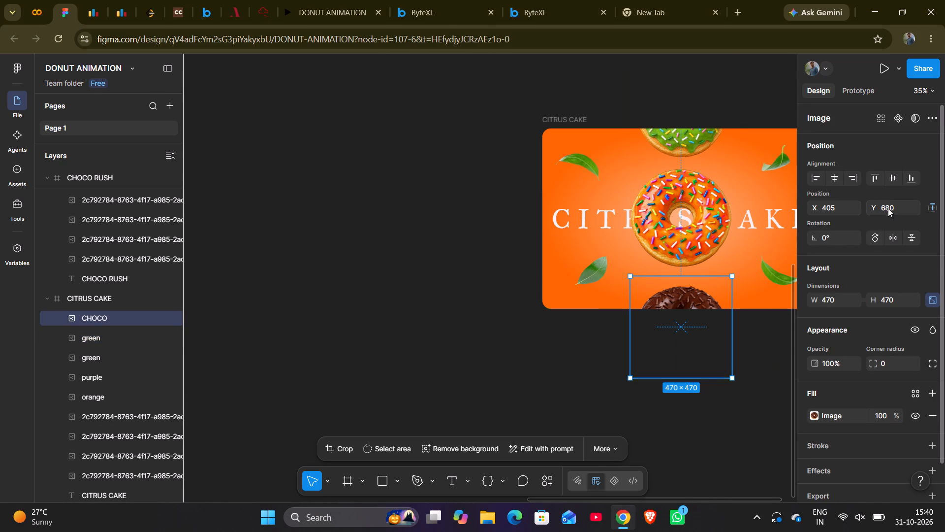
{"action": "left_click", "coordinate": [892, 202]}
{"action": "key", "text": "BackSpace"}
{"action": "key", "text": "BackSpace"}
{"action": "key", "text": "BackSpace"}
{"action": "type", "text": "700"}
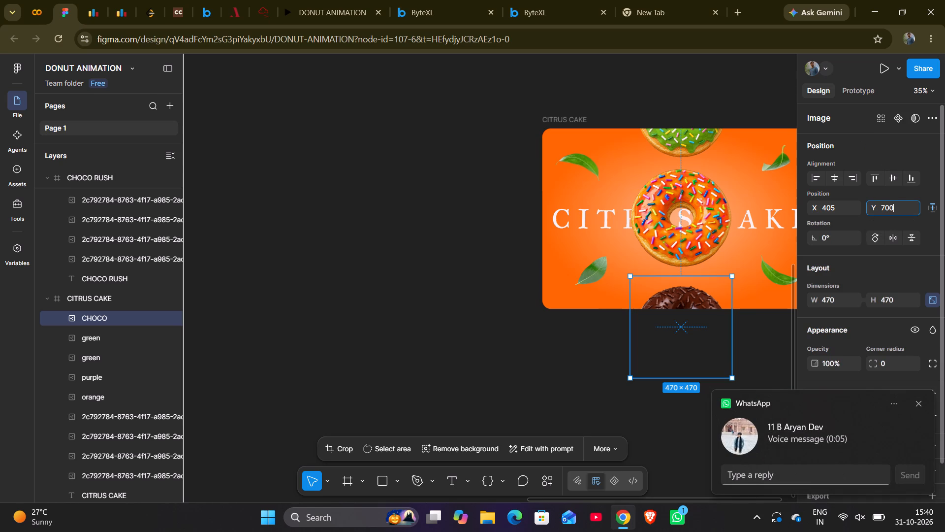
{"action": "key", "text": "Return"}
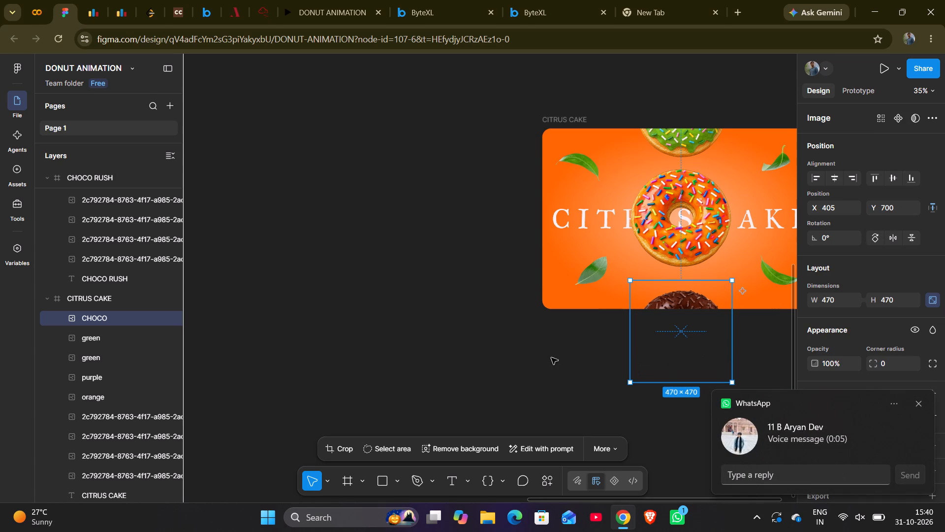
{"action": "left_click", "coordinate": [551, 358]}
{"action": "left_click", "coordinate": [920, 400]}
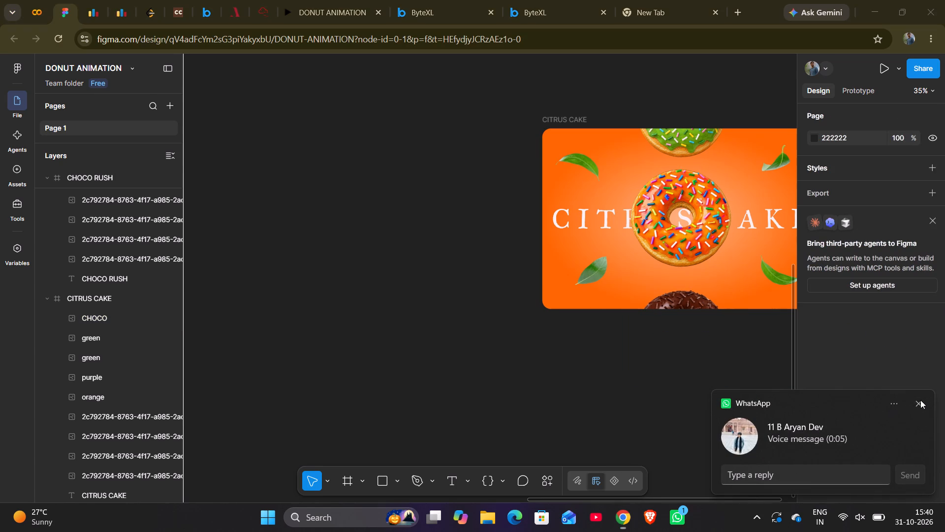
Centre the green top-edge donut horizontally in the CITRUS CAKE frame.
{"action": "scroll", "coordinate": [763, 368], "scroll_direction": "up", "scroll_amount": 1}
{"action": "scroll", "coordinate": [763, 368], "scroll_direction": "left", "scroll_amount": 1}
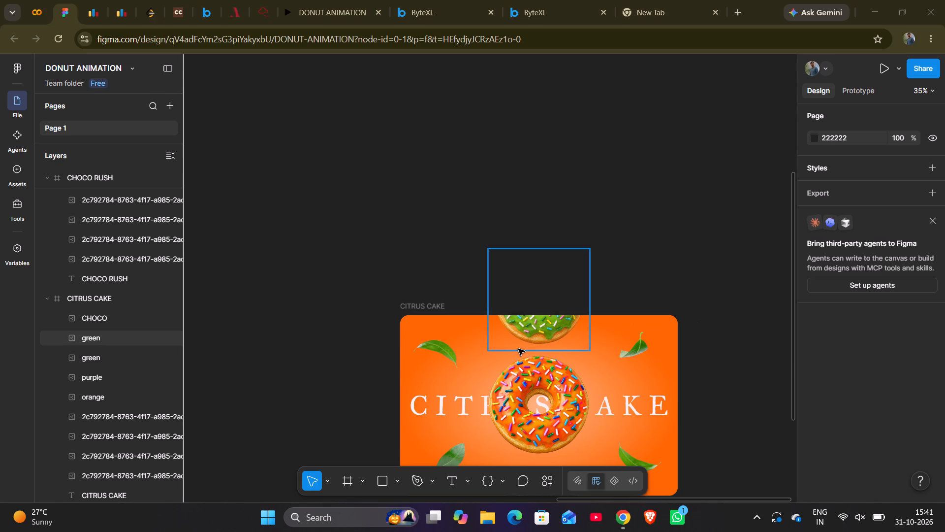
{"action": "left_click", "coordinate": [518, 349]}
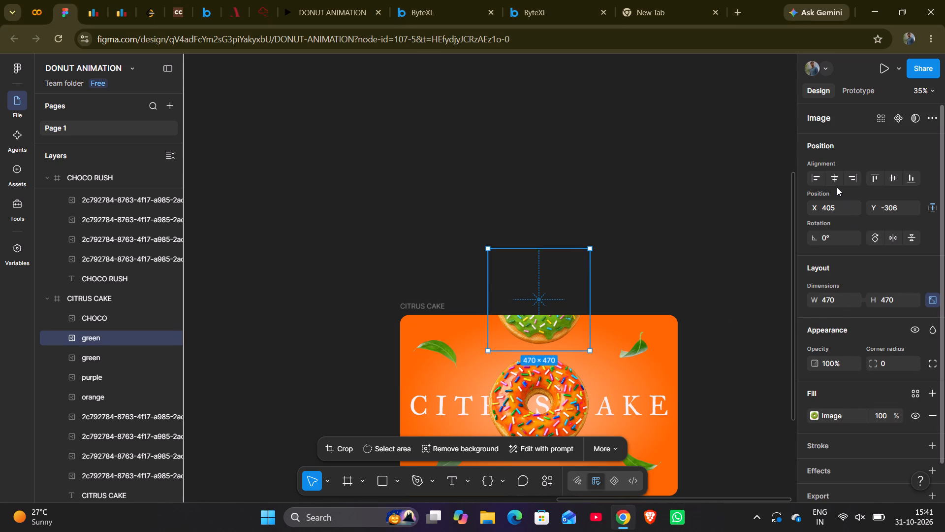
{"action": "left_click", "coordinate": [834, 179]}
Select the chocolate donut at the bottom edge of the CITRUS CAKE frame.
{"action": "scroll", "coordinate": [694, 248], "scroll_direction": "down", "scroll_amount": 1}
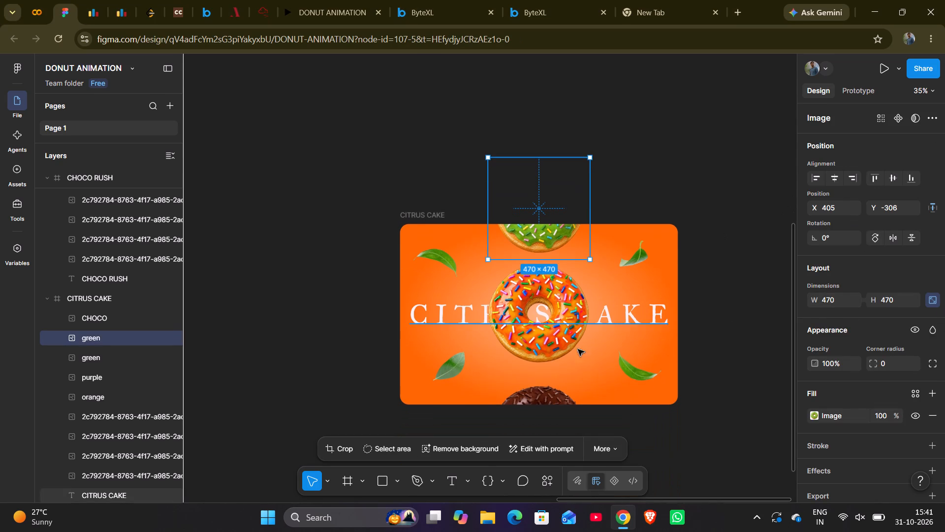
{"action": "left_click", "coordinate": [537, 413]}
{"action": "left_click", "coordinate": [538, 409]}
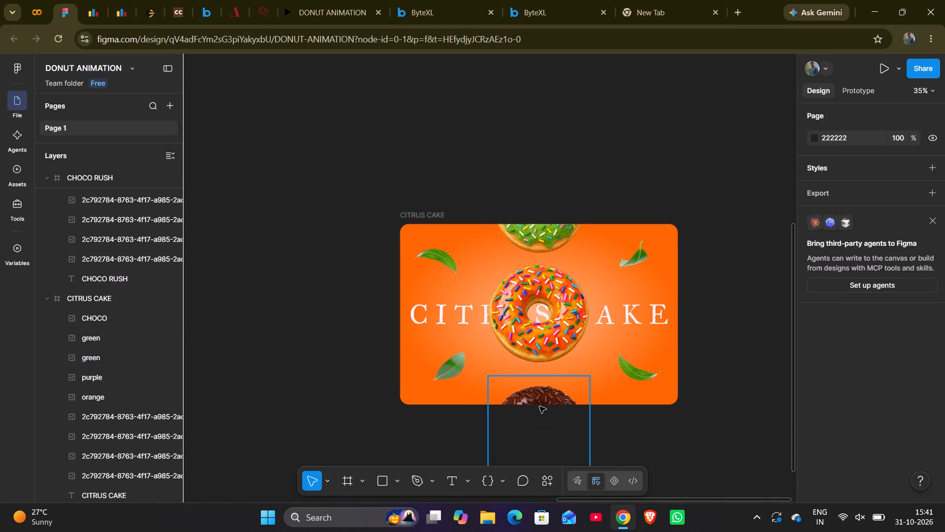
{"action": "left_click", "coordinate": [539, 406]}
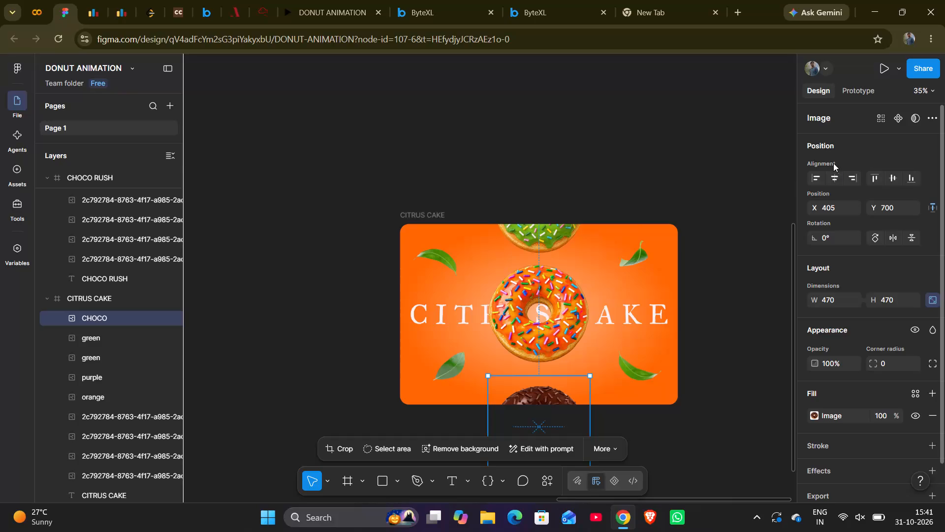
Reapply horizontal centring to the chocolate donut at the bottom edge of the CITRUS CAKE frame.
{"action": "left_click", "coordinate": [837, 175]}
{"action": "left_click", "coordinate": [739, 158]}
Centre the pink top-edge donut horizontally in the CHOCO RUSH frame and set its Y position to -290.
{"action": "scroll", "coordinate": [739, 158], "scroll_direction": "up", "scroll_amount": 1}
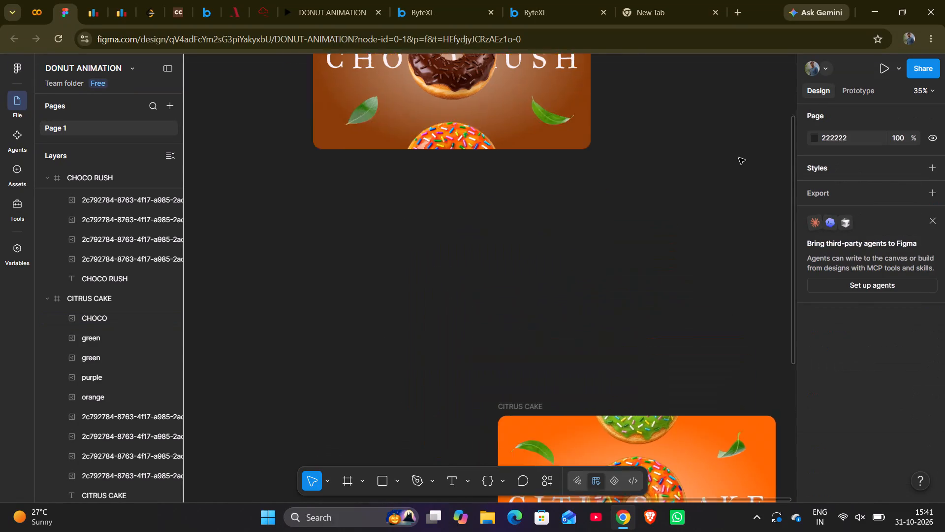
{"action": "scroll", "coordinate": [739, 158], "scroll_direction": "up", "scroll_amount": 1}
{"action": "left_click", "coordinate": [531, 139]}
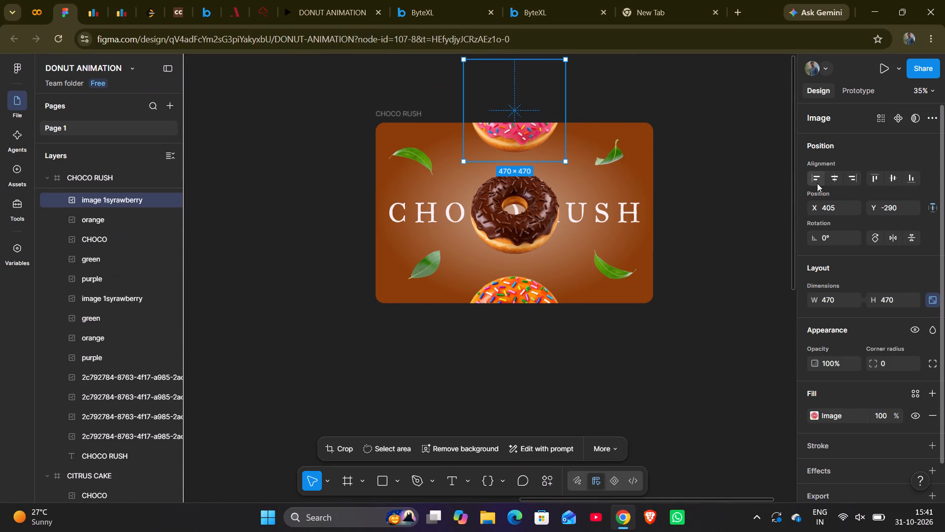
{"action": "left_click", "coordinate": [829, 183]}
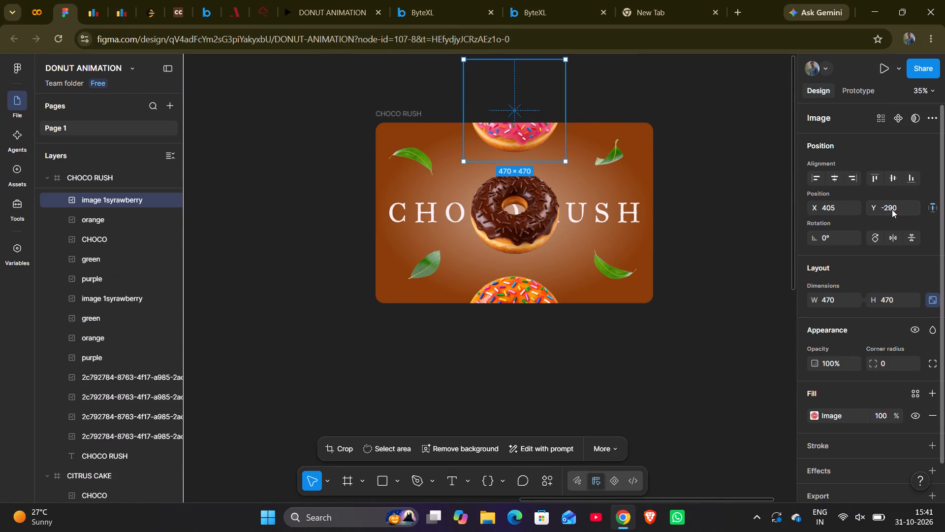
{"action": "left_click", "coordinate": [892, 209]}
{"action": "key", "text": "BackSpace"}
{"action": "key", "text": "BackSpace"}
{"action": "key", "text": "BackSpace"}
{"action": "key", "text": "minus"}
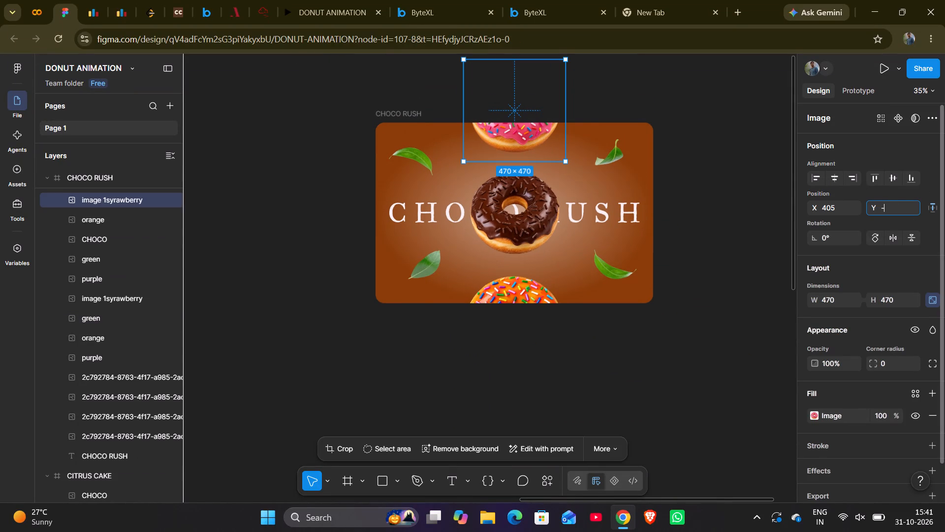
{"action": "type", "text": "290"}
{"action": "key", "text": "Return"}
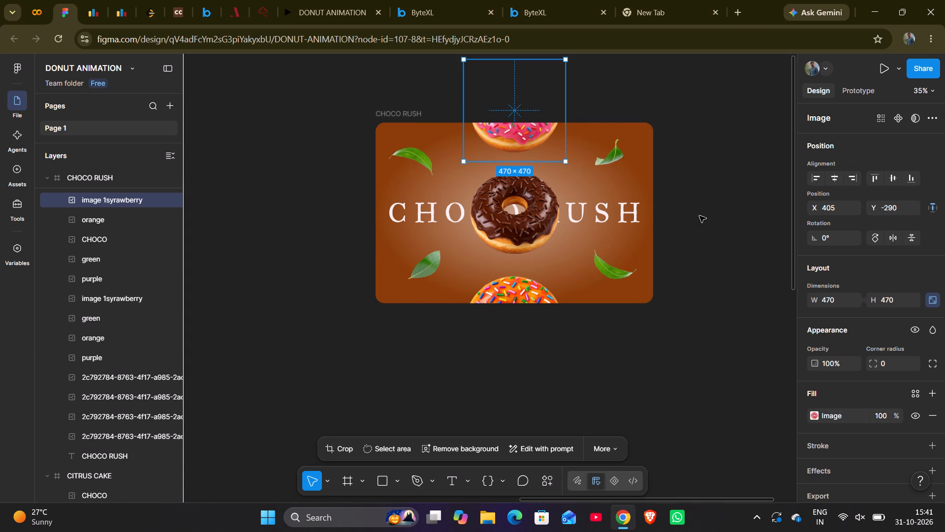
{"action": "left_click", "coordinate": [685, 201]}
Reapply horizontal centring to the orange donut at the bottom edge of the CHOCO RUSH frame.
{"action": "left_click", "coordinate": [541, 276]}
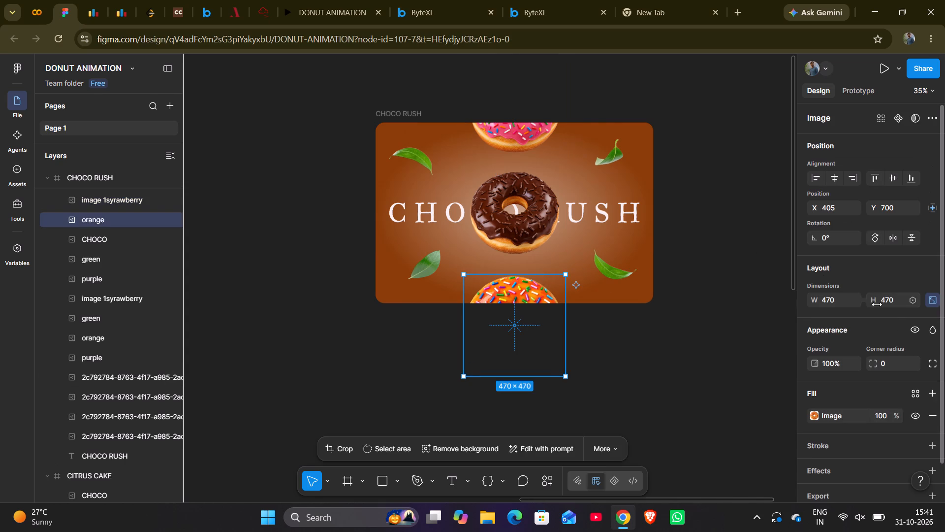
{"action": "left_click", "coordinate": [833, 175]}
{"action": "triple_click", "coordinate": [833, 175]}
{"action": "left_click", "coordinate": [708, 215]}
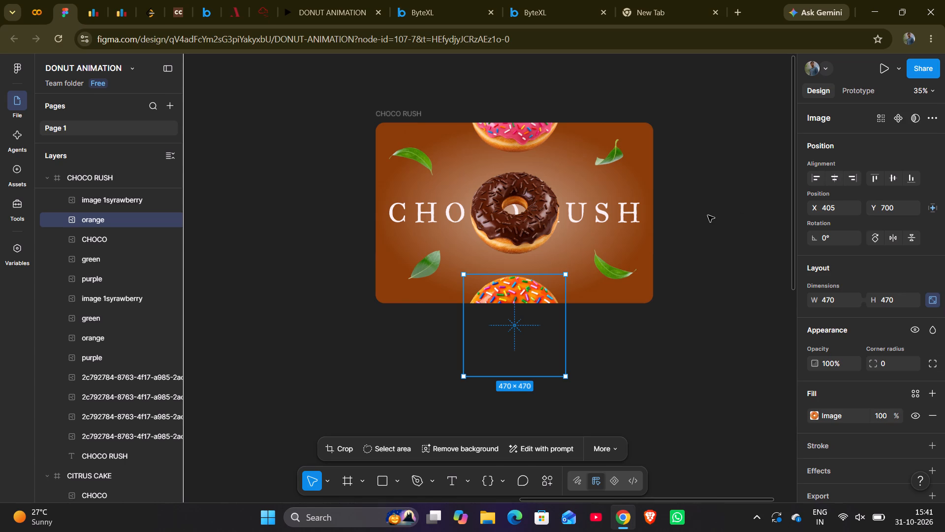
Preview the prototype and advance through its five frames to check the donut transitions.
{"action": "scroll", "coordinate": [708, 215], "scroll_direction": "right", "scroll_amount": 3}
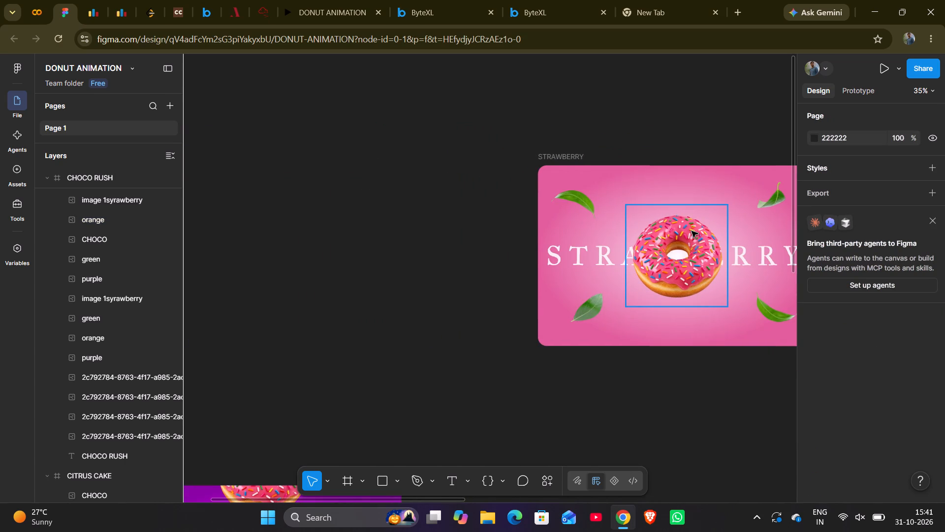
{"action": "scroll", "coordinate": [692, 231], "scroll_direction": "left", "scroll_amount": 2}
{"action": "scroll", "coordinate": [692, 231], "scroll_direction": "down", "scroll_amount": 2}
{"action": "left_click", "coordinate": [880, 63]}
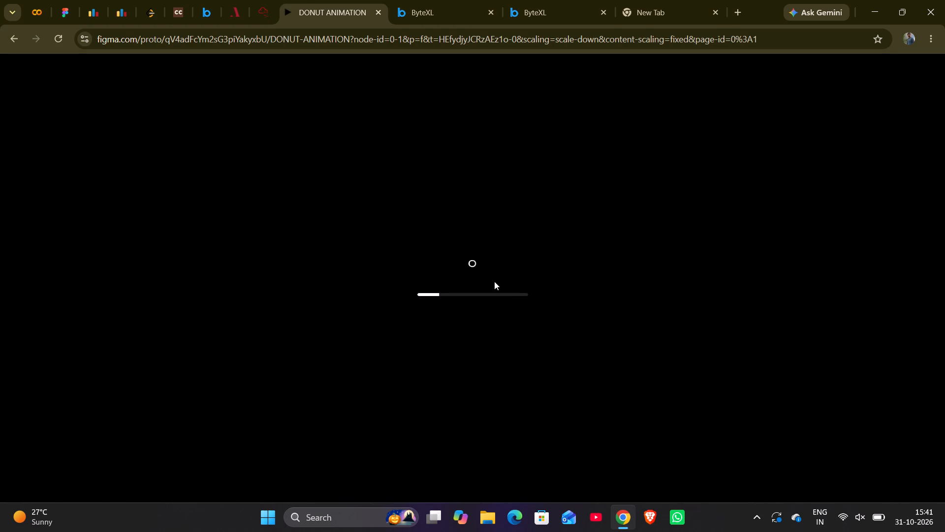
{"action": "key", "text": "Right"}
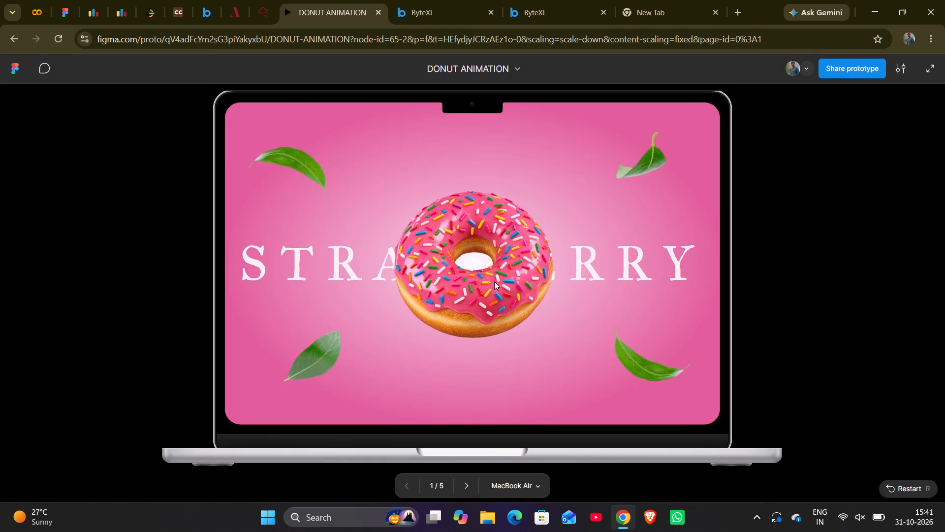
{"action": "key", "text": "Right"}
{"action": "key", "text": "Right"}
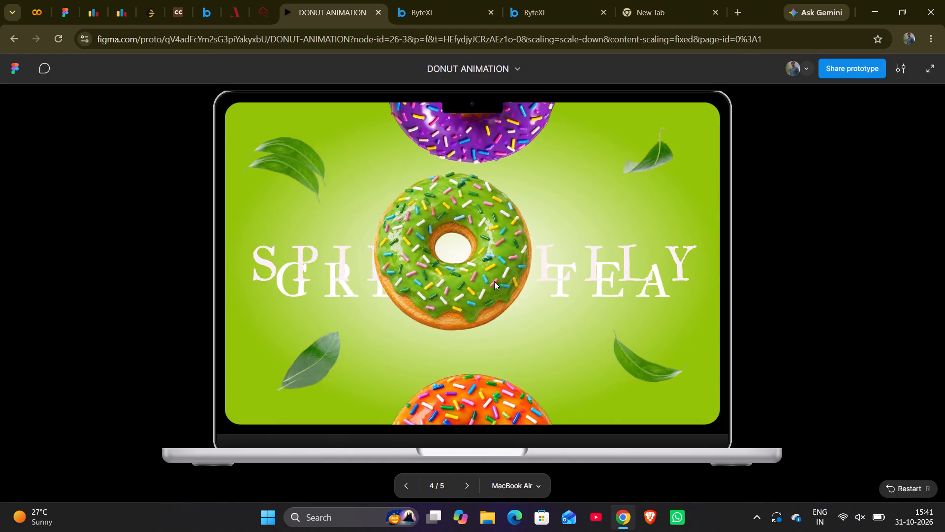
{"action": "key", "text": "Right"}
{"action": "key", "text": "Right"}
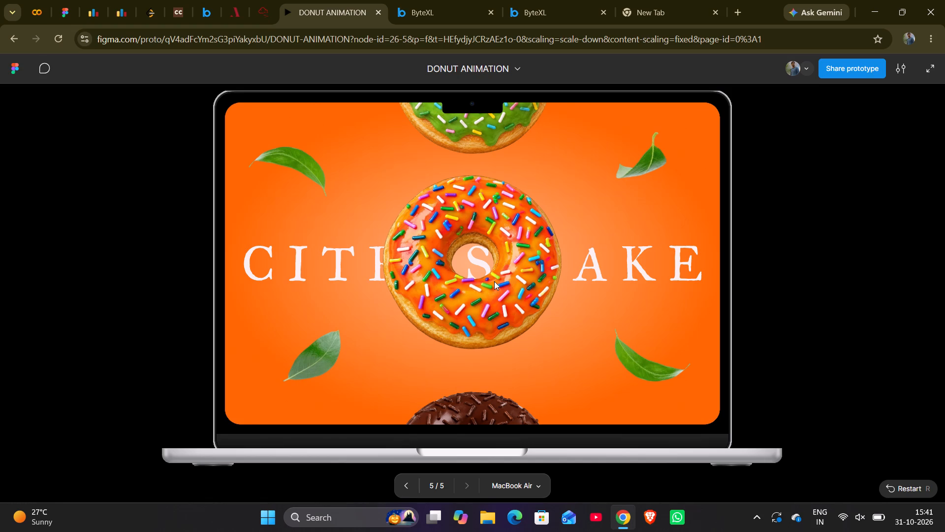
Return to the design file and delete the SPIDERLILY to GREEN TEA and STRAWBERRY to SPIDERLILY prototype connections.
{"action": "double_click", "coordinate": [65, 0]}
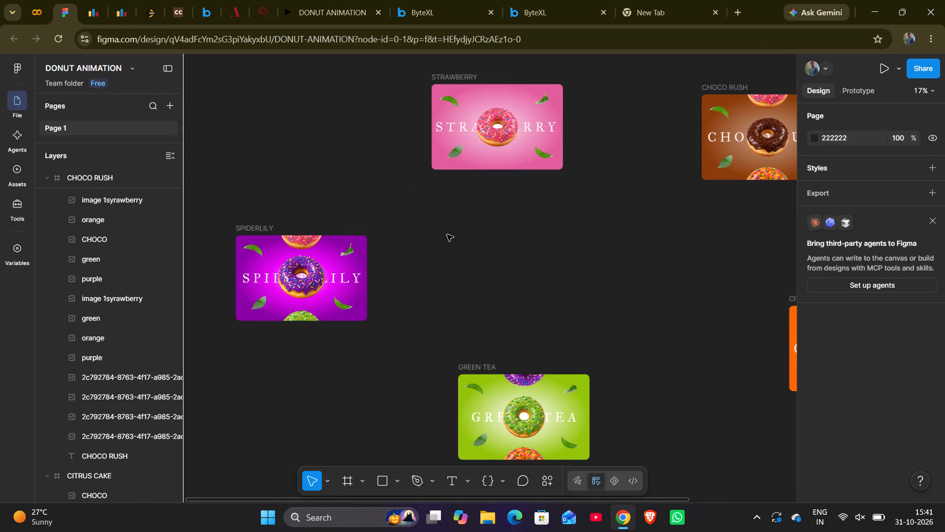
{"action": "left_click", "coordinate": [447, 234]}
{"action": "double_click", "coordinate": [876, 80]}
{"action": "left_click", "coordinate": [875, 82]}
{"action": "left_click", "coordinate": [869, 85]}
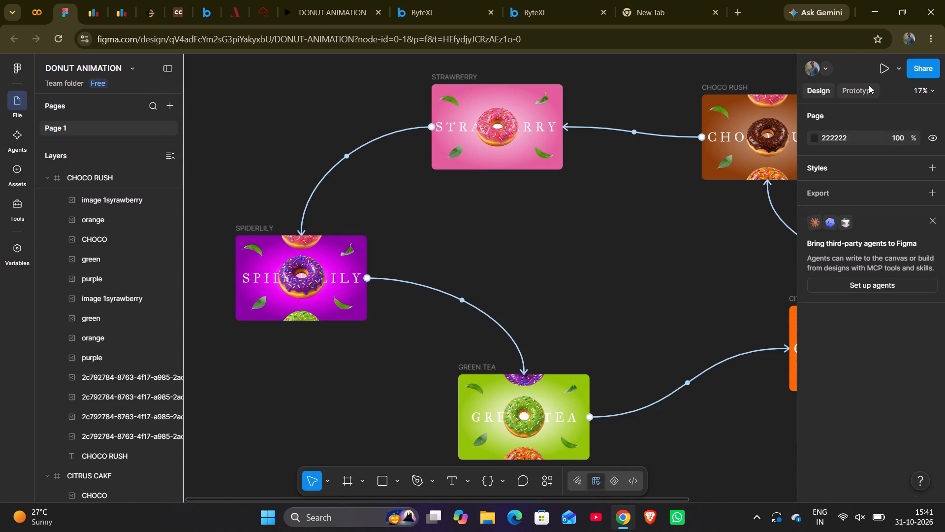
{"action": "left_click", "coordinate": [469, 300]}
{"action": "key", "text": "BackSpace"}
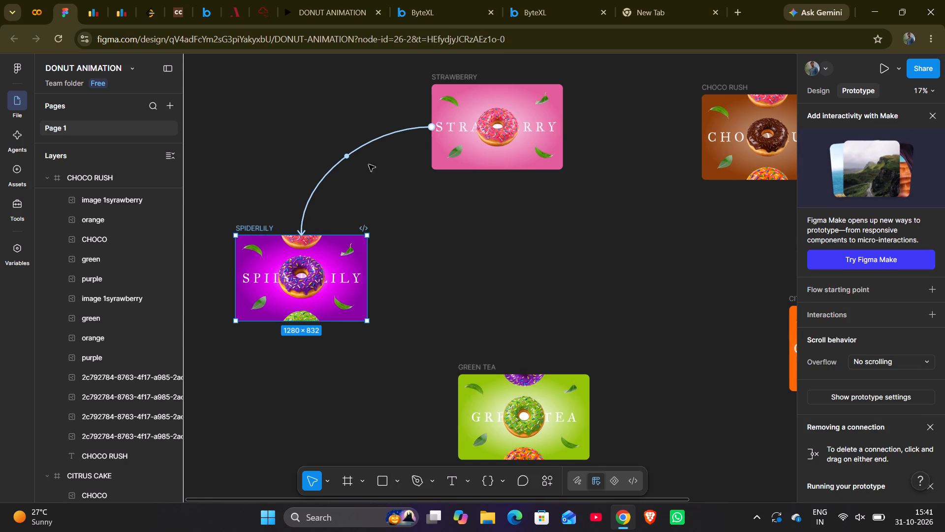
{"action": "left_click", "coordinate": [349, 156]}
{"action": "key", "text": "BackSpace"}
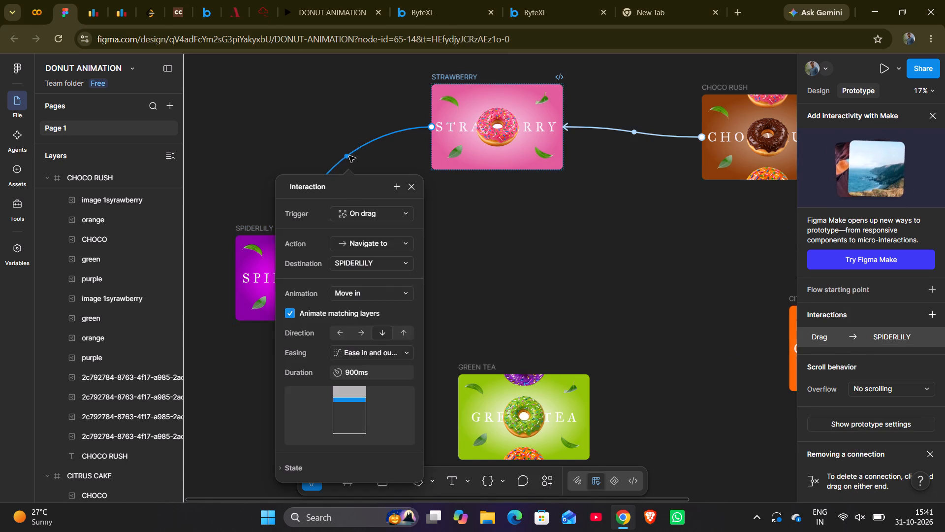
Delete the prototype connections CHOCO RUSH to STRAWBERRY, CITRUS CAKE to CHOCO RUSH, and GREEN TEA to CITRUS CAKE.
{"action": "left_click", "coordinate": [638, 129]}
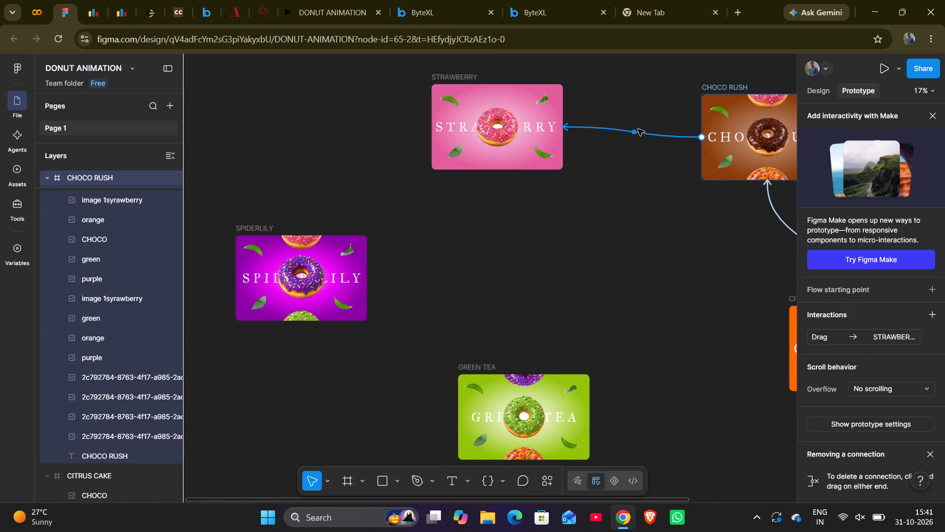
{"action": "key", "text": "BackSpace"}
{"action": "scroll", "coordinate": [638, 129], "scroll_direction": "left", "scroll_amount": 1}
{"action": "left_click", "coordinate": [702, 245]}
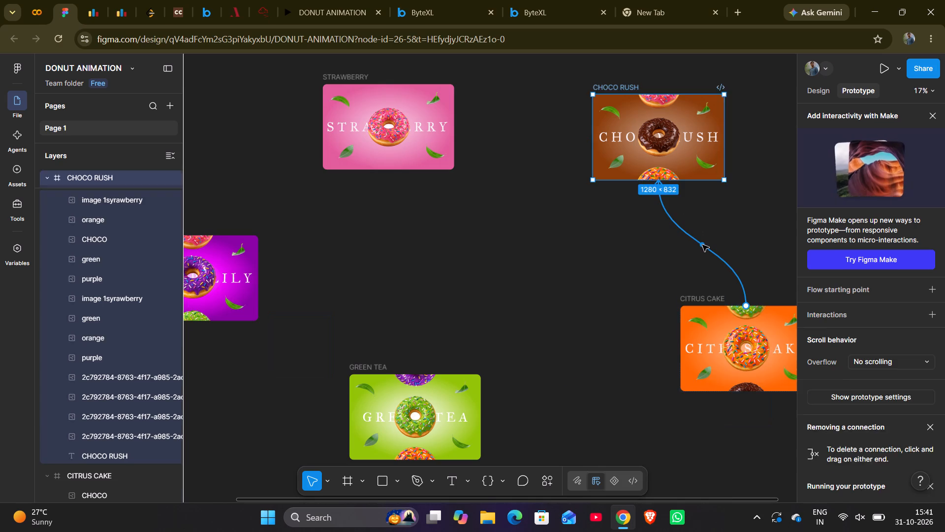
{"action": "key", "text": "BackSpace"}
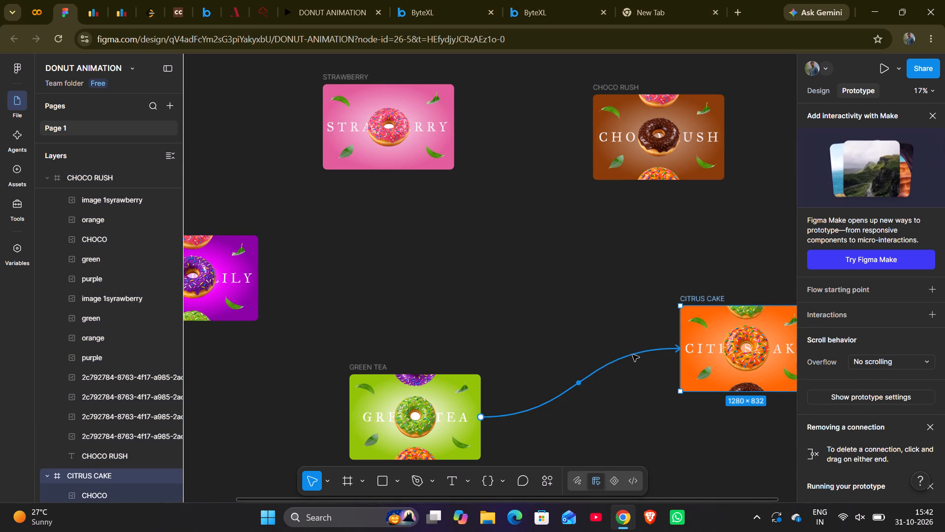
{"action": "left_click", "coordinate": [631, 352]}
{"action": "key", "text": "BackSpace"}
{"action": "left_click", "coordinate": [534, 327]}
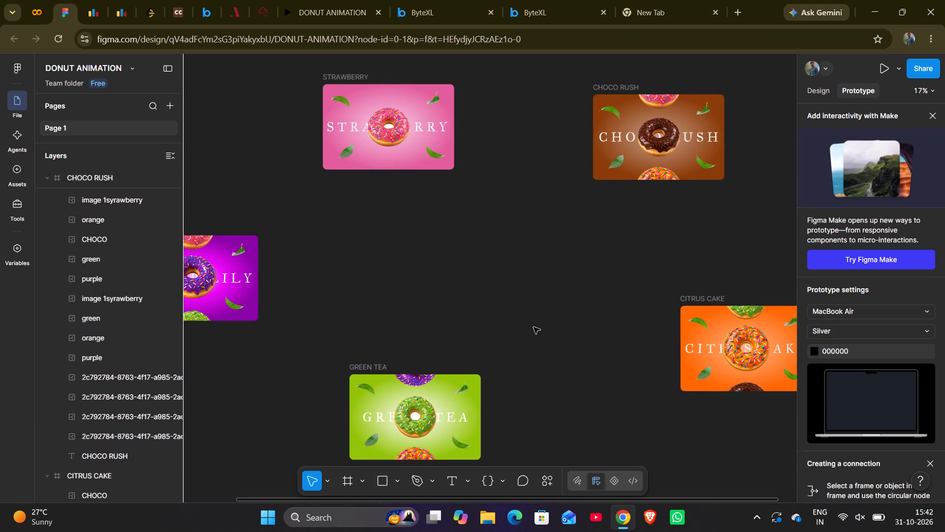
Preview the prototype without connections and page through the frames from STRAWBERRY to CITRUS CAKE.
{"action": "scroll", "coordinate": [534, 327], "scroll_direction": "down", "scroll_amount": 1}
{"action": "scroll", "coordinate": [534, 327], "scroll_direction": "right", "scroll_amount": 1}
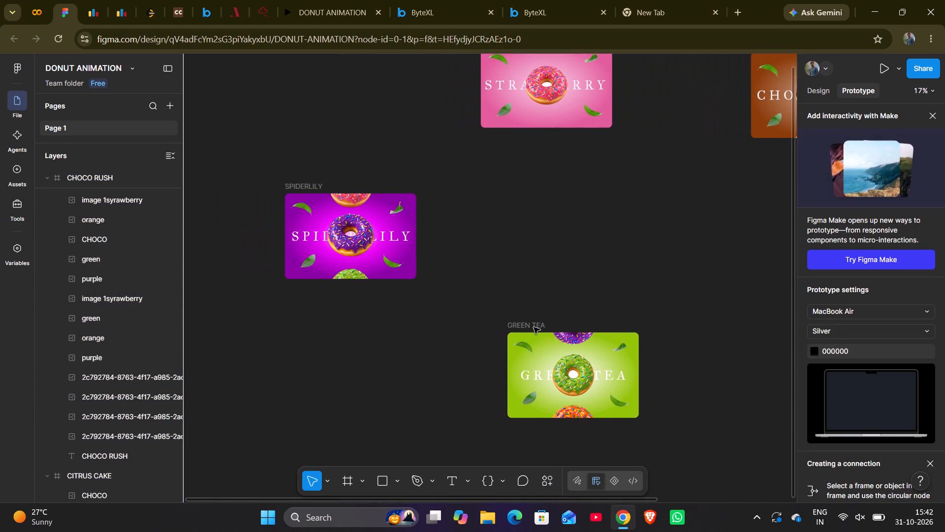
{"action": "scroll", "coordinate": [534, 327], "scroll_direction": "up", "scroll_amount": 1}
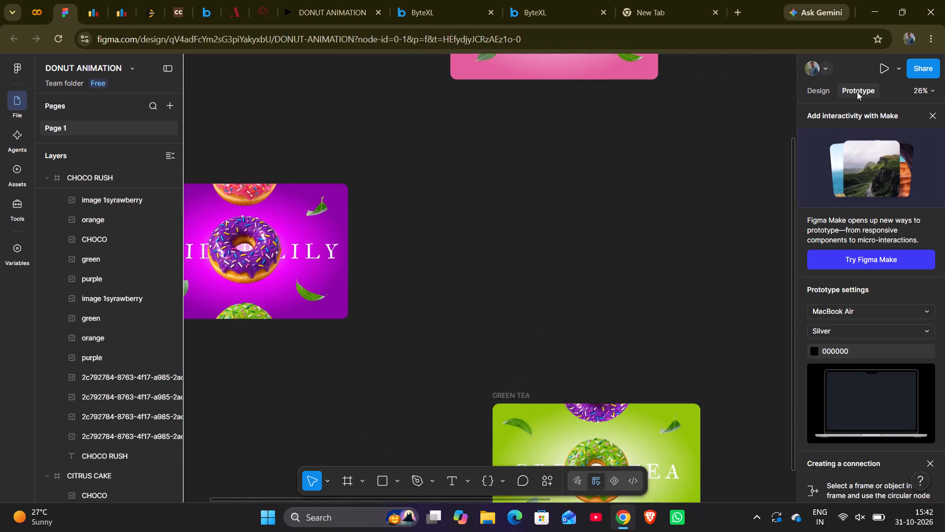
{"action": "left_click", "coordinate": [882, 74]}
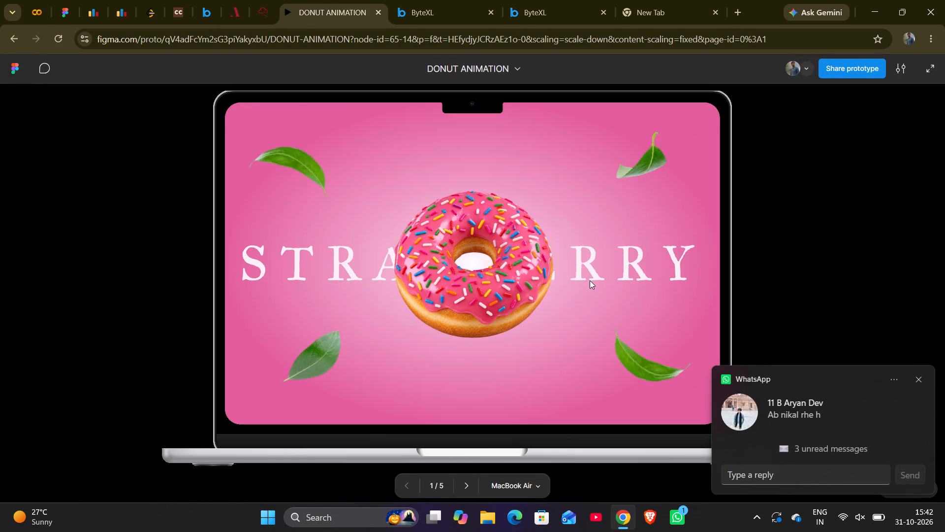
{"action": "key", "text": "Right"}
{"action": "key", "text": "Right"}
{"action": "key", "text": "Right"}
{"action": "key", "text": "Right"}
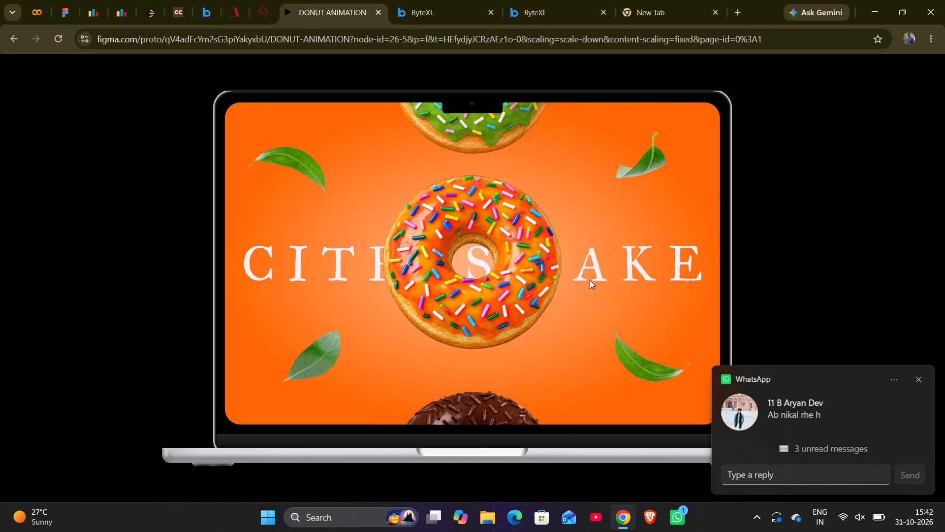
{"action": "key", "text": "Right"}
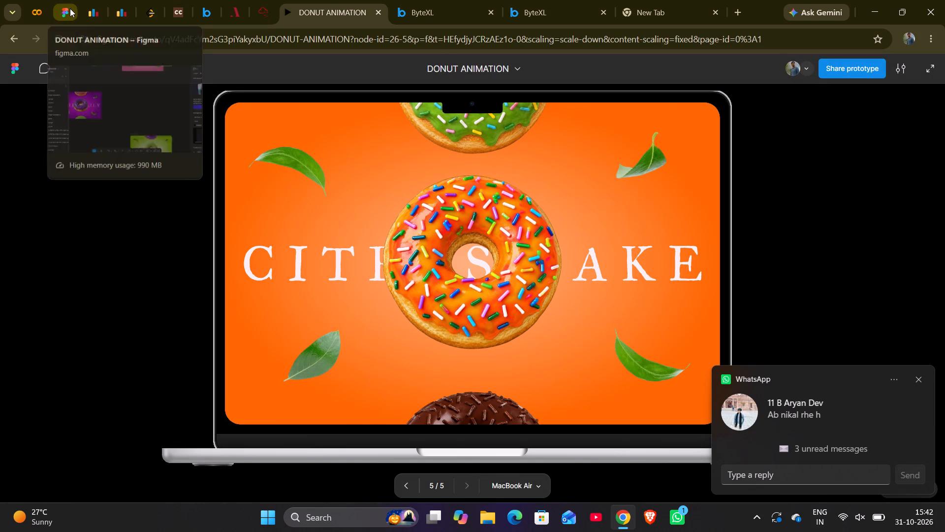
Return to the design file and rotate the central purple donut in the SPIDERLILY frame about its centre, leaving it nearly upright.
{"action": "left_click", "coordinate": [65, 11]}
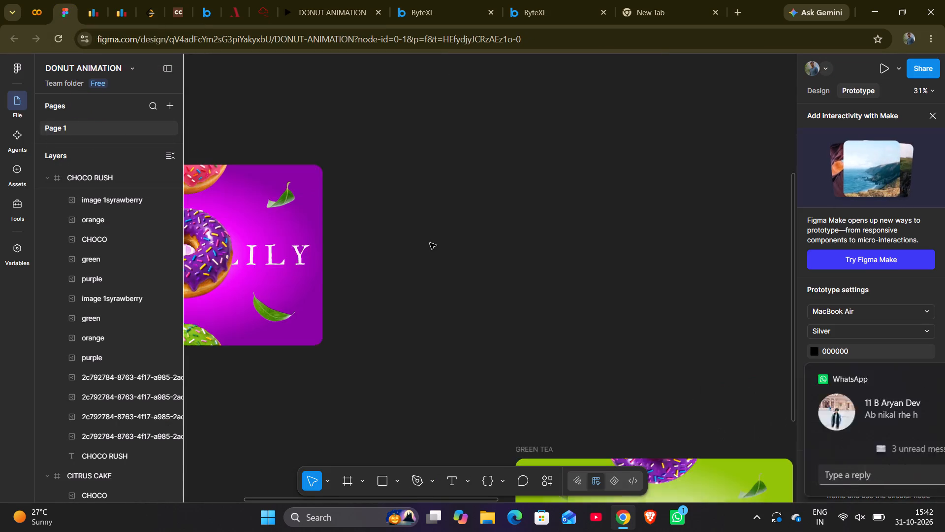
{"action": "scroll", "coordinate": [430, 243], "scroll_direction": "right", "scroll_amount": 3}
{"action": "scroll", "coordinate": [430, 243], "scroll_direction": "left", "scroll_amount": 2}
{"action": "left_click", "coordinate": [439, 247]}
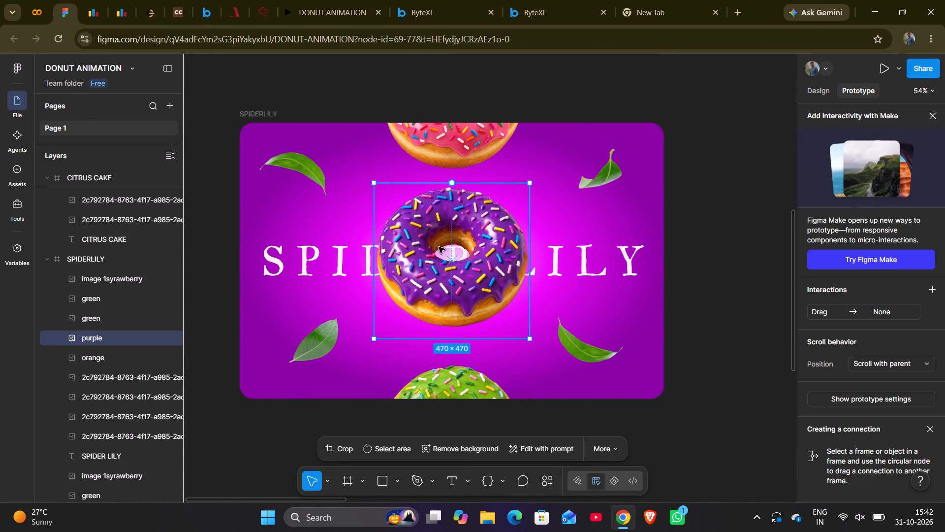
{"action": "left_click_drag", "start_coordinate": [531, 344], "coordinate": [347, 142]}
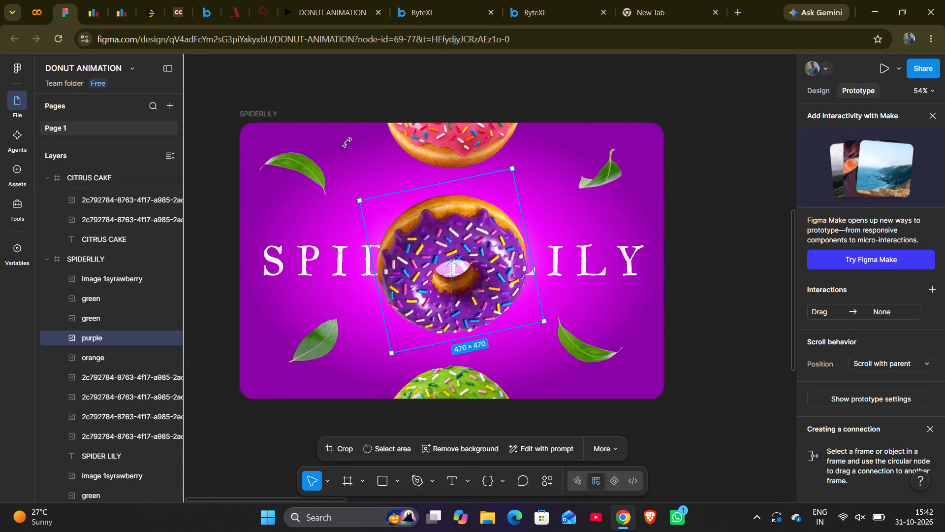
{"action": "left_click_drag", "start_coordinate": [347, 142], "coordinate": [522, 333]}
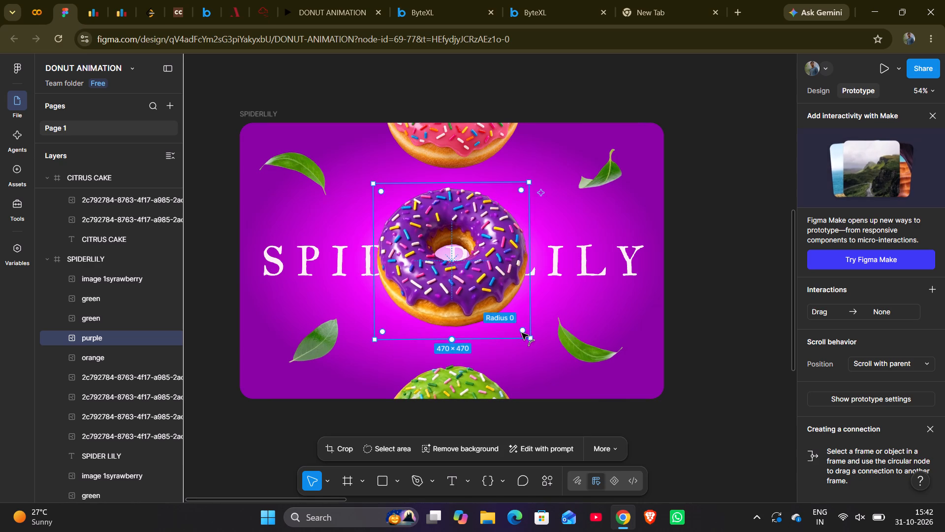
{"action": "left_click", "coordinate": [698, 225]}
Rotate the pink donut in the STRAWBERRY frame about its centre, leaving it only slightly tilted.
{"action": "scroll", "coordinate": [698, 225], "scroll_direction": "up", "scroll_amount": 2}
{"action": "left_click", "coordinate": [661, 219]}
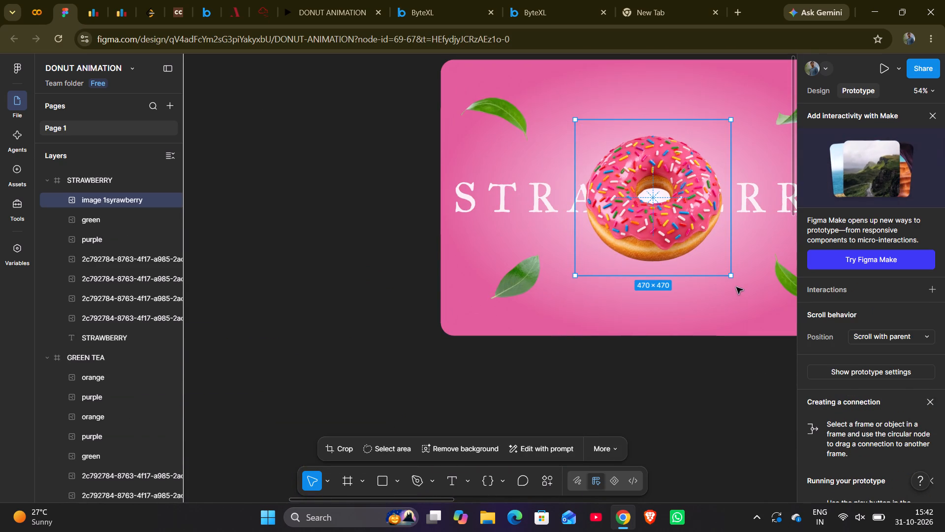
{"action": "left_click", "coordinate": [730, 284]}
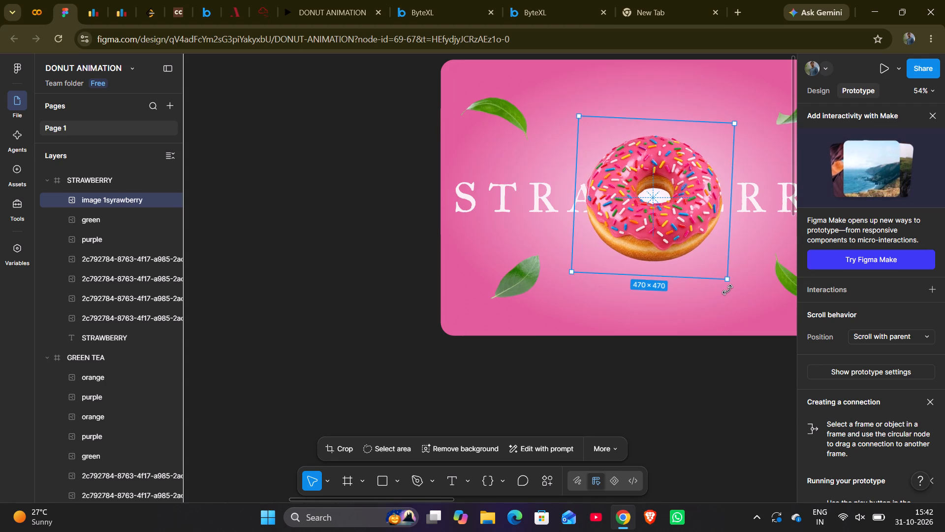
{"action": "left_click", "coordinate": [727, 334]}
Rotate the central chocolate donut in the CHOCO RUSH frame about its centre and fine-tune it back to nearly upright.
{"action": "scroll", "coordinate": [727, 334], "scroll_direction": "left", "scroll_amount": 2}
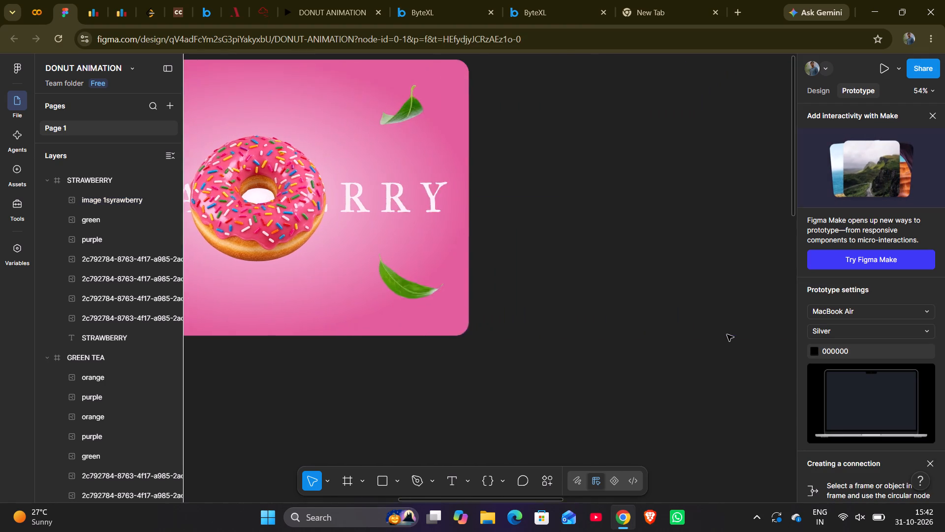
{"action": "scroll", "coordinate": [727, 334], "scroll_direction": "left", "scroll_amount": 3}
{"action": "left_click", "coordinate": [699, 243]}
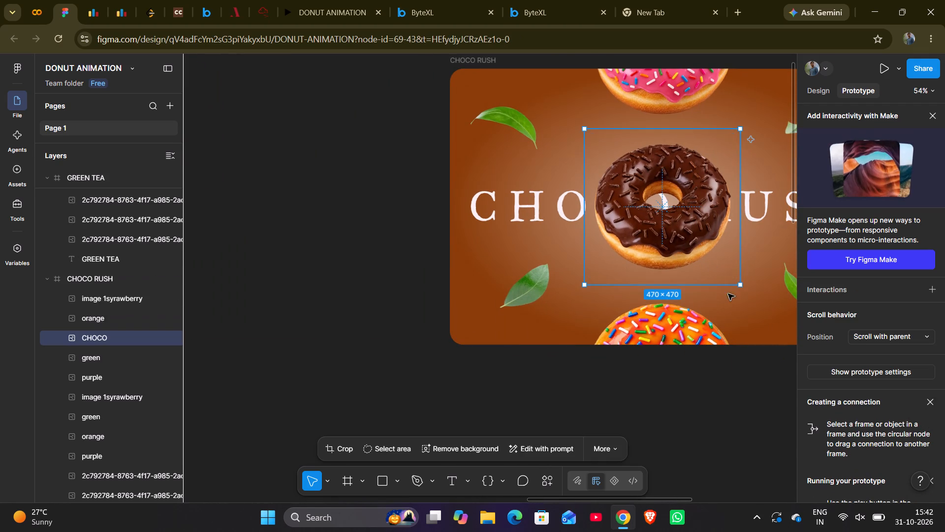
{"action": "left_click_drag", "start_coordinate": [737, 292], "coordinate": [509, 32]}
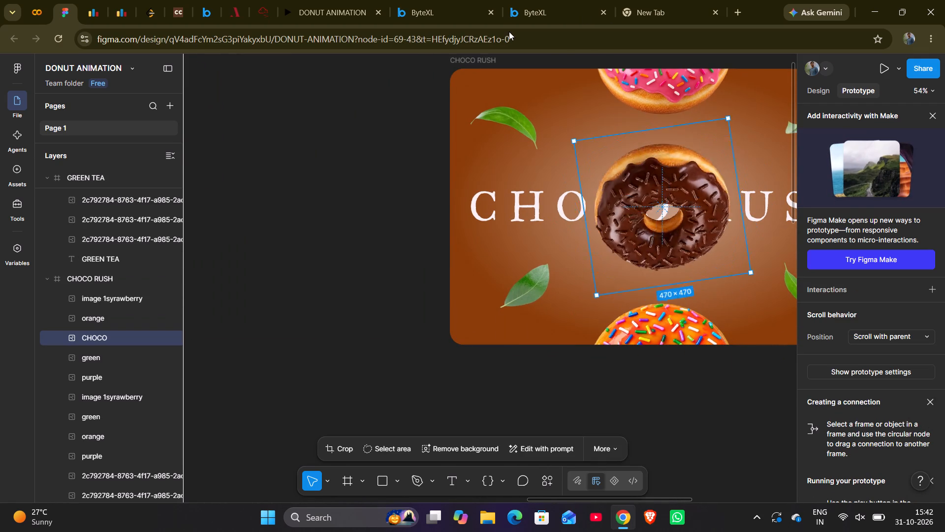
{"action": "left_click_drag", "start_coordinate": [509, 32], "coordinate": [714, 263]}
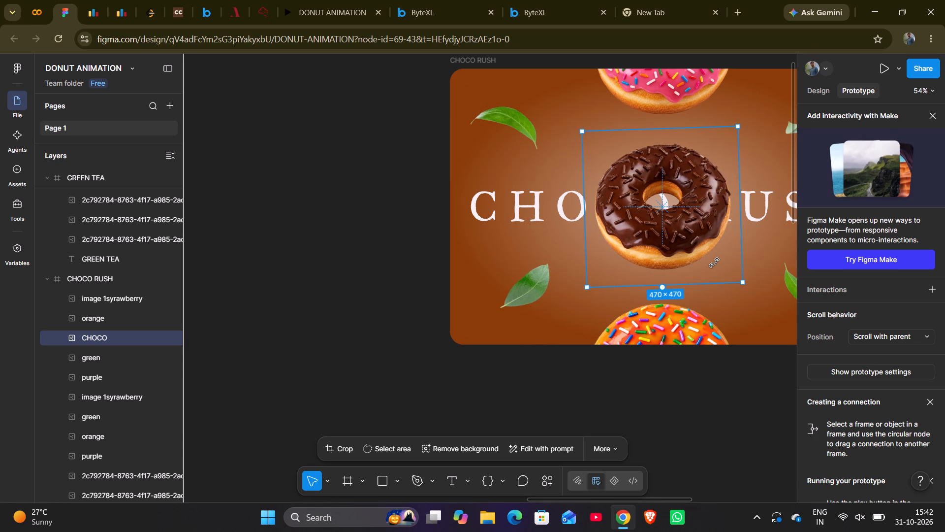
{"action": "left_click_drag", "start_coordinate": [714, 263], "coordinate": [710, 263]}
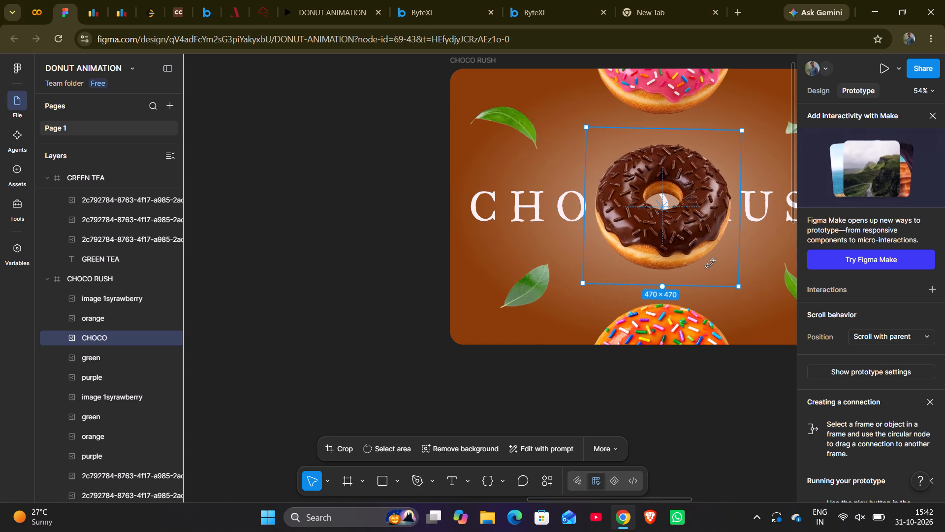
{"action": "left_click_drag", "start_coordinate": [710, 263], "coordinate": [711, 262]}
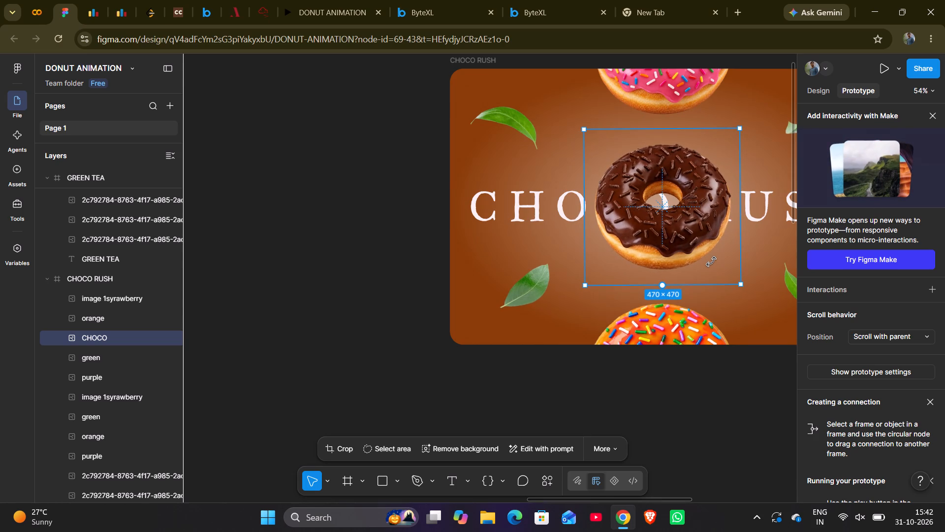
{"action": "left_click_drag", "start_coordinate": [711, 262], "coordinate": [711, 262]}
{"action": "left_click", "coordinate": [720, 339]}
{"action": "scroll", "coordinate": [720, 339], "scroll_direction": "down", "scroll_amount": 2}
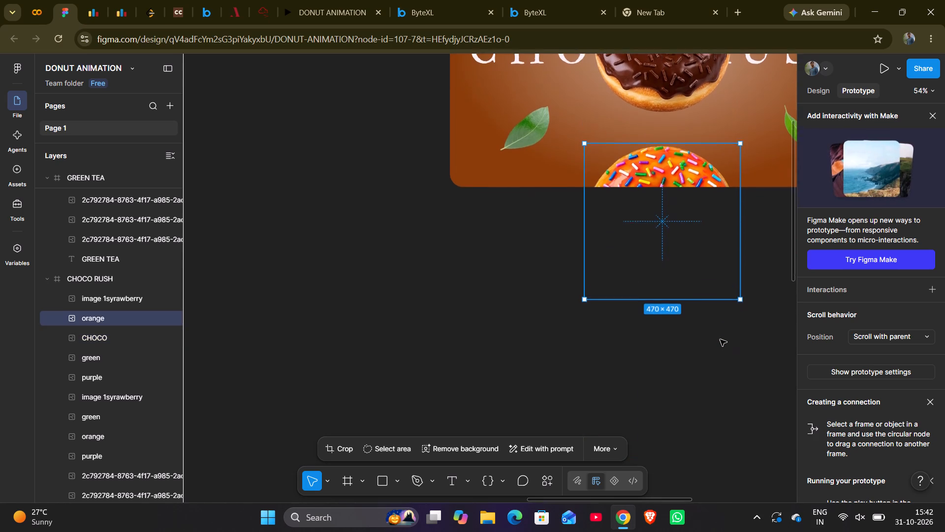
{"action": "scroll", "coordinate": [720, 339], "scroll_direction": "left", "scroll_amount": 1}
{"action": "left_click", "coordinate": [720, 339]}
Rotate the central orange donut in the CITRUS CAKE frame about its centre, leaving it nearly upright.
{"action": "scroll", "coordinate": [720, 339], "scroll_direction": "down", "scroll_amount": 2}
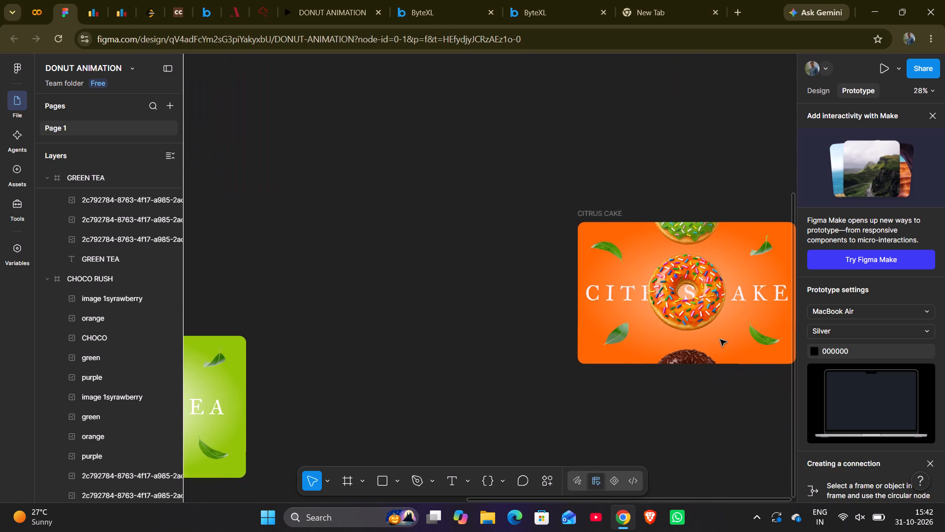
{"action": "left_click", "coordinate": [687, 289]}
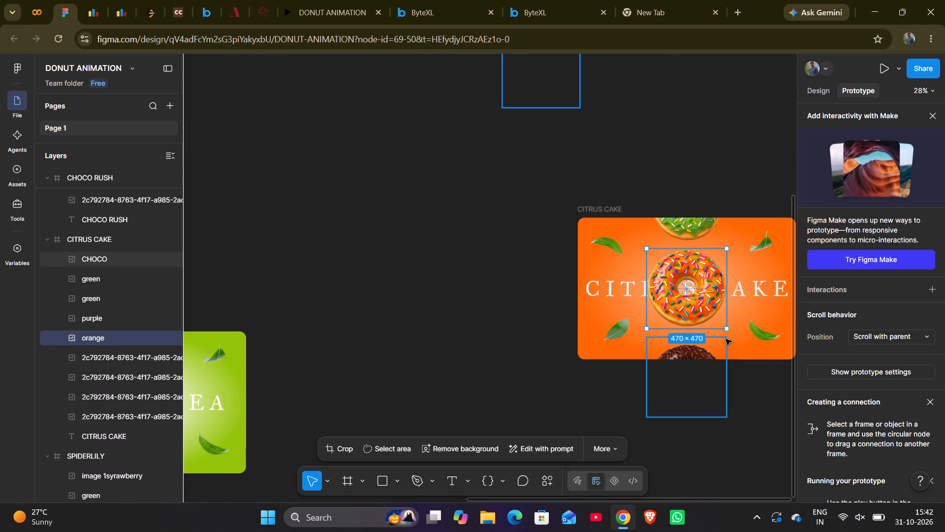
{"action": "left_click_drag", "start_coordinate": [725, 337], "coordinate": [770, 306]}
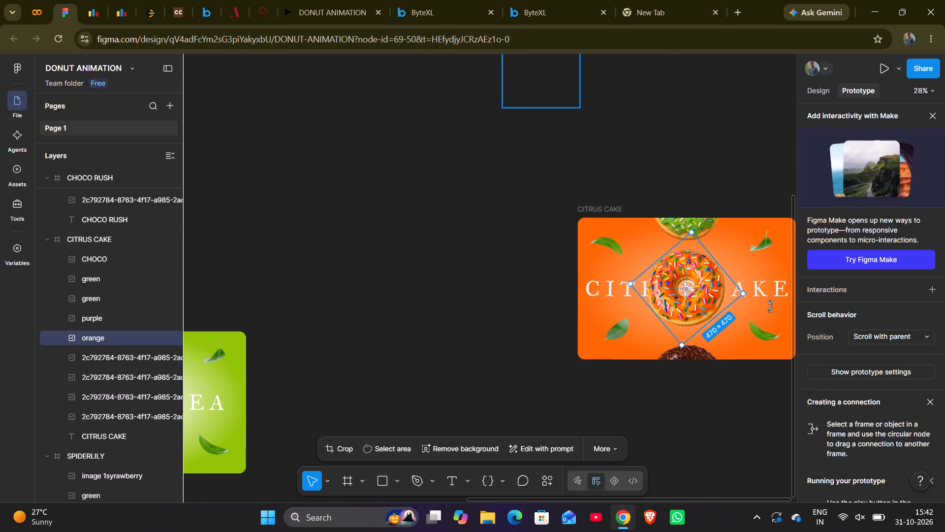
{"action": "left_click_drag", "start_coordinate": [770, 306], "coordinate": [736, 355]}
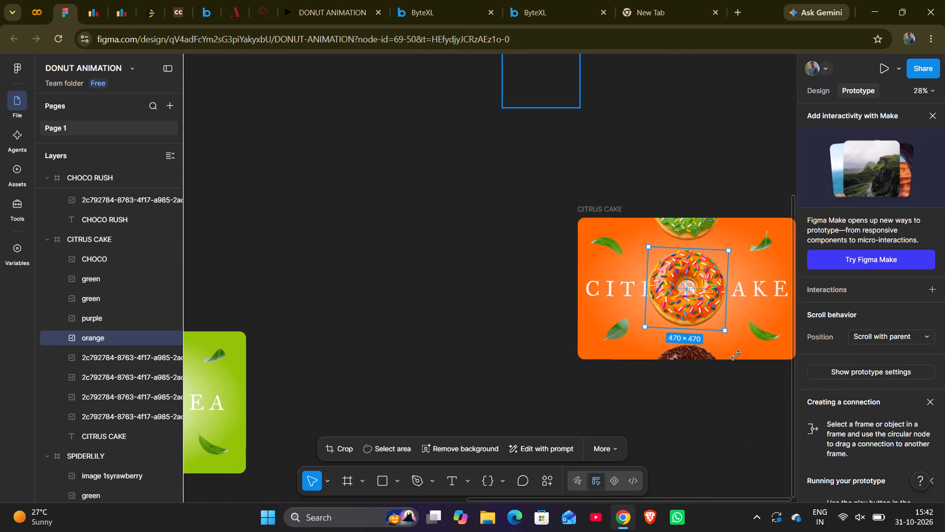
{"action": "left_click_drag", "start_coordinate": [736, 355], "coordinate": [736, 351]}
{"action": "left_click", "coordinate": [720, 395]}
Rotate the central green donut in the GREEN TEA frame about its centre, adjusting until it is nearly upright.
{"action": "scroll", "coordinate": [720, 395], "scroll_direction": "right", "scroll_amount": 1}
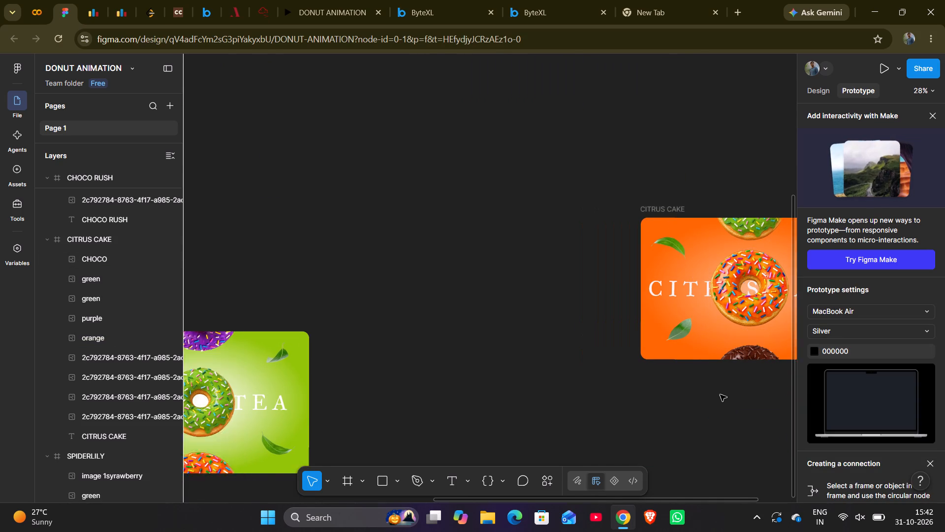
{"action": "left_click", "coordinate": [387, 403]}
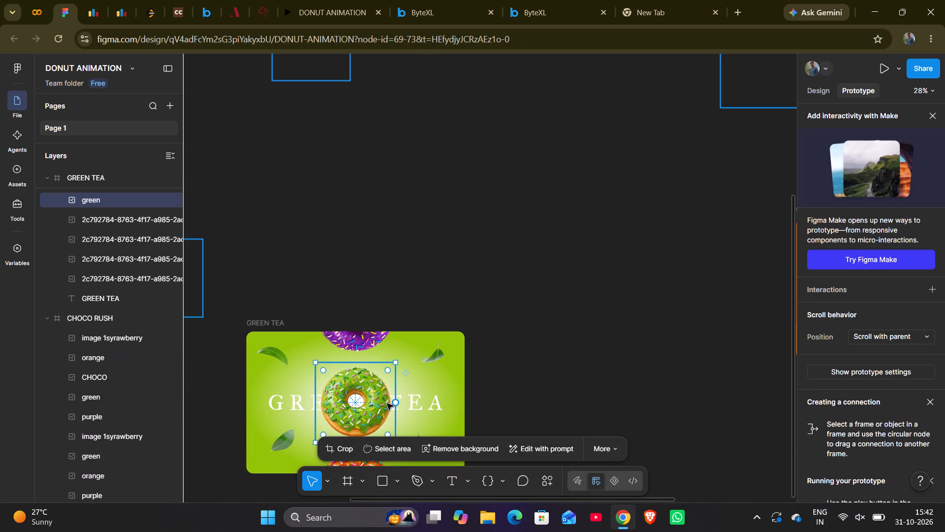
{"action": "scroll", "coordinate": [405, 409], "scroll_direction": "down", "scroll_amount": 2}
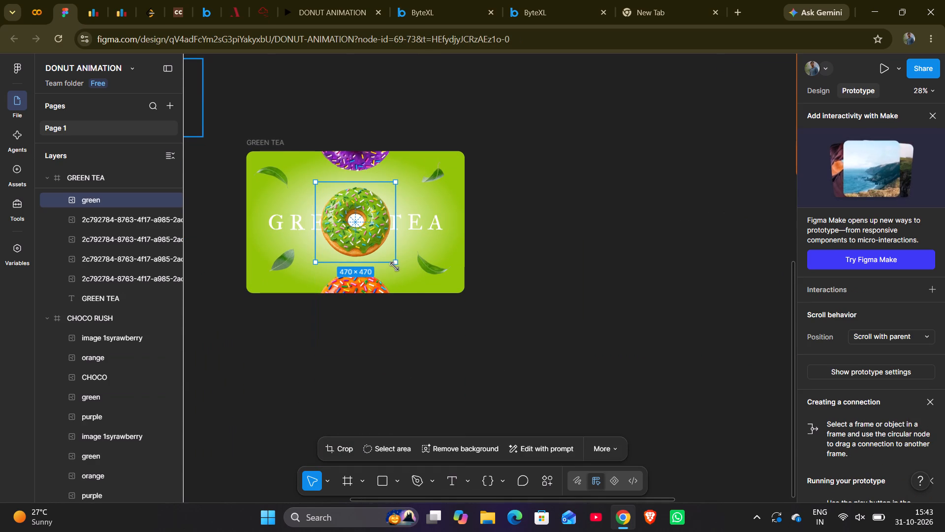
{"action": "left_click_drag", "start_coordinate": [398, 266], "coordinate": [398, 289]}
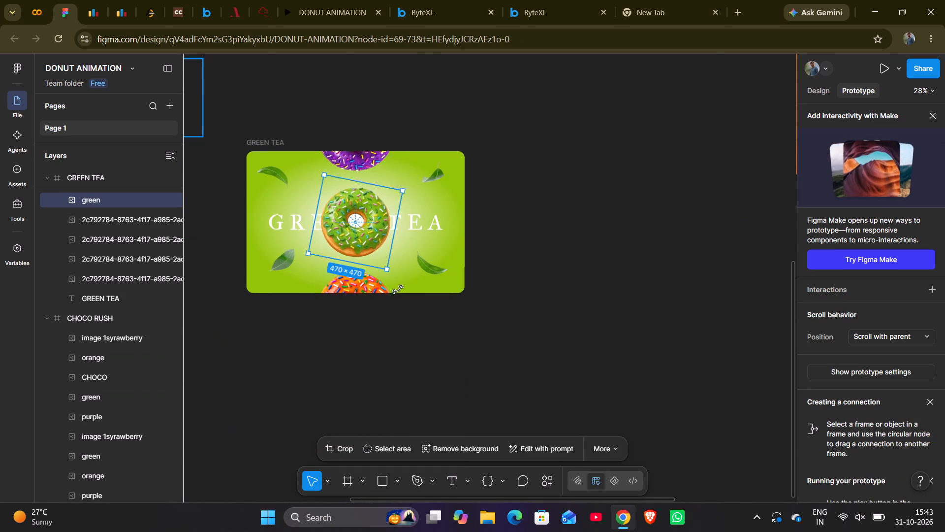
{"action": "left_click_drag", "start_coordinate": [398, 289], "coordinate": [387, 253]}
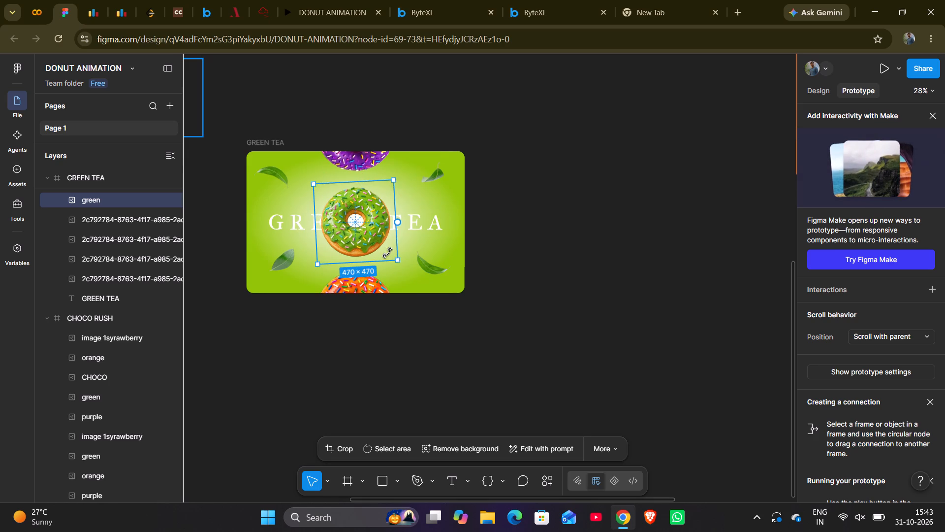
{"action": "left_click_drag", "start_coordinate": [387, 253], "coordinate": [439, 247]}
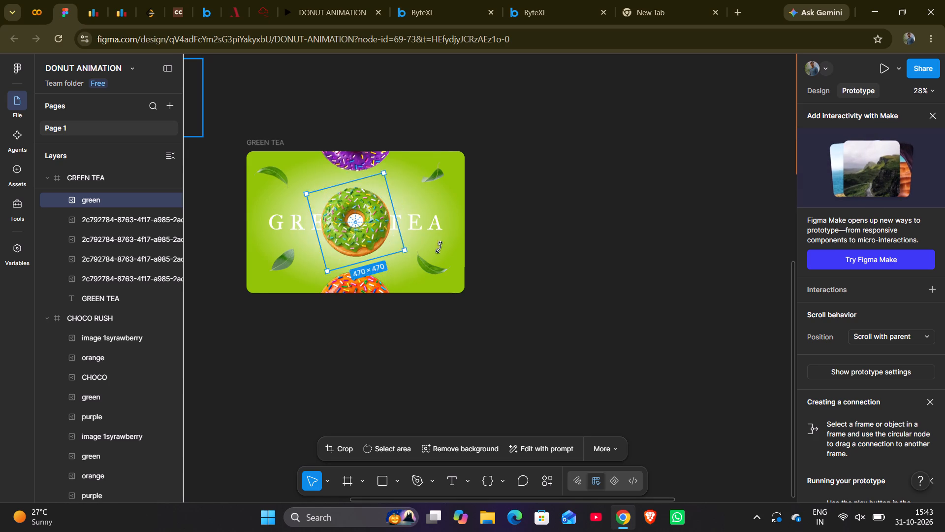
{"action": "left_click_drag", "start_coordinate": [439, 247], "coordinate": [317, 226]}
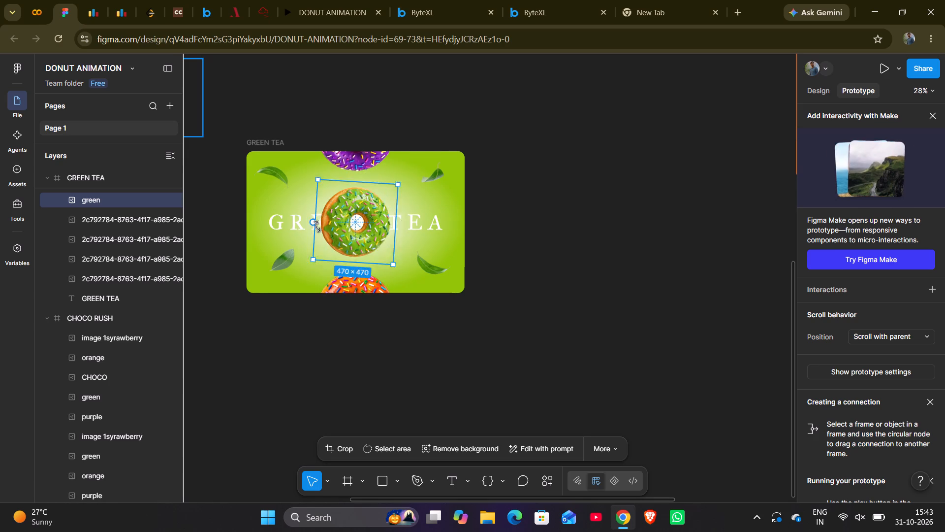
{"action": "left_click_drag", "start_coordinate": [317, 226], "coordinate": [392, 272]}
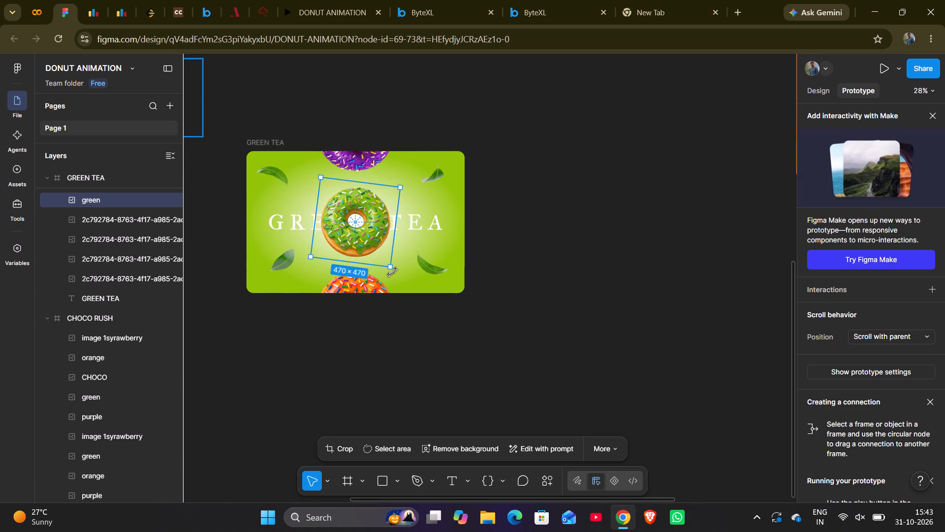
{"action": "left_click_drag", "start_coordinate": [392, 272], "coordinate": [401, 271]}
{"action": "left_click", "coordinate": [506, 228]}
Select the SPIDERLILY frame and create a prototype connection from it to the GREEN TEA frame.
{"action": "scroll", "coordinate": [506, 228], "scroll_direction": "right", "scroll_amount": 1}
{"action": "scroll", "coordinate": [506, 228], "scroll_direction": "up", "scroll_amount": 1}
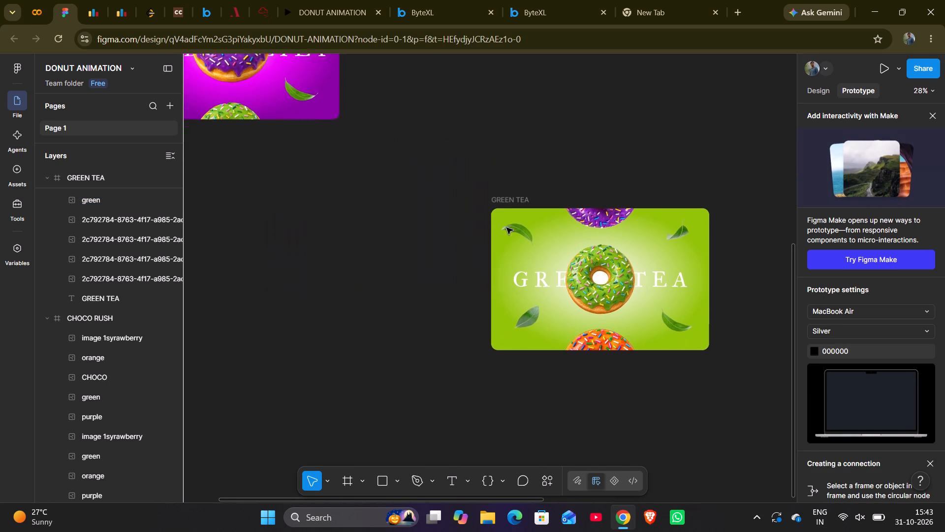
{"action": "scroll", "coordinate": [506, 228], "scroll_direction": "right", "scroll_amount": 1}
{"action": "scroll", "coordinate": [506, 228], "scroll_direction": "up", "scroll_amount": 2}
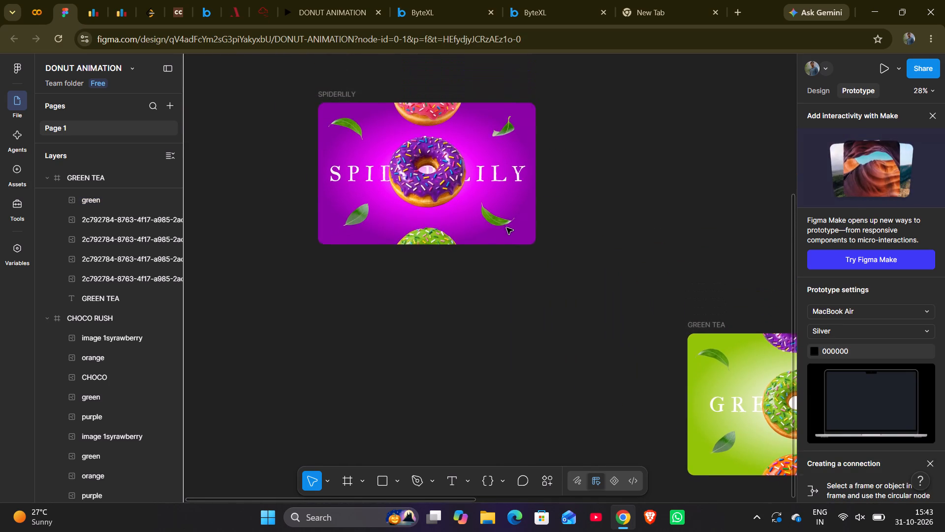
{"action": "scroll", "coordinate": [506, 228], "scroll_direction": "right", "scroll_amount": 1}
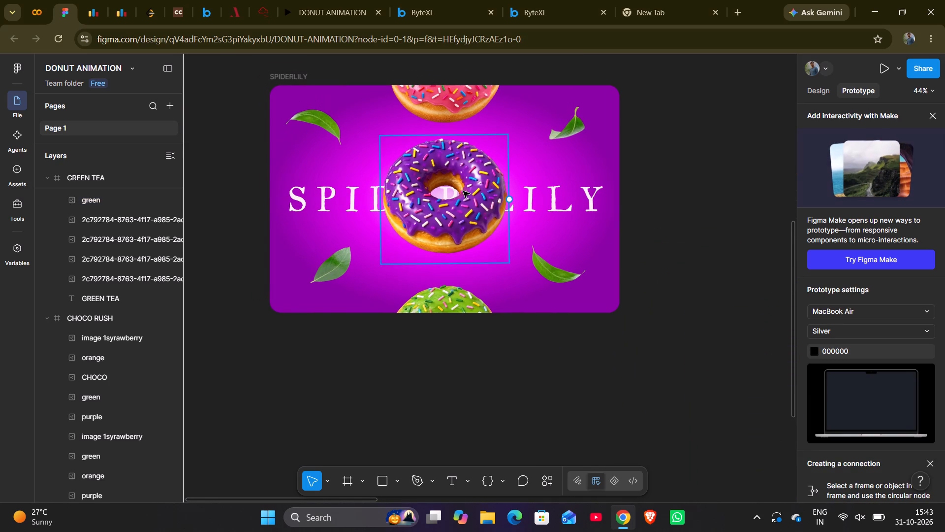
{"action": "left_click", "coordinate": [659, 211]}
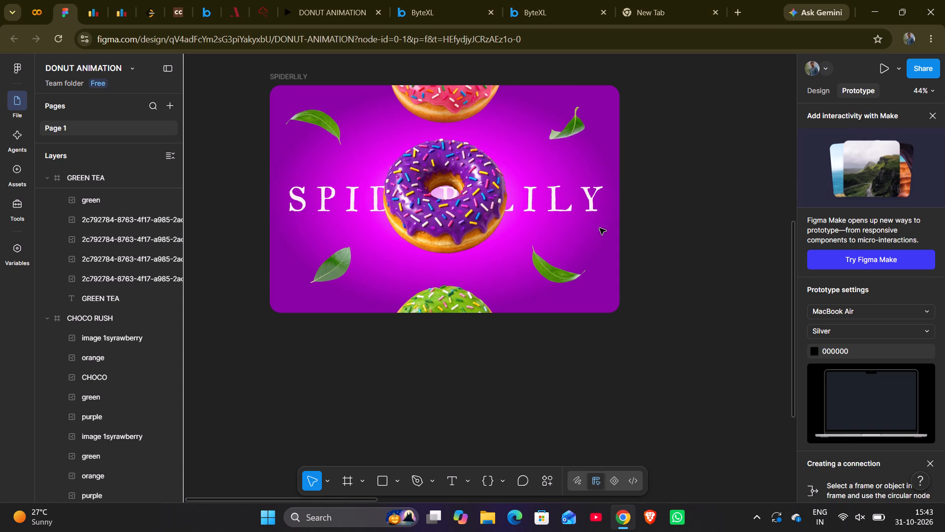
{"action": "right_click", "coordinate": [599, 228]}
{"action": "left_click", "coordinate": [530, 394]}
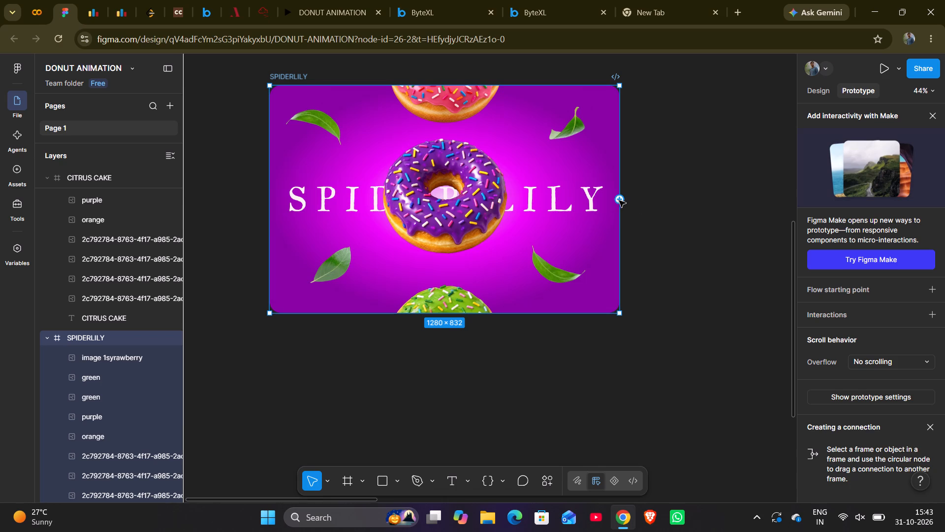
{"action": "left_click_drag", "start_coordinate": [618, 199], "coordinate": [788, 360]}
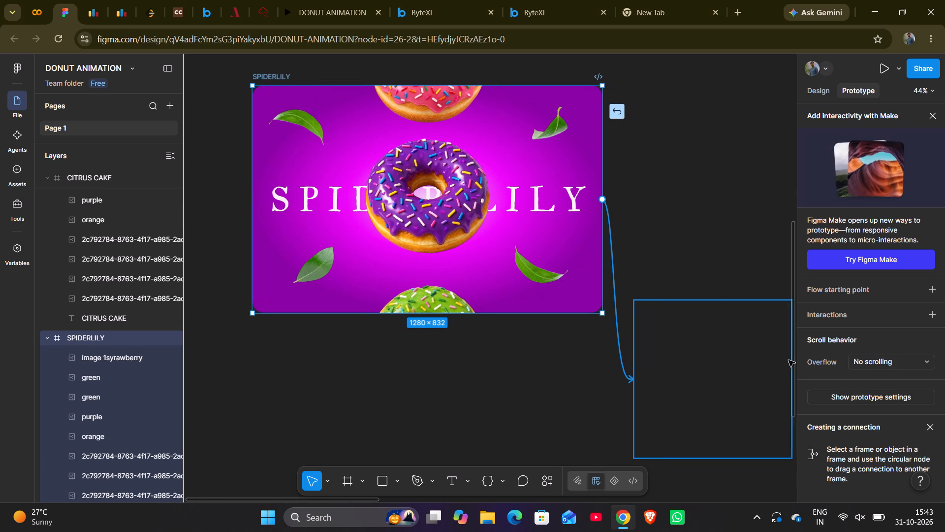
{"action": "left_click_drag", "start_coordinate": [788, 360], "coordinate": [761, 420]}
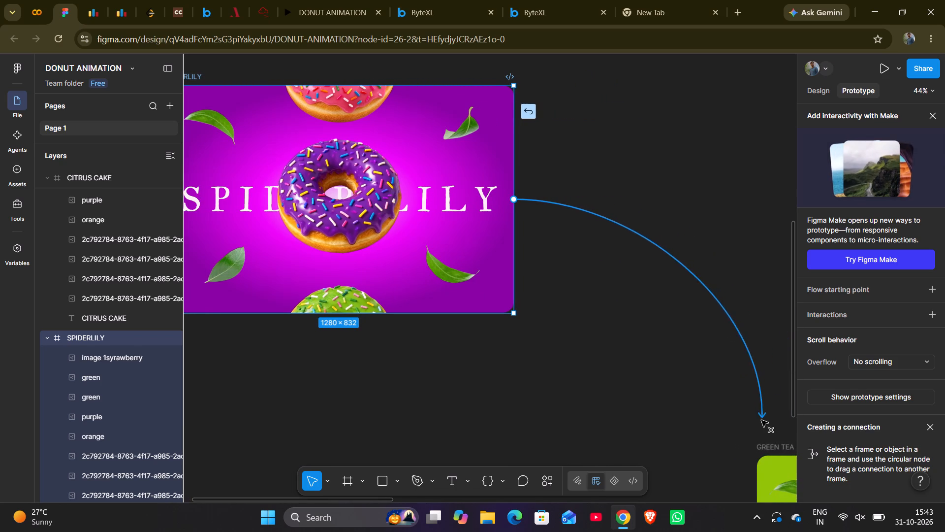
{"action": "left_click_drag", "start_coordinate": [761, 420], "coordinate": [763, 522]}
Set the SPIDERLILY to GREEN TEA interaction to trigger On drag and navigate with a Push animation directed up.
{"action": "scroll", "coordinate": [591, 274], "scroll_direction": "left", "scroll_amount": 3}
{"action": "scroll", "coordinate": [591, 274], "scroll_direction": "down", "scroll_amount": 2}
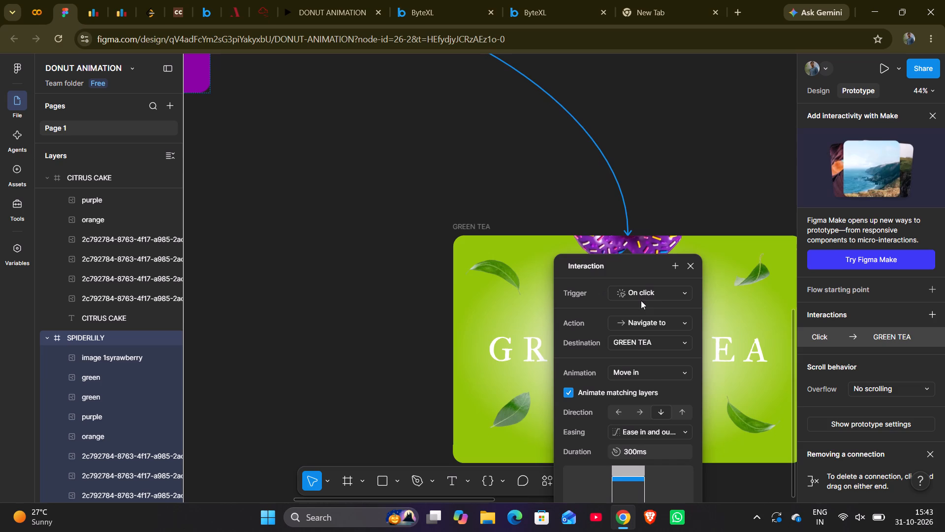
{"action": "left_click", "coordinate": [652, 294]}
{"action": "left_click", "coordinate": [649, 310]}
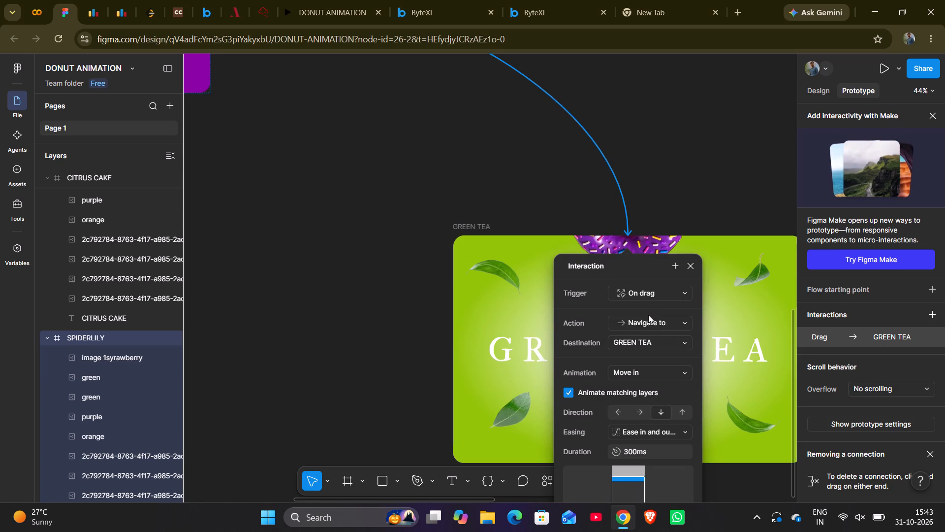
{"action": "left_click", "coordinate": [648, 325]}
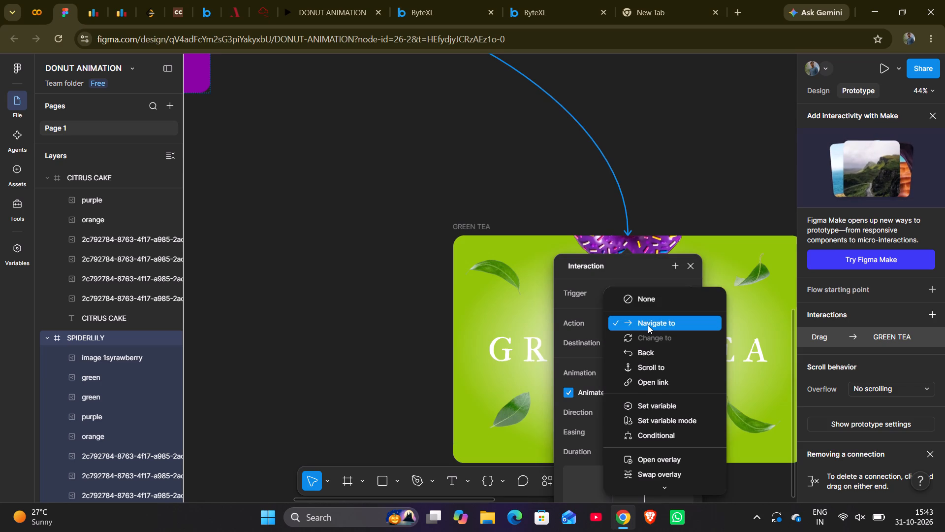
{"action": "left_click", "coordinate": [648, 325]}
{"action": "scroll", "coordinate": [644, 356], "scroll_direction": "down", "scroll_amount": 1}
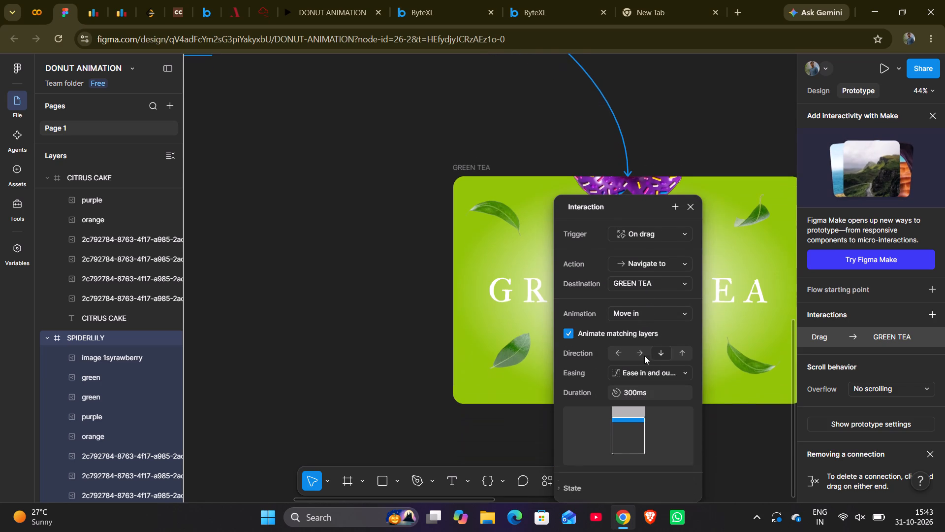
{"action": "left_click", "coordinate": [640, 300]}
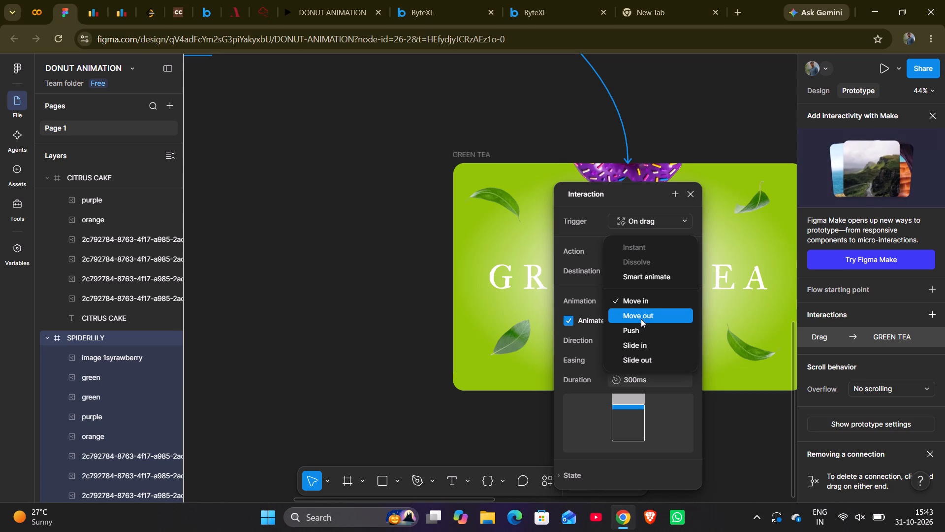
{"action": "left_click", "coordinate": [639, 334]}
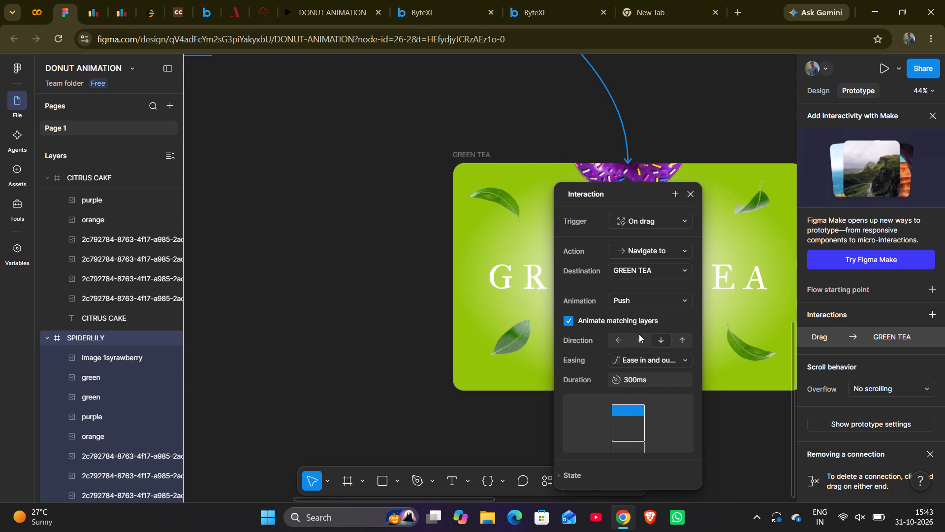
{"action": "left_click", "coordinate": [680, 339]}
Set the duration of the SPIDERLILY to GREEN TEA transition to 900 ms, expand its State settings, and close the interaction settings.
{"action": "scroll", "coordinate": [638, 371], "scroll_direction": "down", "scroll_amount": 1}
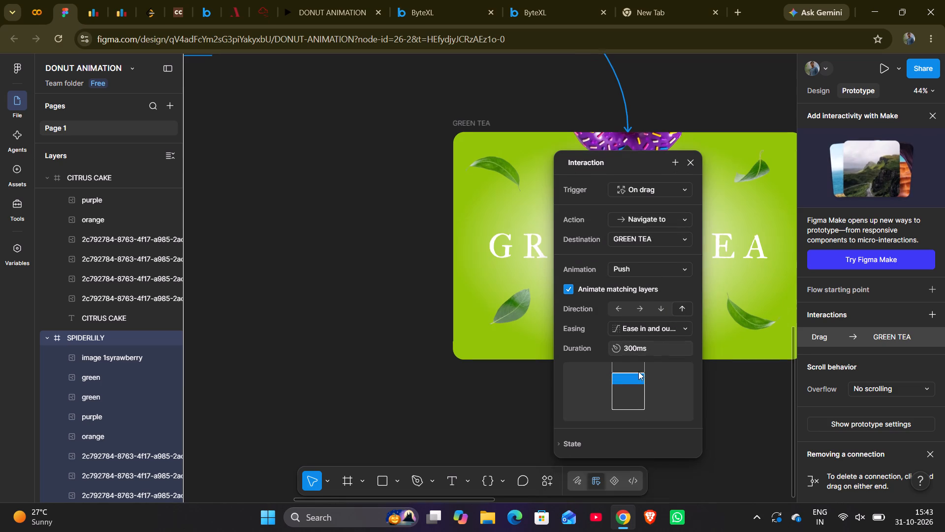
{"action": "scroll", "coordinate": [638, 371], "scroll_direction": "down", "scroll_amount": 1}
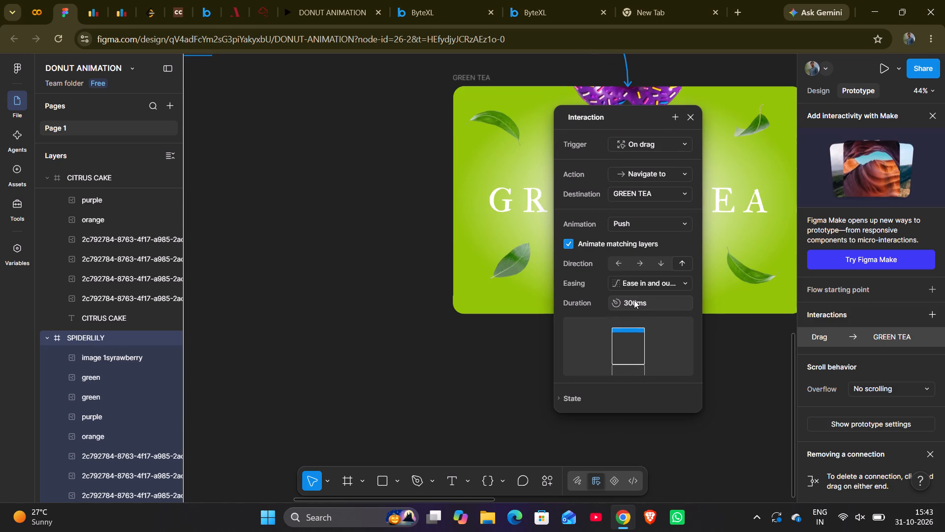
{"action": "left_click", "coordinate": [634, 300]}
{"action": "left_click", "coordinate": [634, 300]}
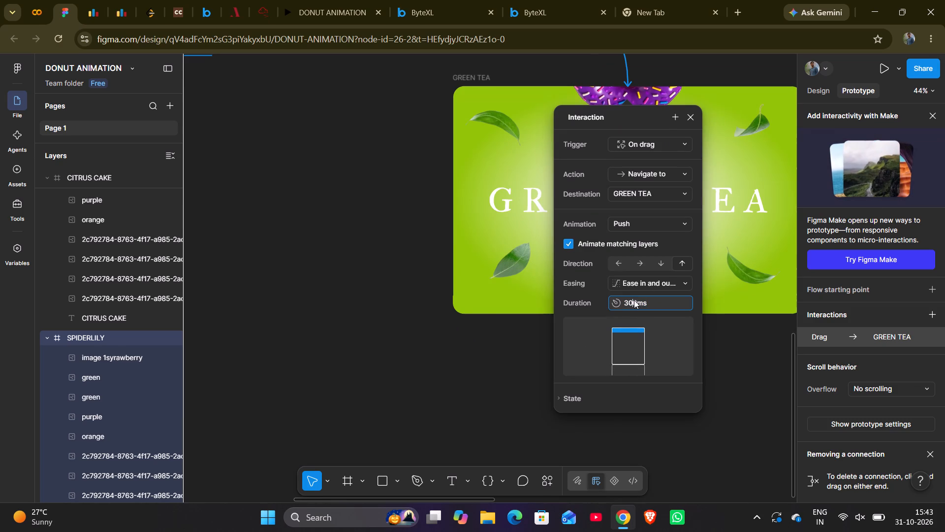
{"action": "key", "text": "BackSpace"}
{"action": "key", "text": "BackSpace"}
{"action": "key", "text": "Right"}
{"action": "key", "text": "Right"}
{"action": "key", "text": "Right"}
{"action": "key", "text": "Right"}
{"action": "key", "text": "Right"}
{"action": "key", "text": "Right"}
{"action": "key", "text": "Right"}
{"action": "key", "text": "Right"}
{"action": "key", "text": "Right"}
{"action": "key", "text": "BackSpace"}
{"action": "key", "text": "BackSpace"}
{"action": "key", "text": "BackSpace"}
{"action": "key", "text": "BackSpace"}
{"action": "type", "text": "900"}
{"action": "key", "text": "Return"}
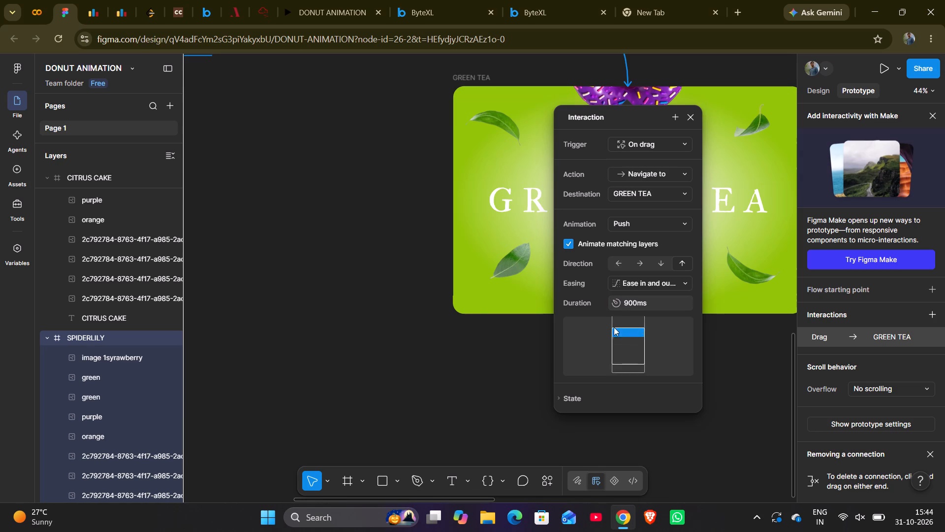
{"action": "left_click", "coordinate": [583, 401]}
{"action": "scroll", "coordinate": [466, 344], "scroll_direction": "left", "scroll_amount": 1}
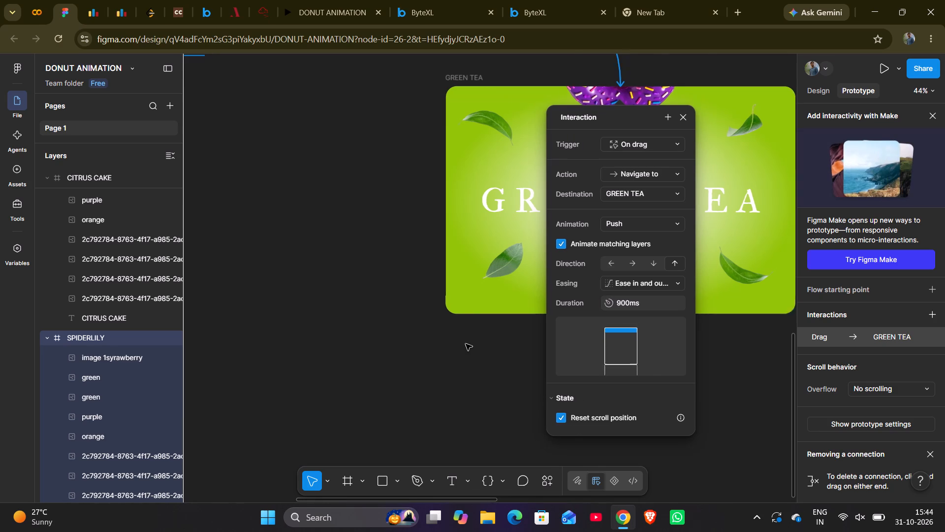
{"action": "scroll", "coordinate": [466, 344], "scroll_direction": "left", "scroll_amount": 1}
{"action": "left_click", "coordinate": [660, 370]}
Connect the GREEN TEA frame to CITRUS CAKE with an On drag trigger, Navigate to action and Push animation.
{"action": "scroll", "coordinate": [660, 370], "scroll_direction": "up", "scroll_amount": 1}
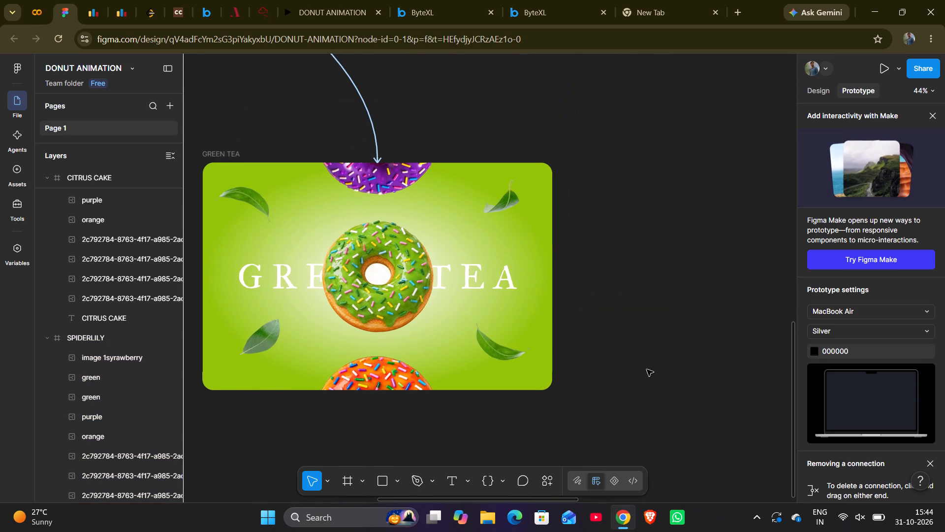
{"action": "left_click", "coordinate": [233, 152]}
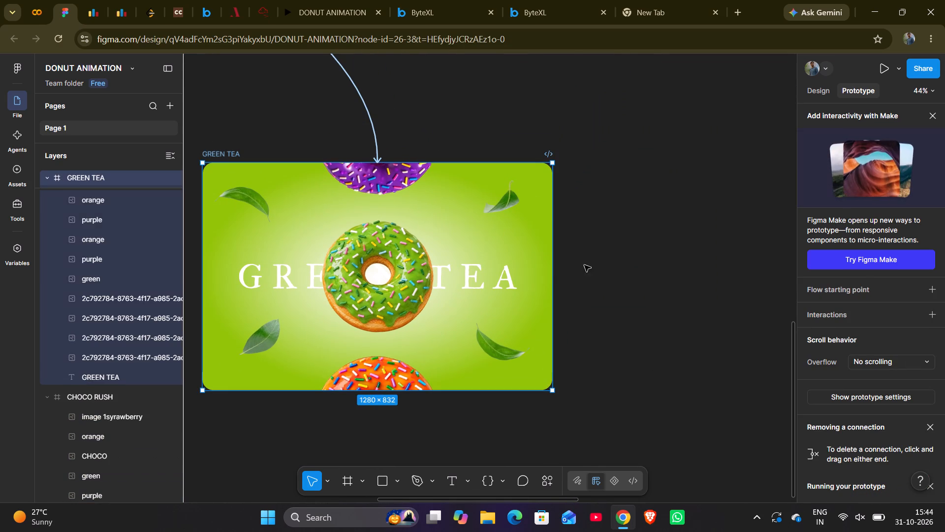
{"action": "left_click_drag", "start_coordinate": [553, 281], "coordinate": [690, 250]}
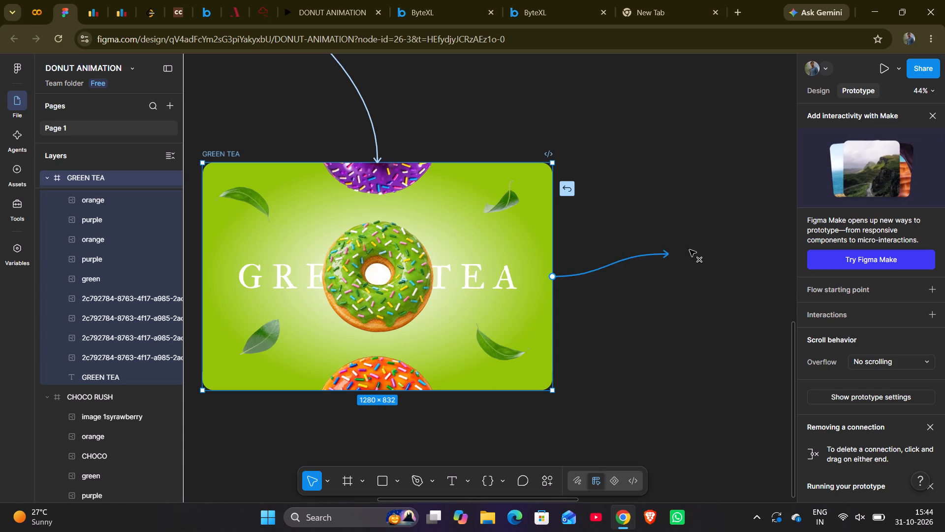
{"action": "left_click_drag", "start_coordinate": [690, 250], "coordinate": [725, 139]}
{"action": "left_click_drag", "start_coordinate": [634, 149], "coordinate": [632, 171]}
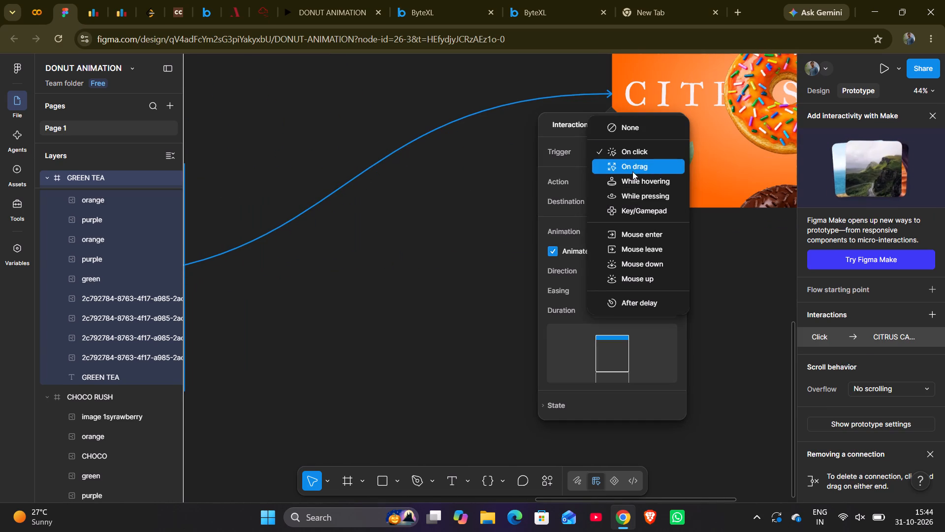
{"action": "left_click_drag", "start_coordinate": [632, 171], "coordinate": [632, 169]}
{"action": "left_click", "coordinate": [632, 169]}
{"action": "left_click", "coordinate": [630, 182]}
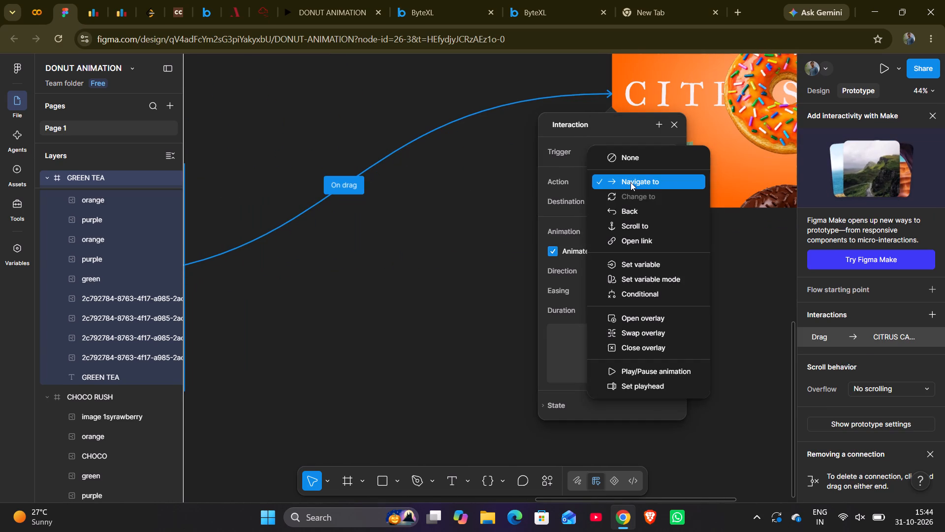
{"action": "left_click", "coordinate": [630, 182]}
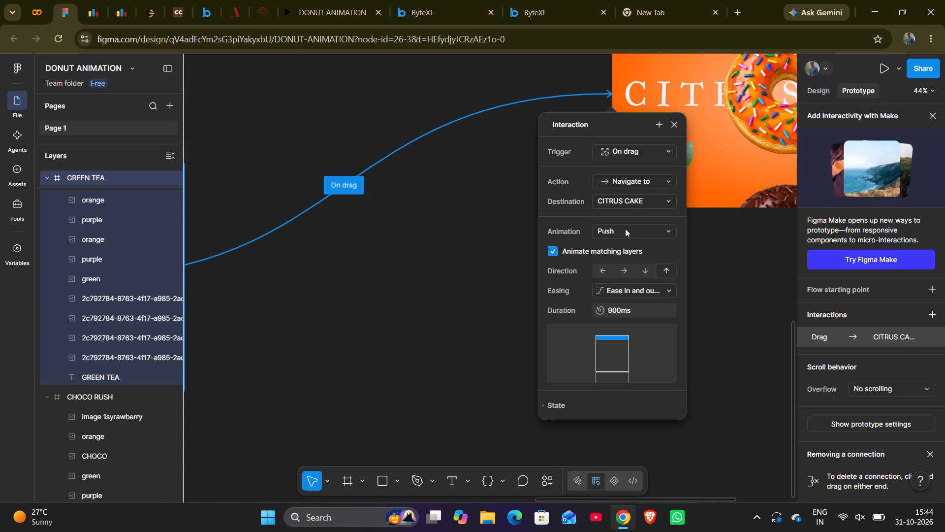
{"action": "left_click", "coordinate": [625, 229]}
{"action": "left_click", "coordinate": [625, 229]}
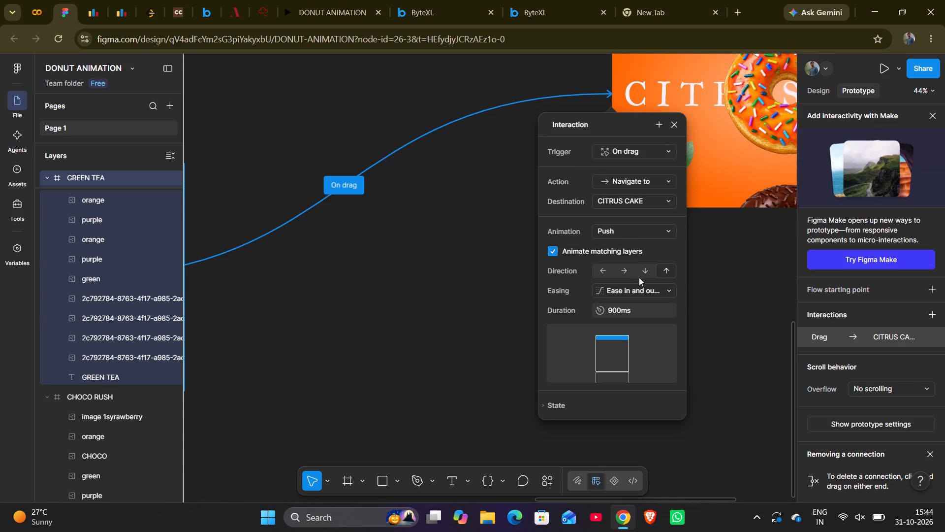
{"action": "left_click", "coordinate": [554, 402]}
{"action": "left_click", "coordinate": [484, 319]}
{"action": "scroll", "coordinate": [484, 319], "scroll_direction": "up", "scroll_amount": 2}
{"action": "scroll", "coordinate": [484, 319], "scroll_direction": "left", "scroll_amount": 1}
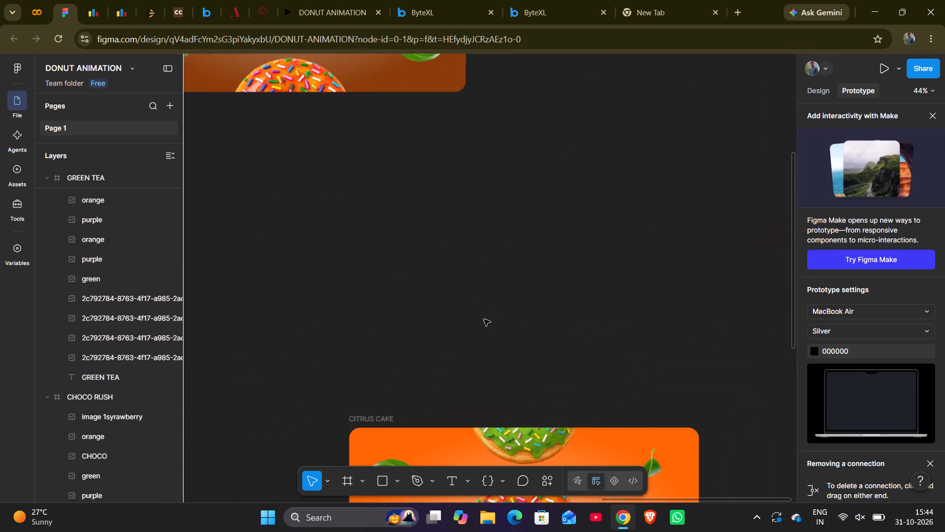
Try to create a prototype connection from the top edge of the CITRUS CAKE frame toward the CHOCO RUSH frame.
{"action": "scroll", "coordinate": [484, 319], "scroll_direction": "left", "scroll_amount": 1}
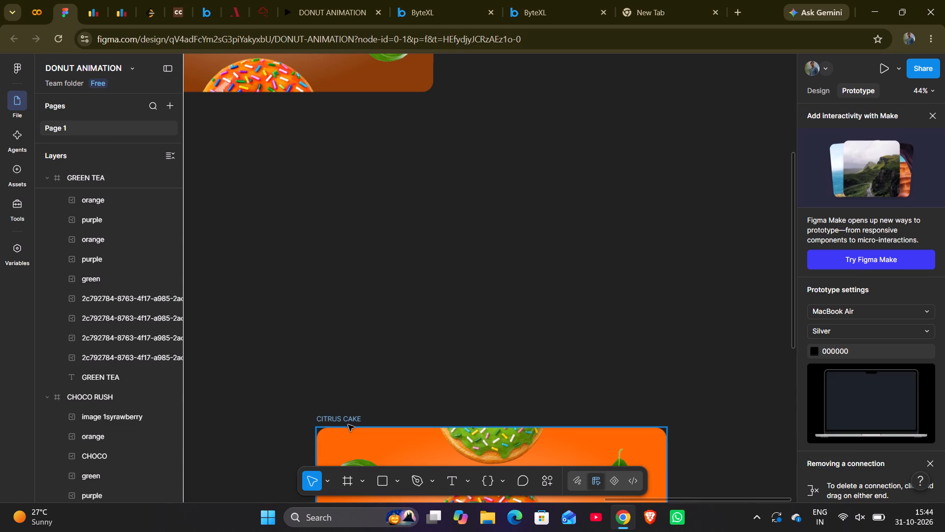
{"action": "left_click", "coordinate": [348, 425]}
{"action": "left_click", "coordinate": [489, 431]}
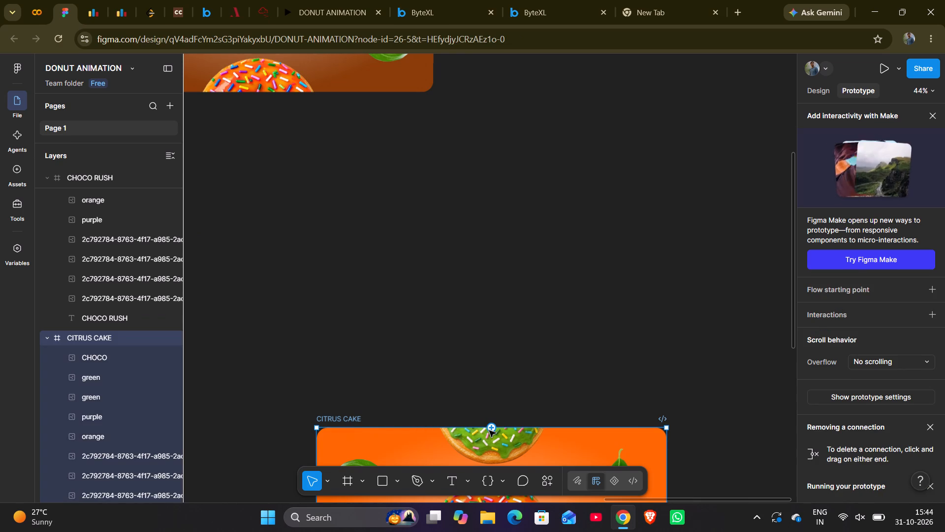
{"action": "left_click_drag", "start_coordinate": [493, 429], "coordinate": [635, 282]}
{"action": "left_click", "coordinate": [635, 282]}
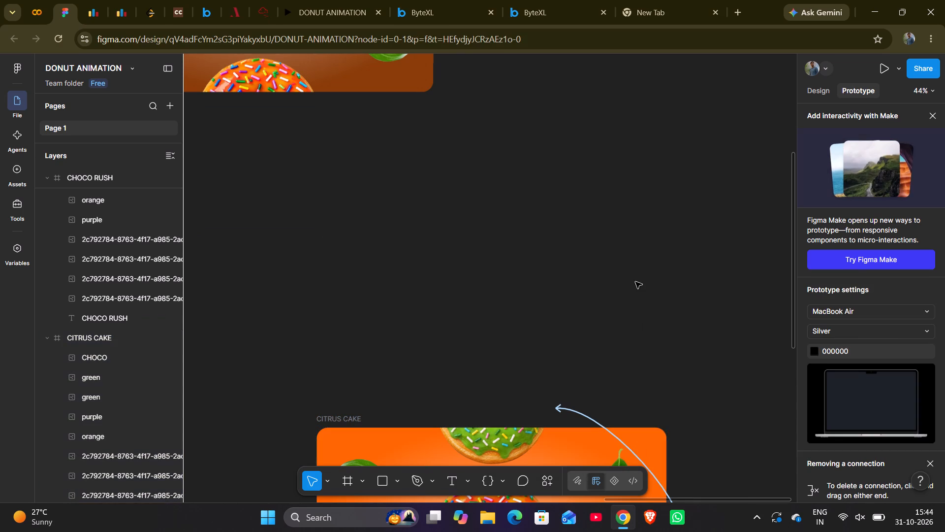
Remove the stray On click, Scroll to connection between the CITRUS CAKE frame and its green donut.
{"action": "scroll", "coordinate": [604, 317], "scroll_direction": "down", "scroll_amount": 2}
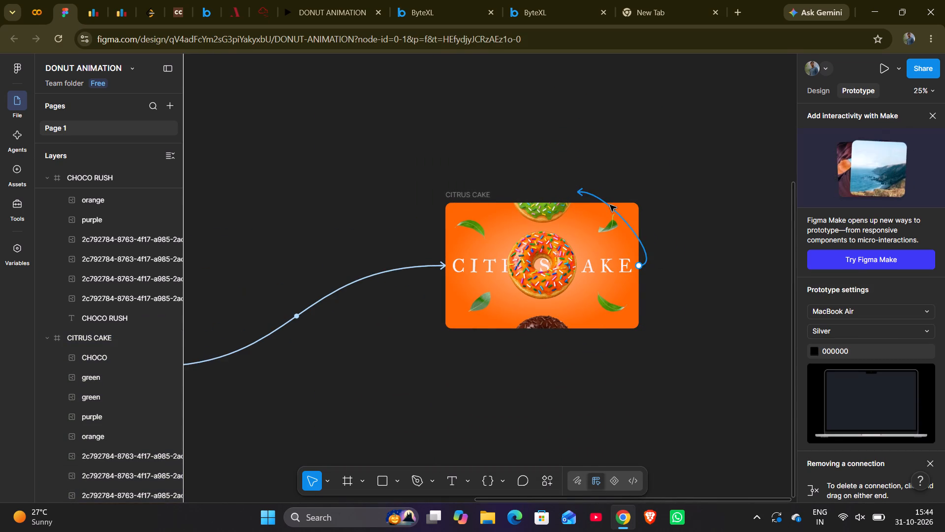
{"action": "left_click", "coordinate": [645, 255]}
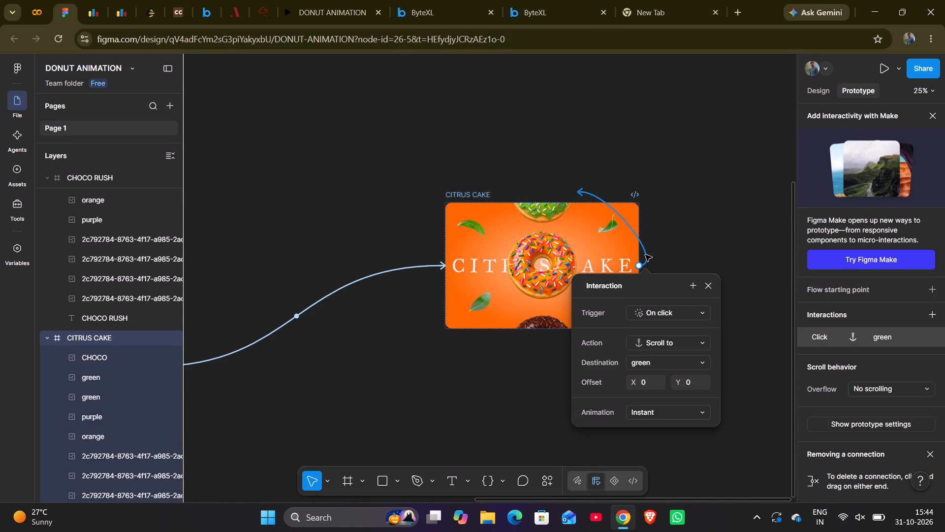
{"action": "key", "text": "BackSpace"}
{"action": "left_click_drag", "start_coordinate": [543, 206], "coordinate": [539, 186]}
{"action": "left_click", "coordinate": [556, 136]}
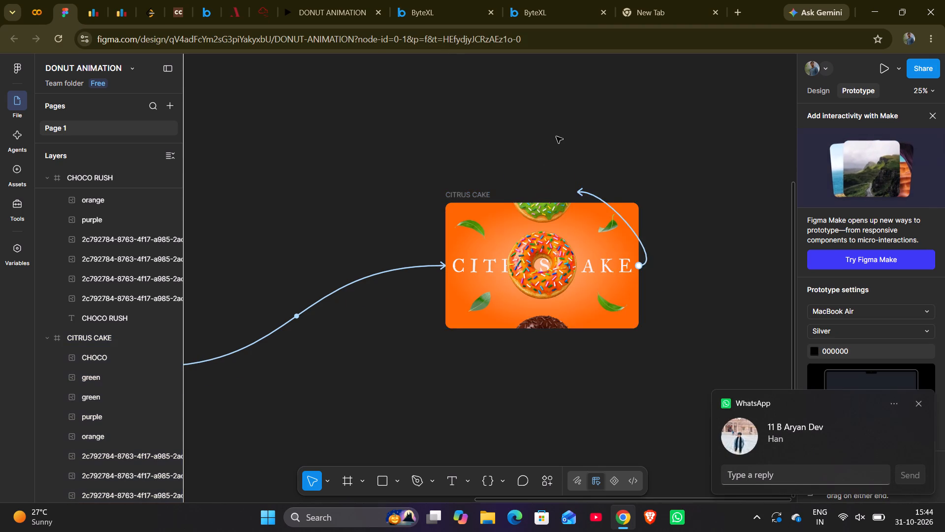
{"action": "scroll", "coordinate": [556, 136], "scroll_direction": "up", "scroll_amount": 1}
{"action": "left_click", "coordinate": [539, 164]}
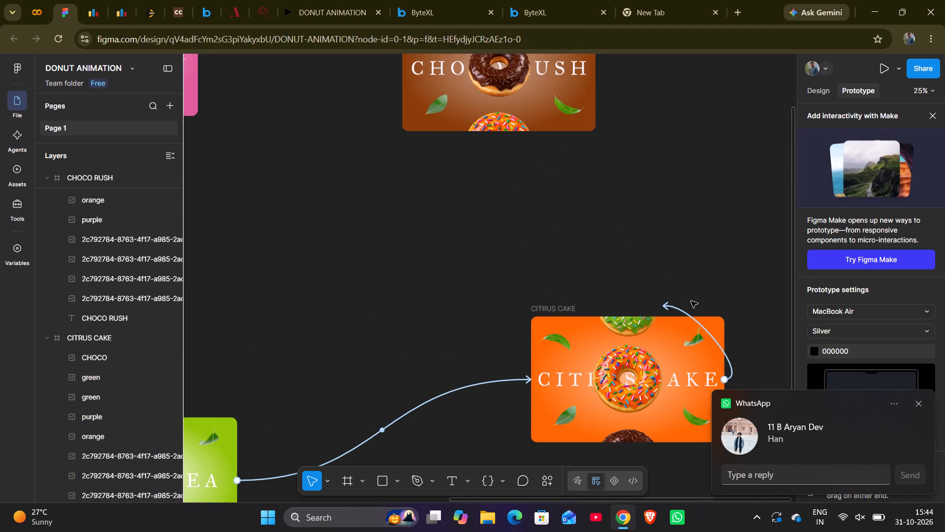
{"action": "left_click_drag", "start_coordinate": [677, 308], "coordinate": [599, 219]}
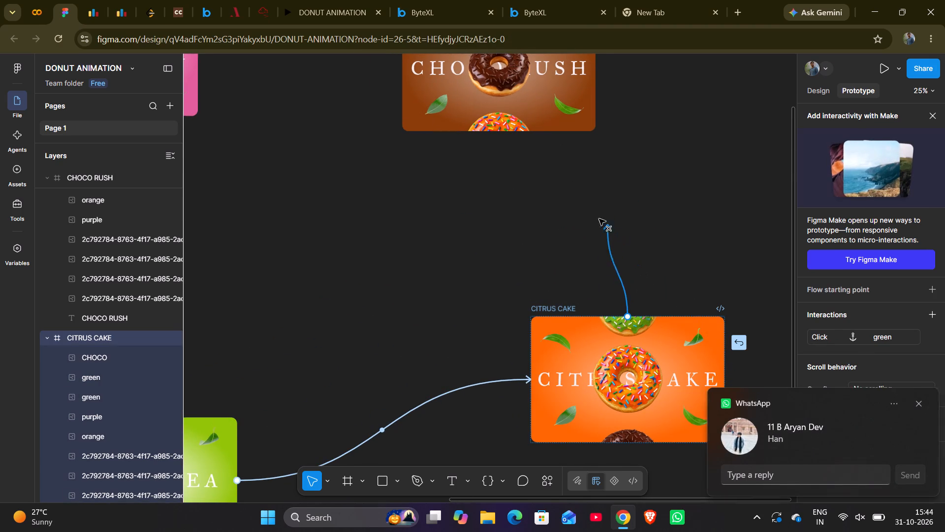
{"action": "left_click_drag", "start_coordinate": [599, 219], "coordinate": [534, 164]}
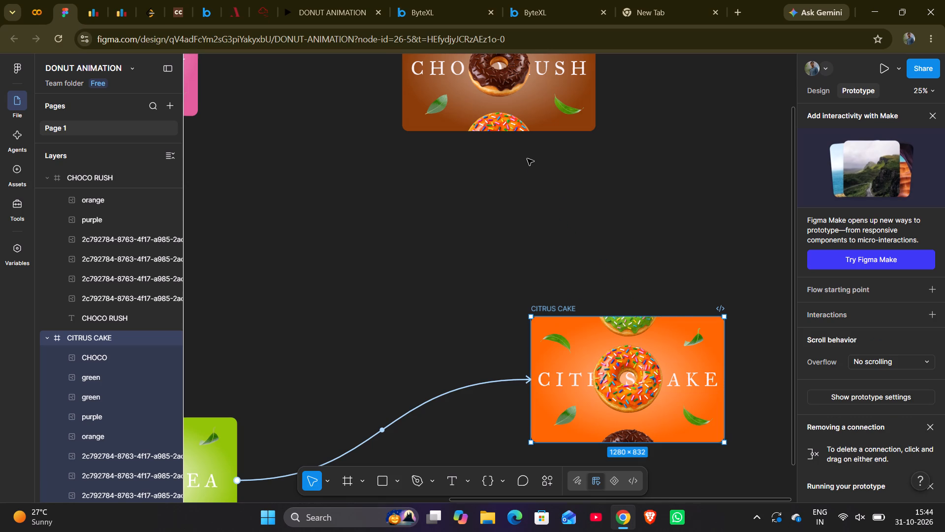
Select the green donut on the top edge of the CITRUS CAKE frame.
{"action": "left_click", "coordinate": [527, 159]}
{"action": "left_click", "coordinate": [515, 132]}
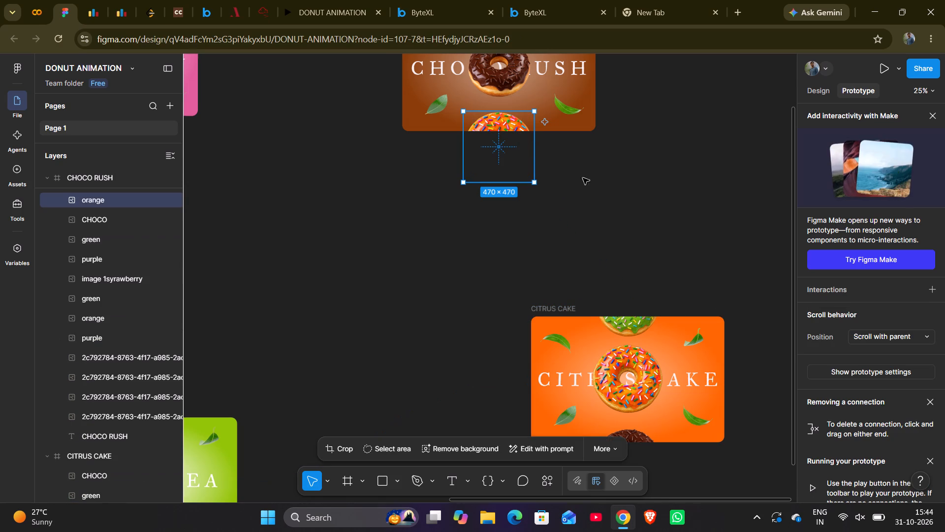
{"action": "left_click", "coordinate": [592, 190]}
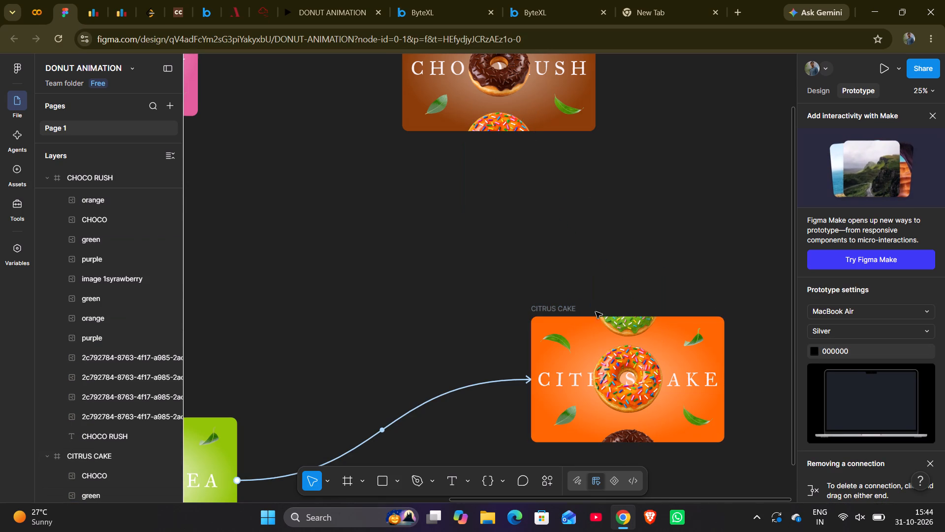
{"action": "left_click", "coordinate": [637, 318]}
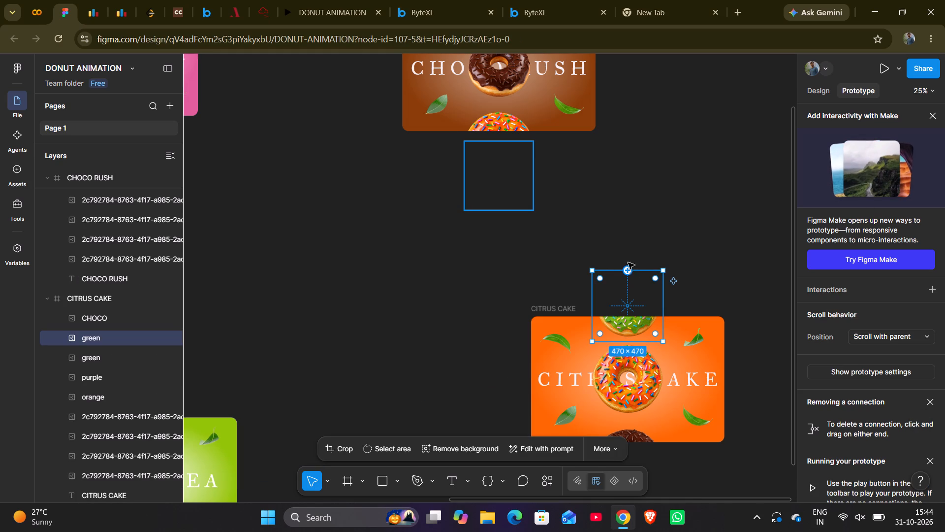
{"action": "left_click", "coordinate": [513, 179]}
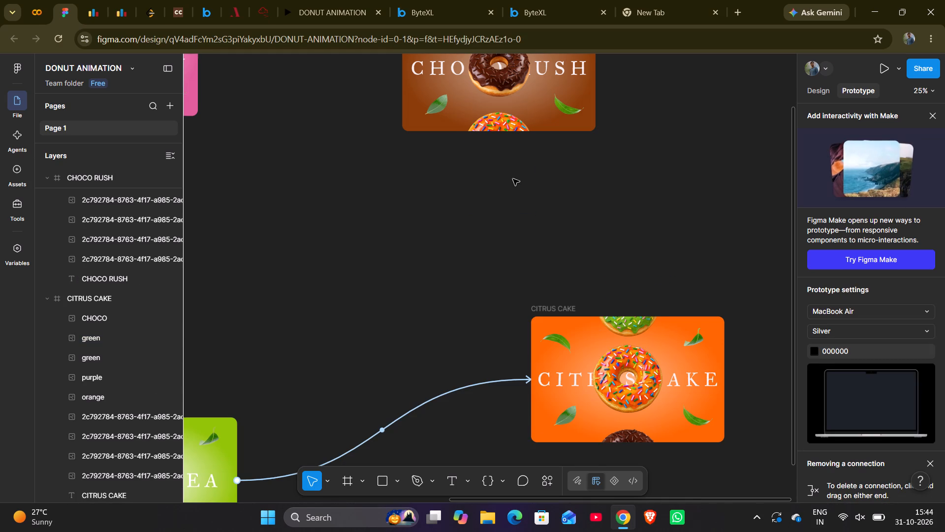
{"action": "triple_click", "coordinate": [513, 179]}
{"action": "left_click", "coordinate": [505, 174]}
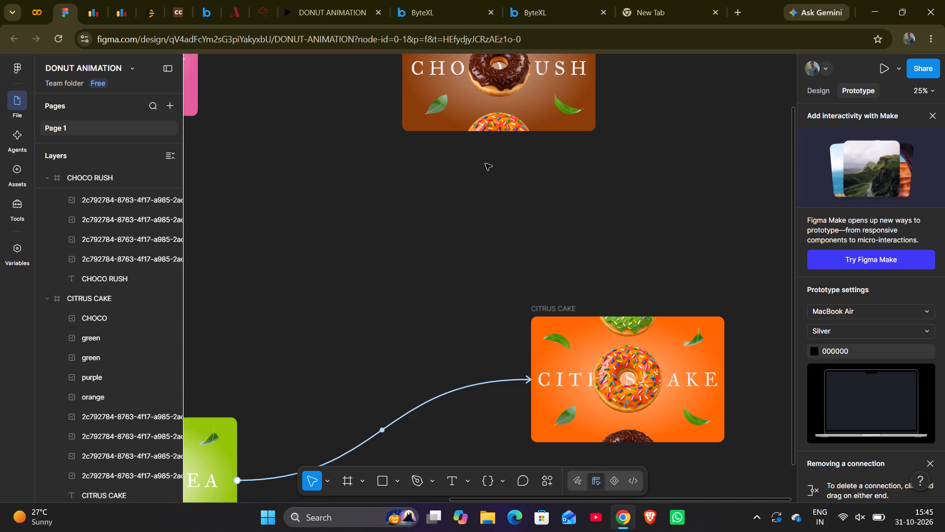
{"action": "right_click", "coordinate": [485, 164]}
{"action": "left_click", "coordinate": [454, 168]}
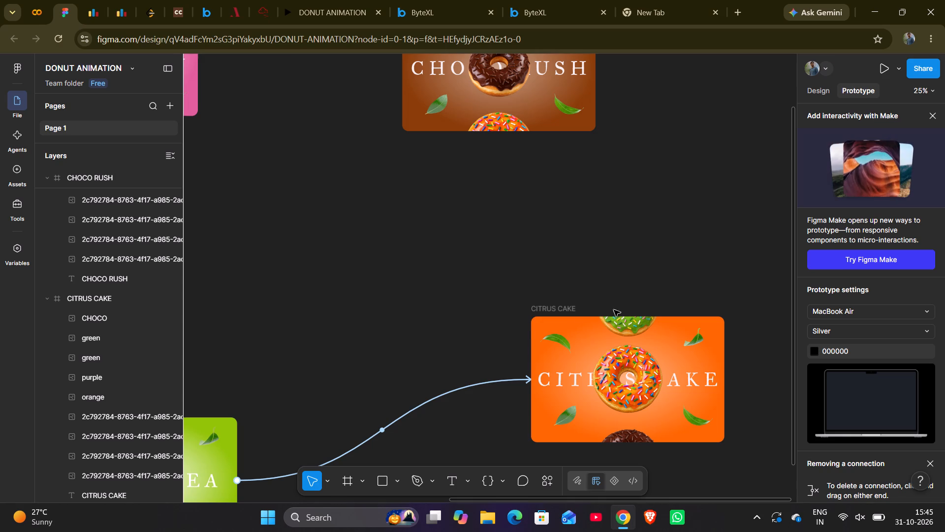
Connect the top edge of the CITRUS CAKE frame to the CHOCO RUSH frame with an On drag trigger.
{"action": "left_click", "coordinate": [553, 306]}
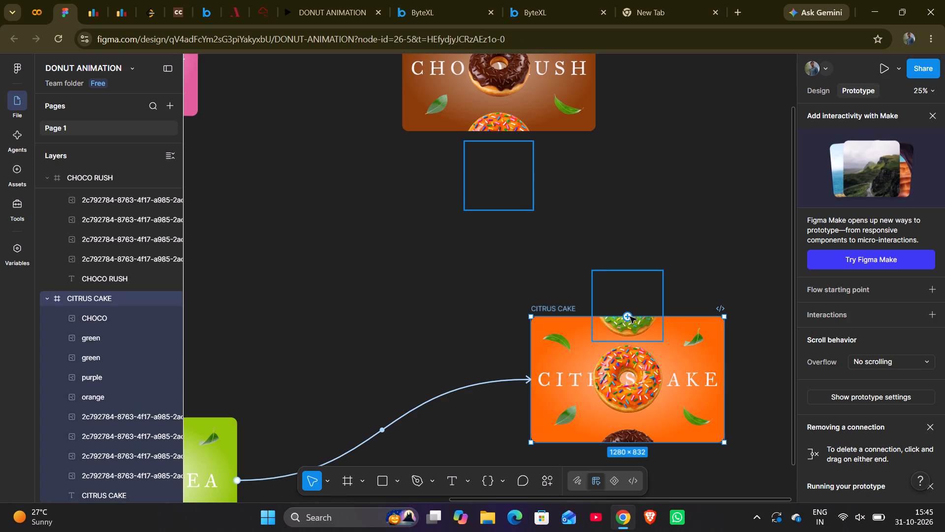
{"action": "left_click_drag", "start_coordinate": [629, 318], "coordinate": [504, 138]}
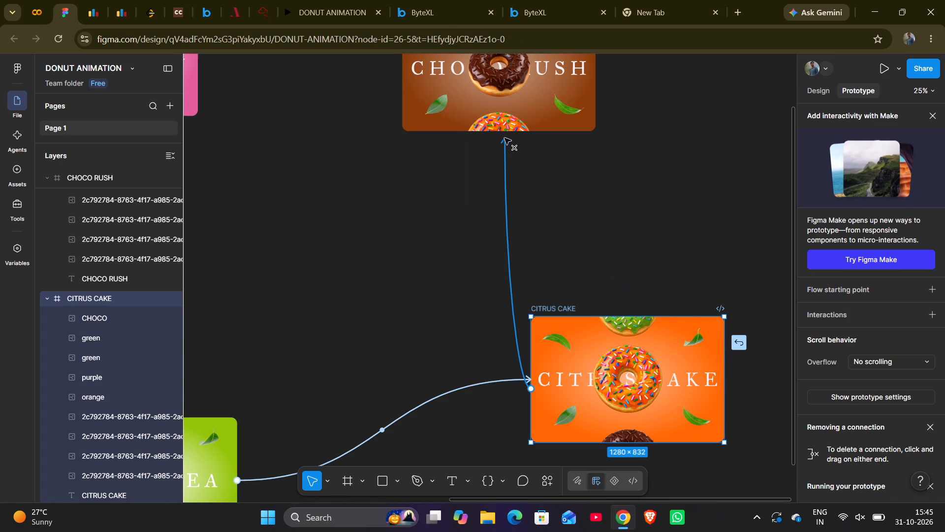
{"action": "left_click_drag", "start_coordinate": [504, 138], "coordinate": [500, 128]}
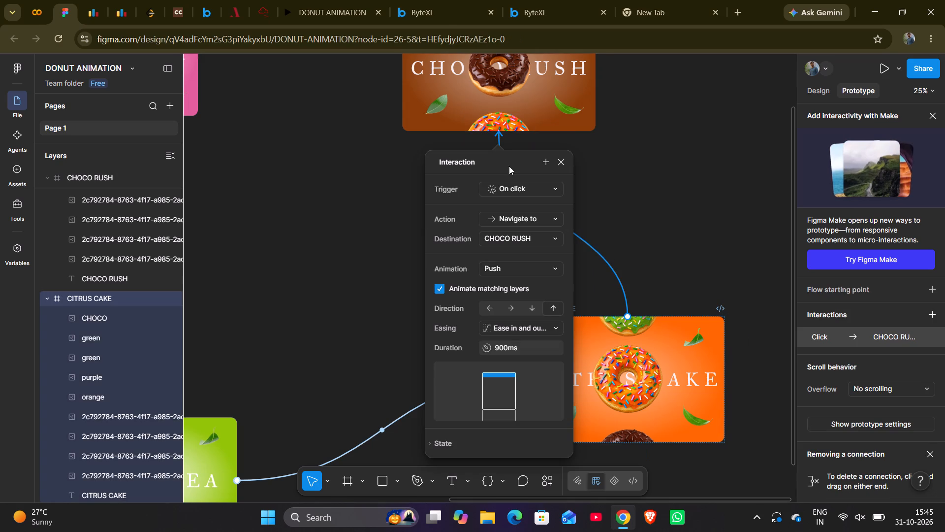
{"action": "left_click_drag", "start_coordinate": [517, 189], "coordinate": [517, 198]}
{"action": "left_click", "coordinate": [517, 198]}
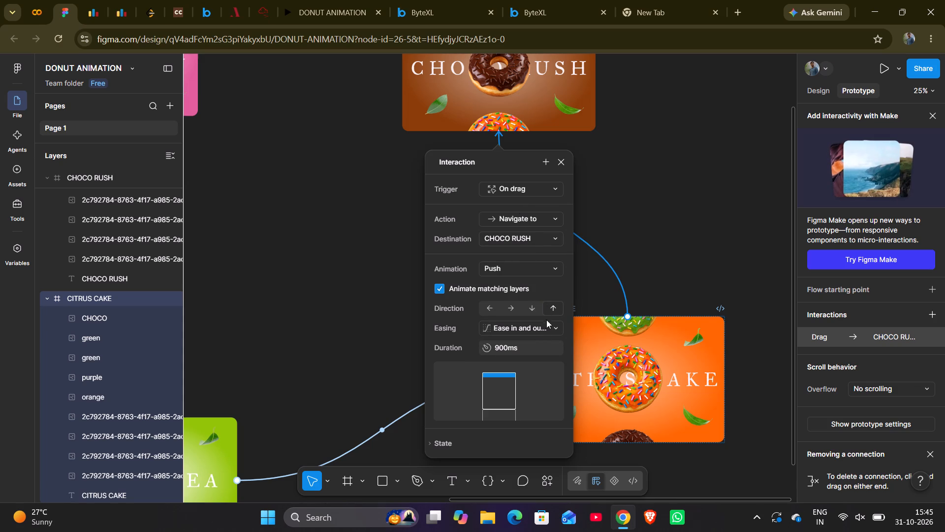
{"action": "left_click", "coordinate": [452, 448]}
{"action": "left_click", "coordinate": [373, 244]}
Connect the left edge of the CHOCO RUSH frame to the STRAWBERRY frame with an On drag trigger.
{"action": "scroll", "coordinate": [373, 244], "scroll_direction": "up", "scroll_amount": 1}
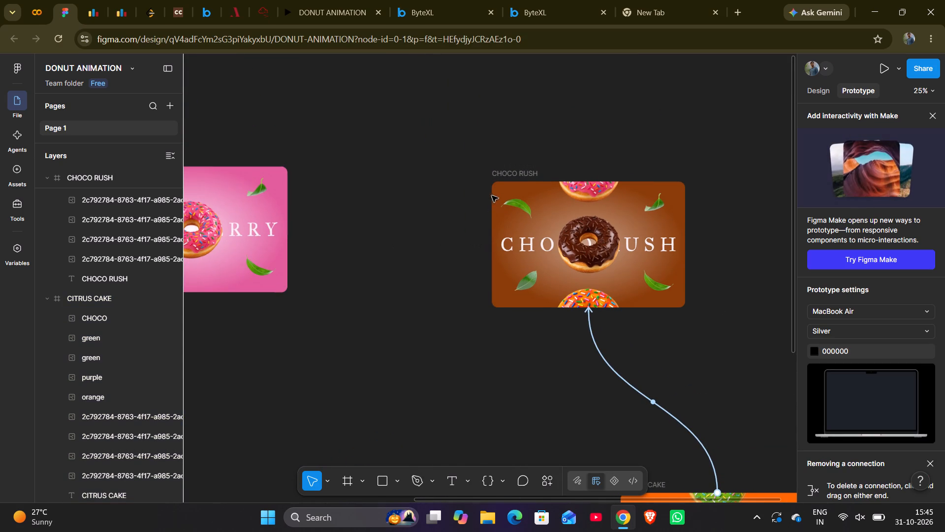
{"action": "left_click", "coordinate": [519, 169]}
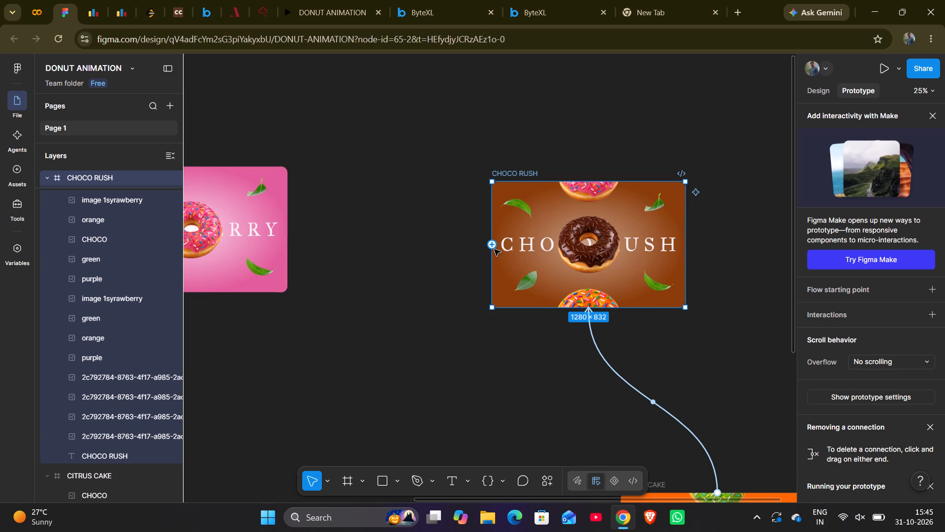
{"action": "left_click_drag", "start_coordinate": [492, 243], "coordinate": [287, 226]}
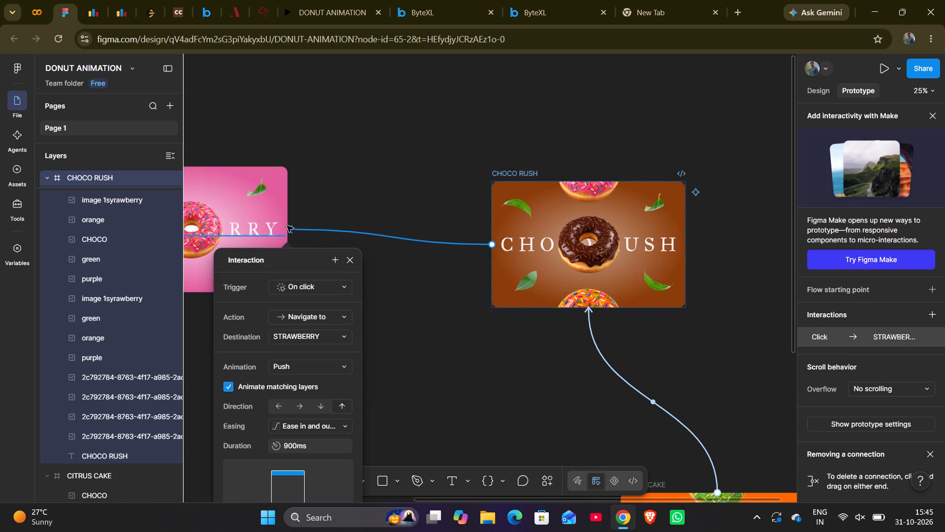
{"action": "left_click", "coordinate": [335, 281]}
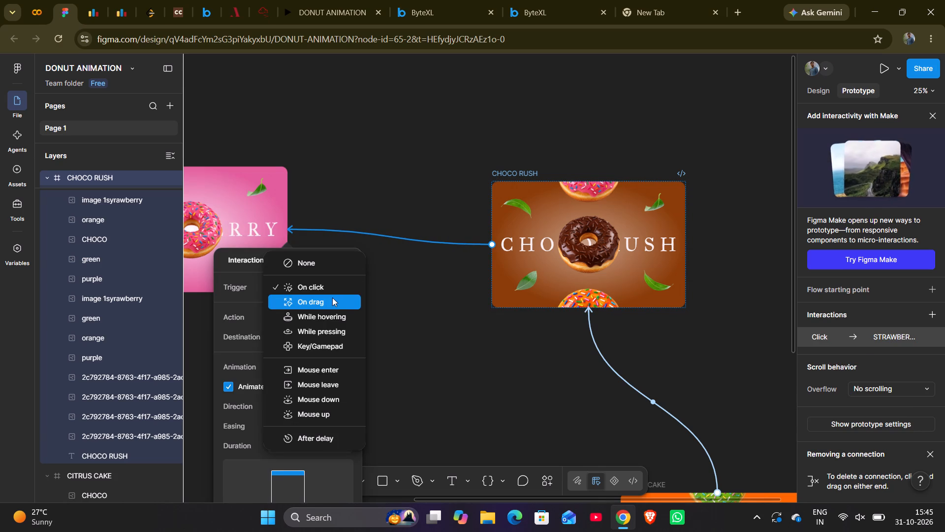
{"action": "left_click", "coordinate": [332, 298]}
{"action": "scroll", "coordinate": [315, 264], "scroll_direction": "down", "scroll_amount": 1}
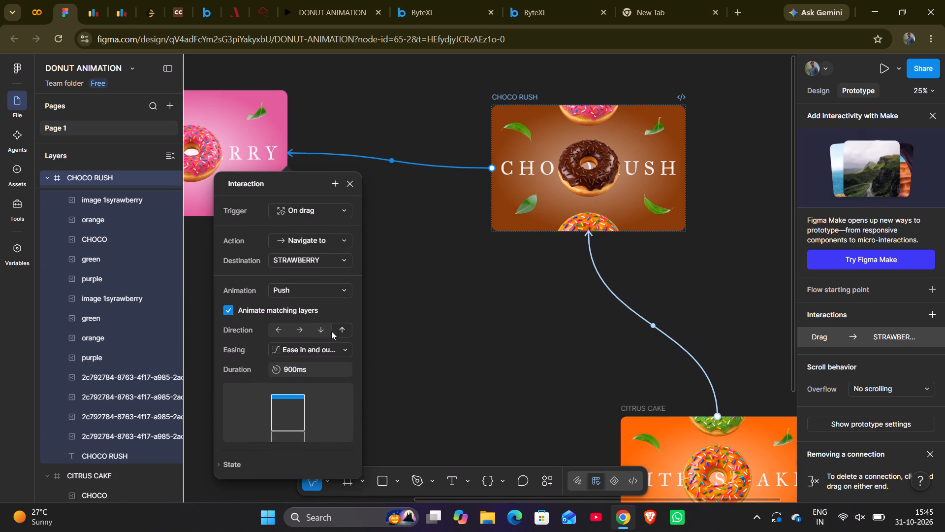
{"action": "left_click", "coordinate": [233, 463]}
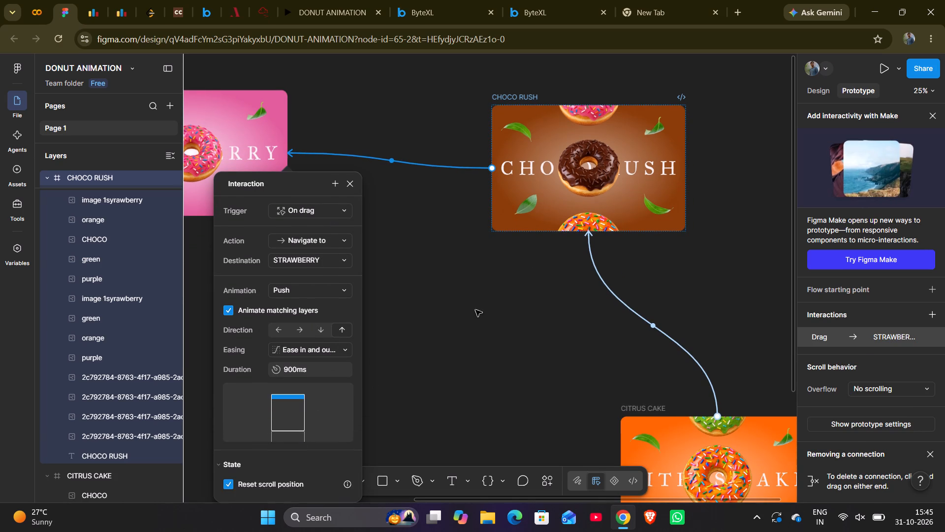
{"action": "left_click", "coordinate": [531, 270]}
{"action": "scroll", "coordinate": [531, 270], "scroll_direction": "right", "scroll_amount": 3}
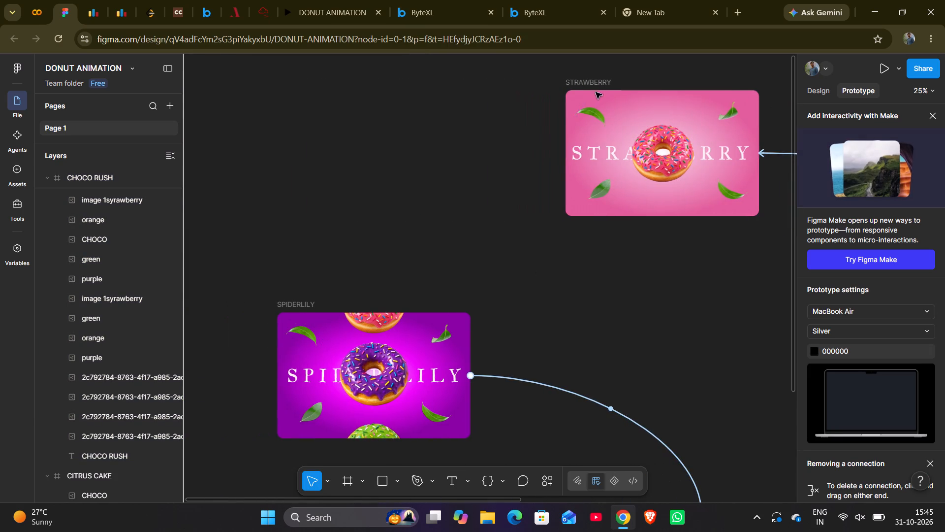
Connect the left edge of the STRAWBERRY frame to the SPIDERLILY frame with an On drag trigger, expand its State settings, and close the interaction.
{"action": "left_click", "coordinate": [592, 78]}
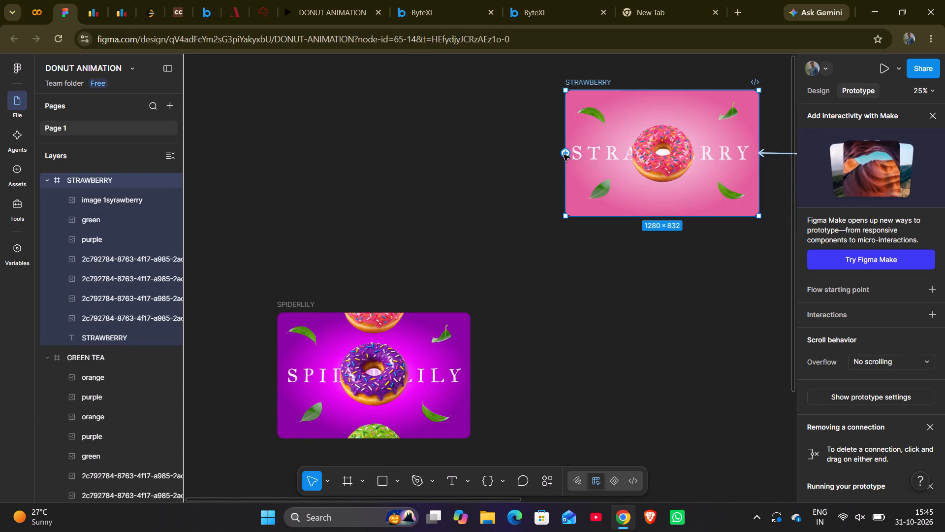
{"action": "left_click_drag", "start_coordinate": [564, 155], "coordinate": [338, 314]}
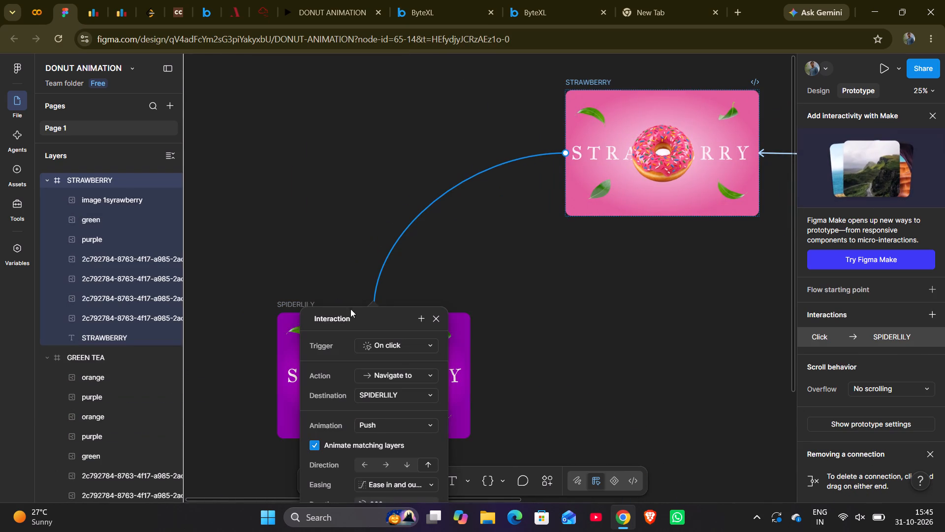
{"action": "left_click", "coordinate": [400, 346]}
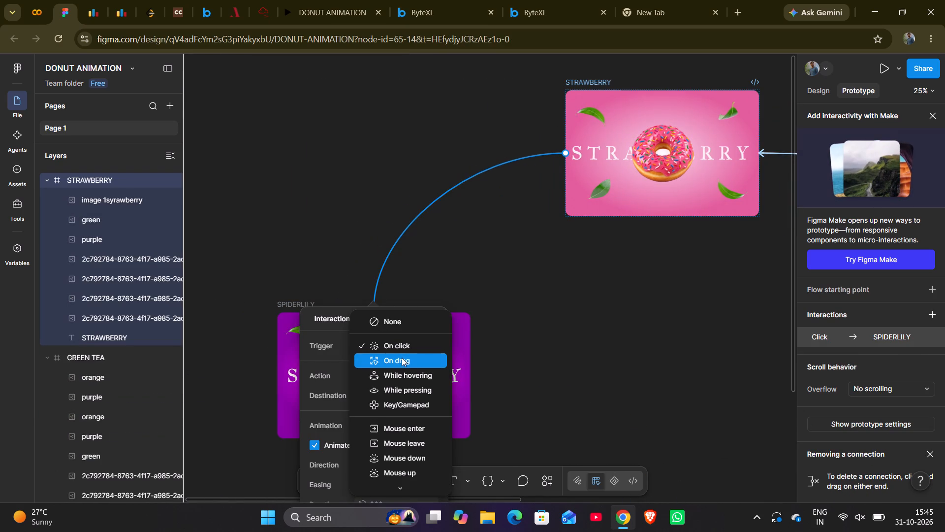
{"action": "left_click", "coordinate": [402, 358]}
{"action": "scroll", "coordinate": [402, 358], "scroll_direction": "down", "scroll_amount": 3}
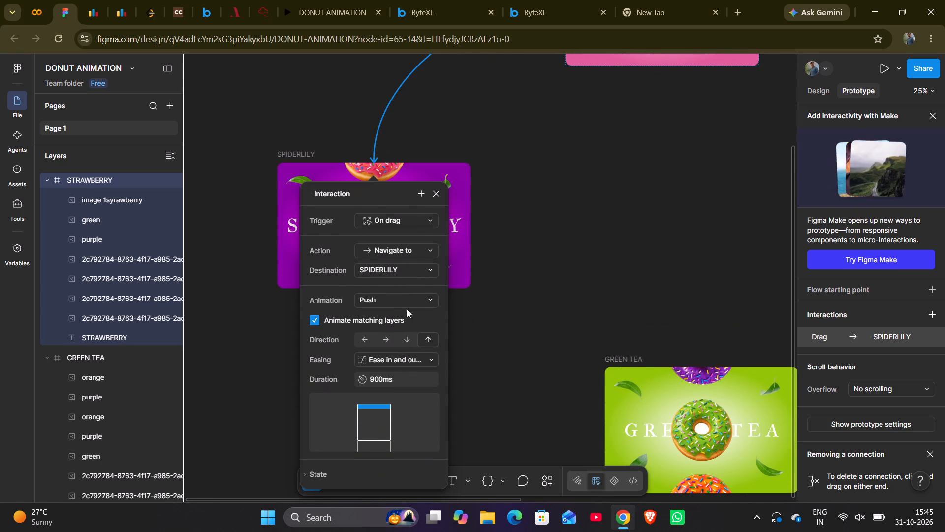
{"action": "scroll", "coordinate": [383, 425], "scroll_direction": "down", "scroll_amount": 2}
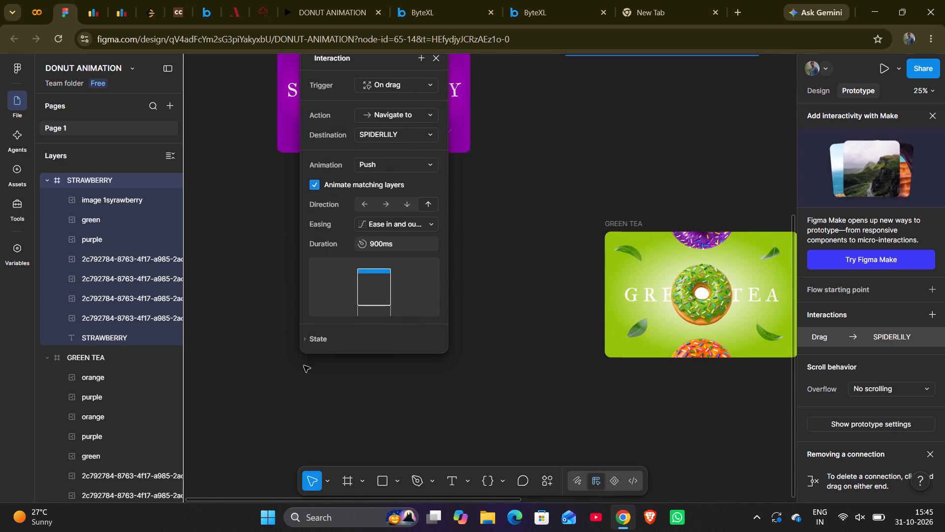
{"action": "left_click", "coordinate": [330, 336]}
{"action": "left_click", "coordinate": [562, 322]}
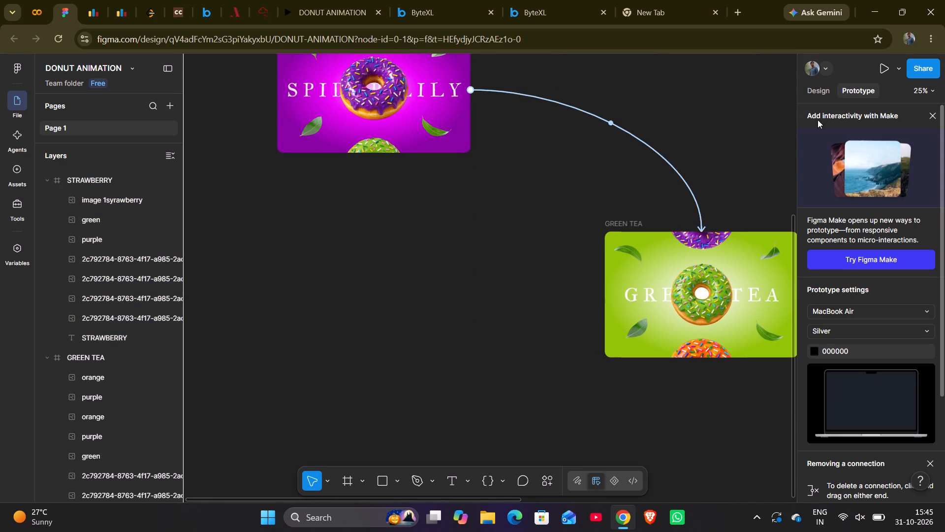
Present the prototype and advance through its frames to check the Push transitions.
{"action": "left_click", "coordinate": [889, 70]}
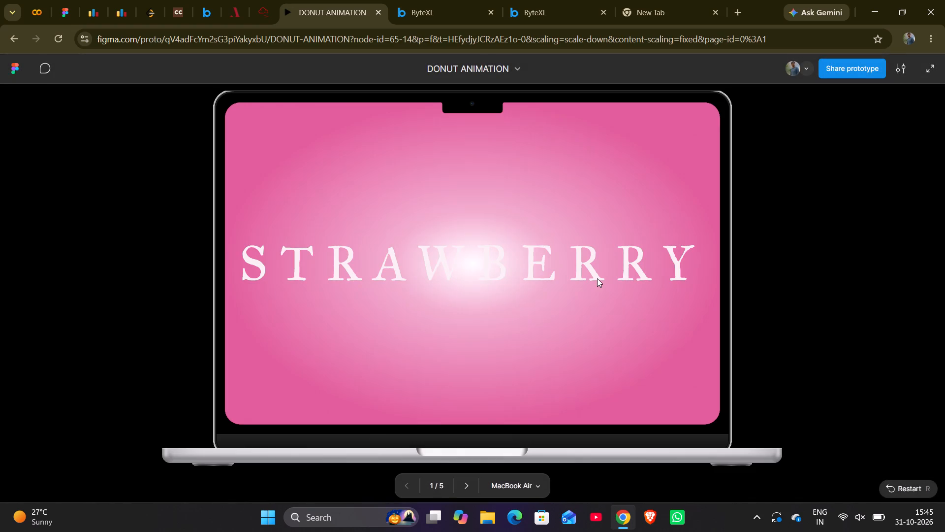
{"action": "key", "text": "Right"}
{"action": "key", "text": "Right"}
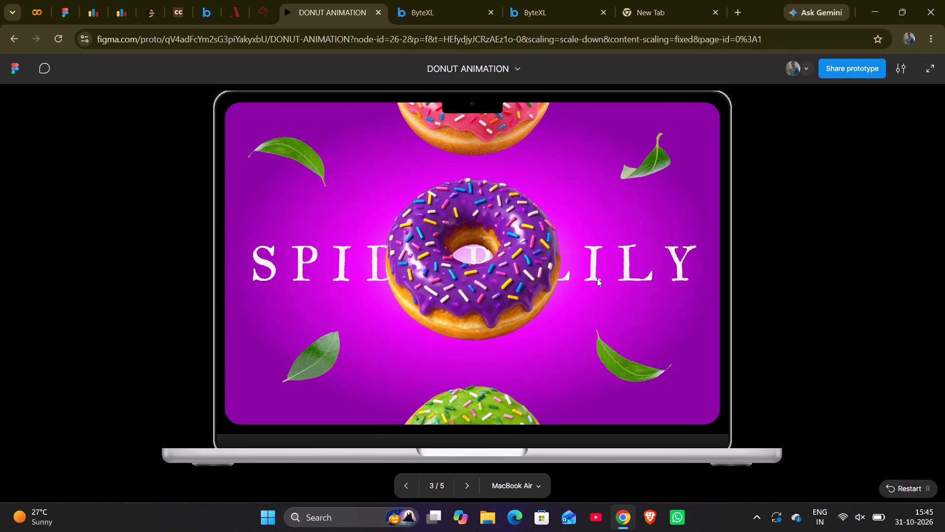
{"action": "key", "text": "Right"}
{"action": "key", "text": "Right"}
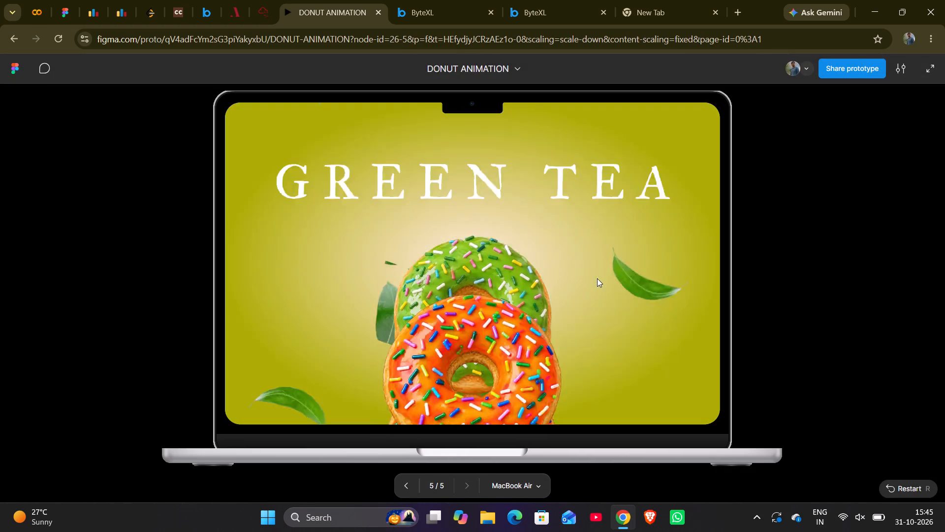
{"action": "key", "text": "Right"}
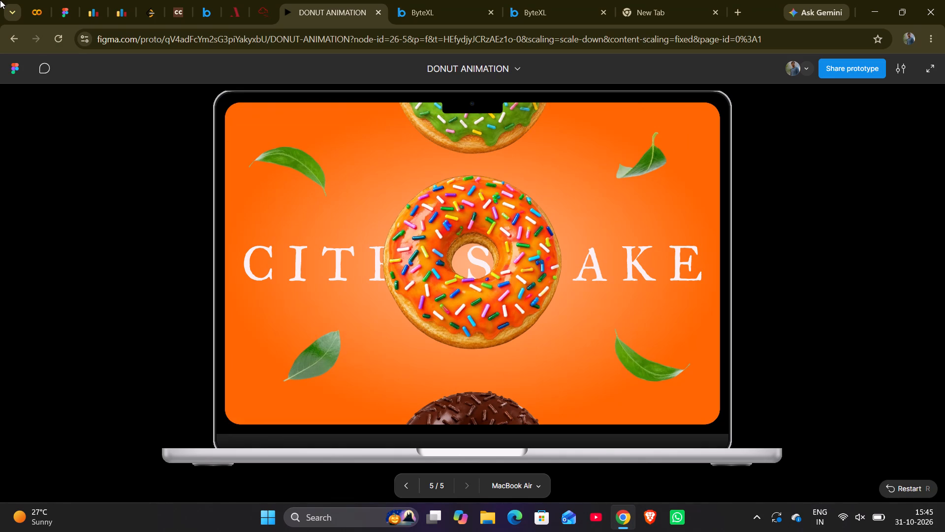
Return to the design file and align the green donut to the horizontal centre of the GREEN TEA frame.
{"action": "left_click", "coordinate": [55, 16]}
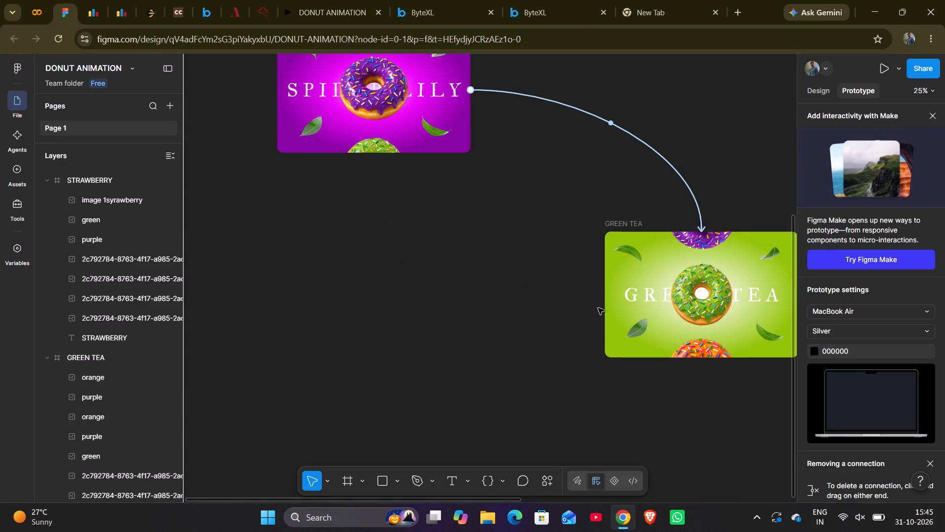
{"action": "left_click_drag", "start_coordinate": [695, 296], "coordinate": [691, 296]}
{"action": "left_click", "coordinate": [819, 94]}
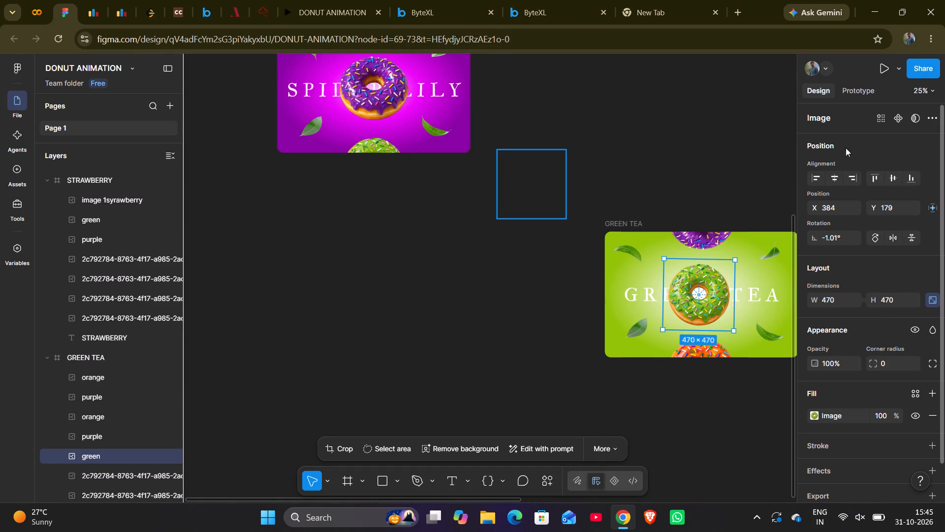
{"action": "left_click", "coordinate": [831, 178]}
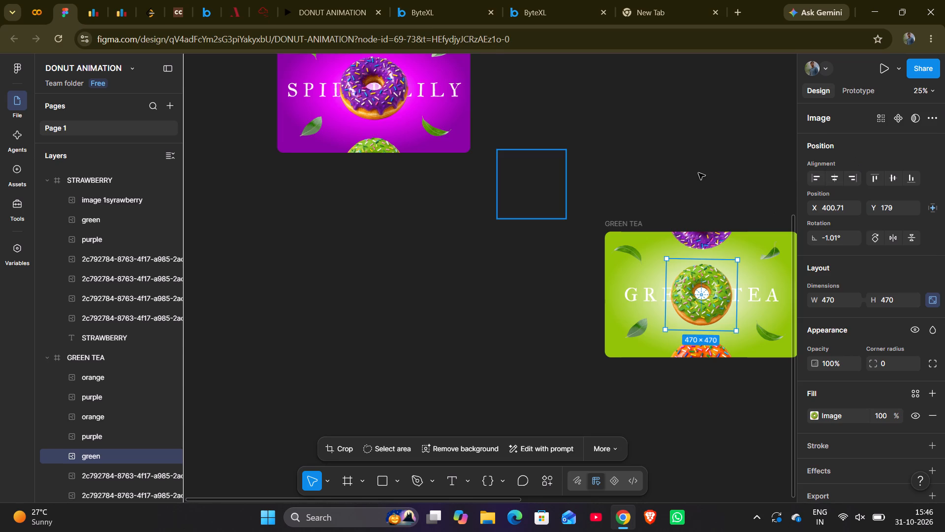
{"action": "left_click", "coordinate": [698, 173]}
Align the central purple donut to the horizontal centre of the SPIDERLILY frame.
{"action": "left_click", "coordinate": [370, 73]}
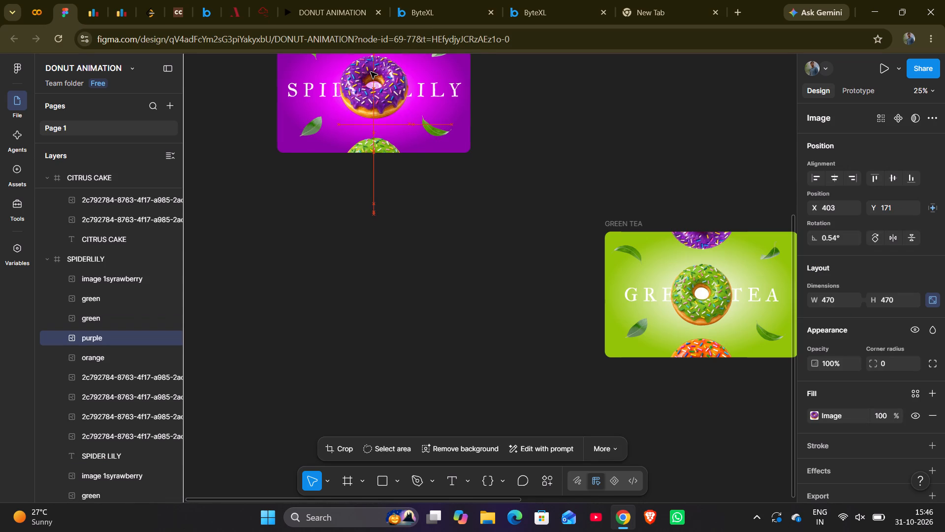
{"action": "left_click", "coordinate": [834, 169]}
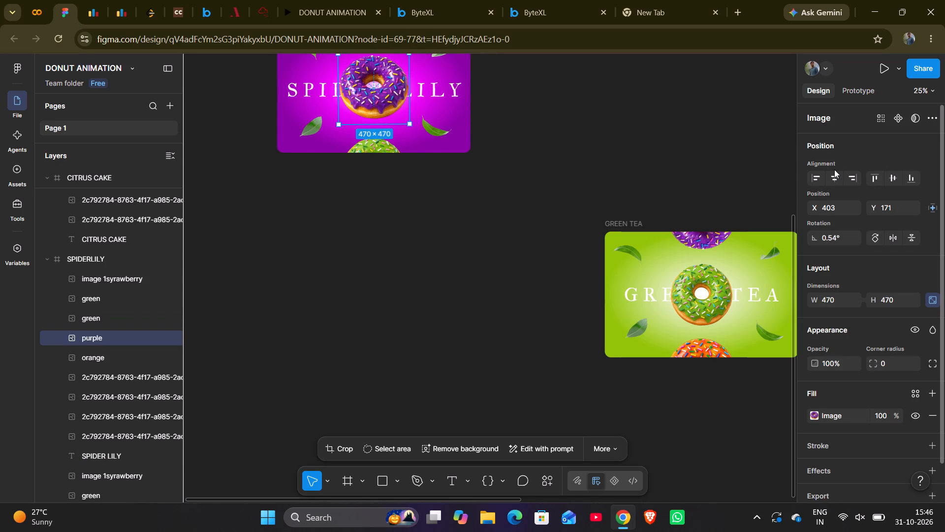
{"action": "left_click", "coordinate": [834, 177]}
{"action": "double_click", "coordinate": [834, 177]}
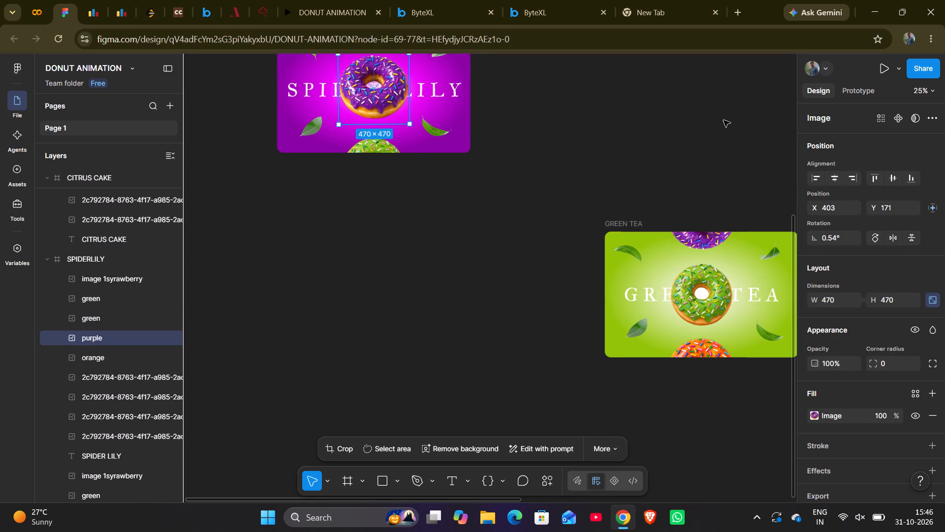
{"action": "left_click", "coordinate": [724, 120]}
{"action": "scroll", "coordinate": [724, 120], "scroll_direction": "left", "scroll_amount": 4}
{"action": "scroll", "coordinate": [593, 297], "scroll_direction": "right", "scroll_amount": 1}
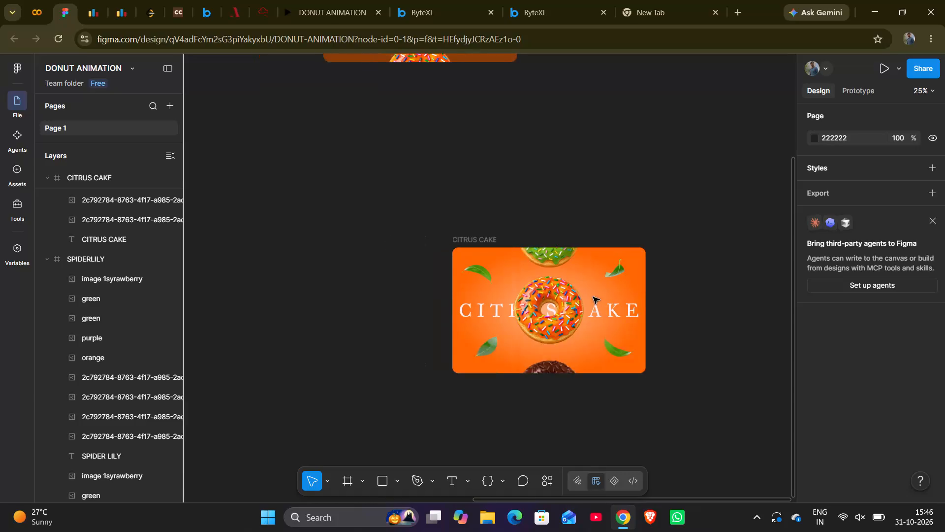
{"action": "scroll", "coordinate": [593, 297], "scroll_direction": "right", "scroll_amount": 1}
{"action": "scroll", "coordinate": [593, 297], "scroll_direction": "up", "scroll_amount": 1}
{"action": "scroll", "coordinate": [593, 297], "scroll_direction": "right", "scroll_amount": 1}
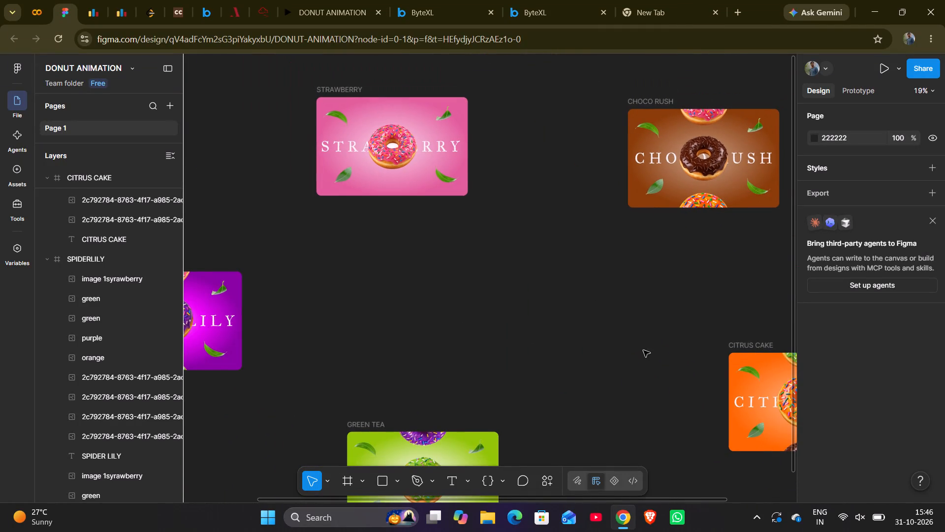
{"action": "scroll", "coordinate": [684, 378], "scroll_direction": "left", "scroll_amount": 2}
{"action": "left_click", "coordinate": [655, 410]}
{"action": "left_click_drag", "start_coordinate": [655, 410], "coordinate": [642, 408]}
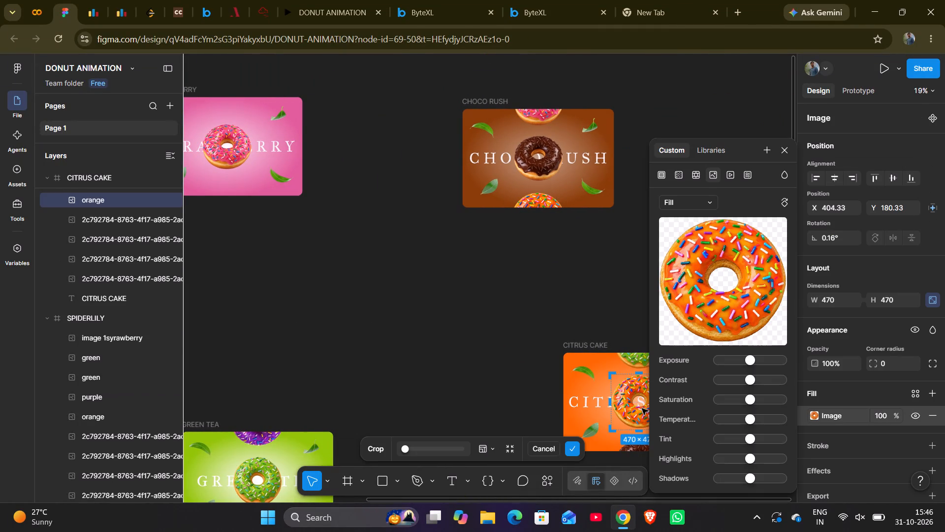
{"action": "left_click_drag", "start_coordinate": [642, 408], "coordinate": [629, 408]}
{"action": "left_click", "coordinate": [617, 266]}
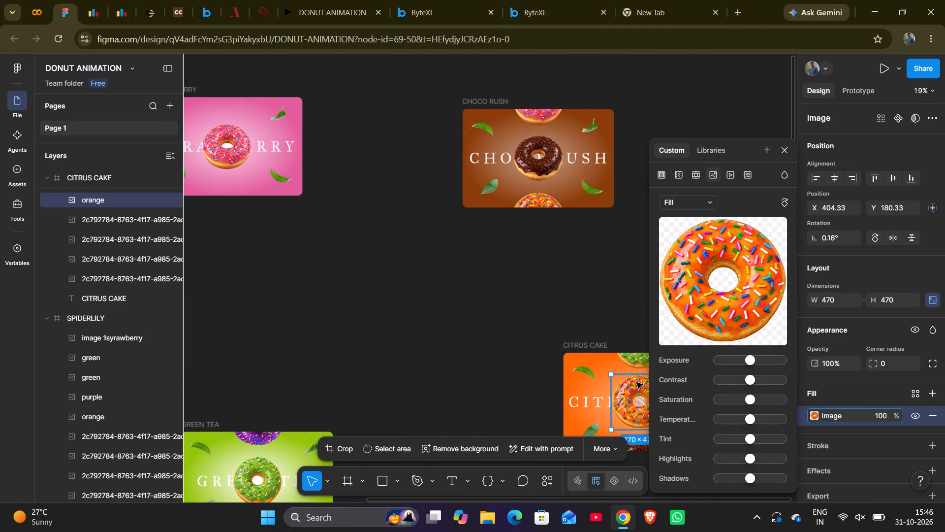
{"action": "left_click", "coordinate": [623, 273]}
Move the orange donut in the CITRUS CAKE frame and align it to the frame's horizontal and vertical centres.
{"action": "left_click_drag", "start_coordinate": [644, 416], "coordinate": [624, 414]}
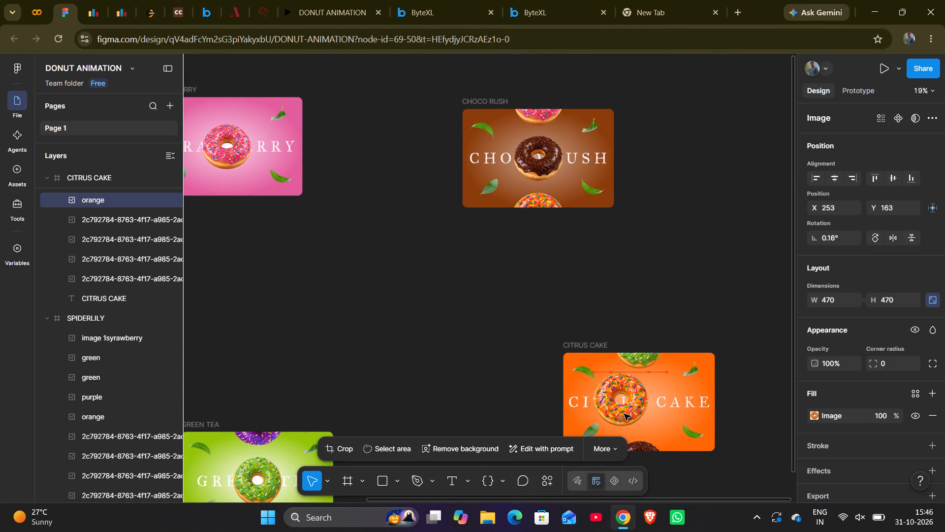
{"action": "left_click_drag", "start_coordinate": [624, 414], "coordinate": [638, 414]}
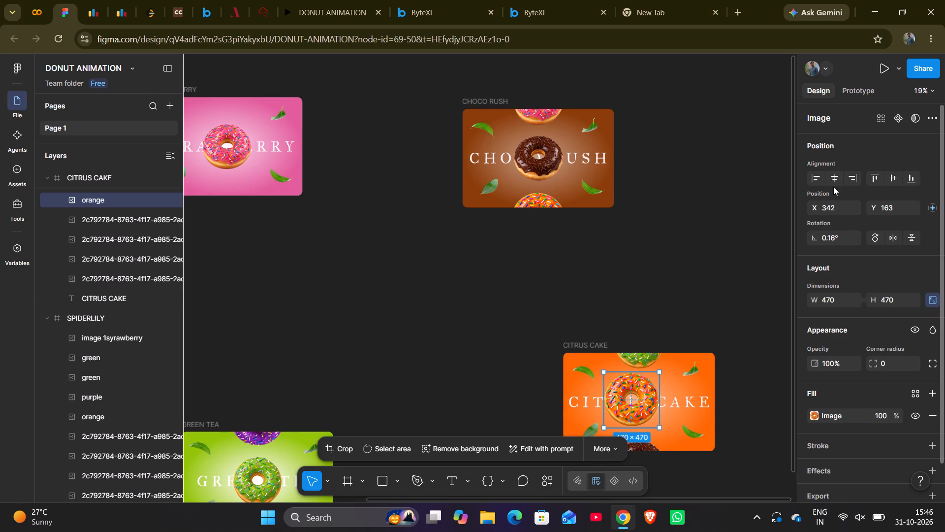
{"action": "left_click", "coordinate": [836, 177]}
{"action": "left_click", "coordinate": [836, 177]}
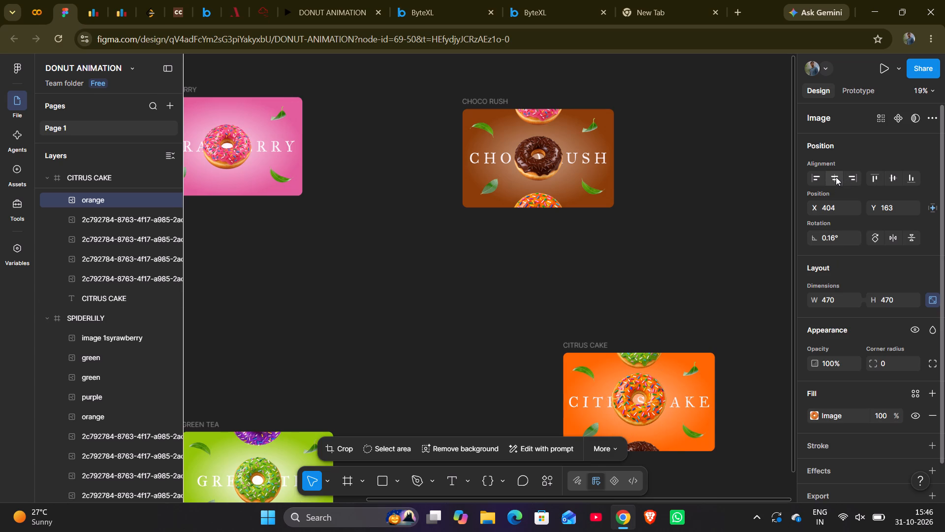
{"action": "left_click", "coordinate": [891, 183]}
{"action": "left_click", "coordinate": [731, 246]}
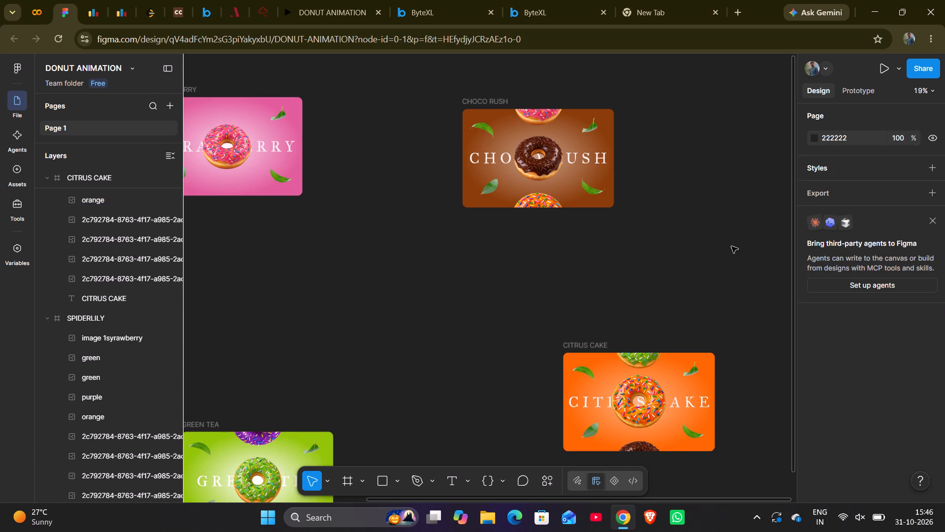
Align the central green donut to the horizontal and vertical centres of the GREEN TEA frame.
{"action": "scroll", "coordinate": [731, 246], "scroll_direction": "right", "scroll_amount": 2}
{"action": "left_click", "coordinate": [496, 335]}
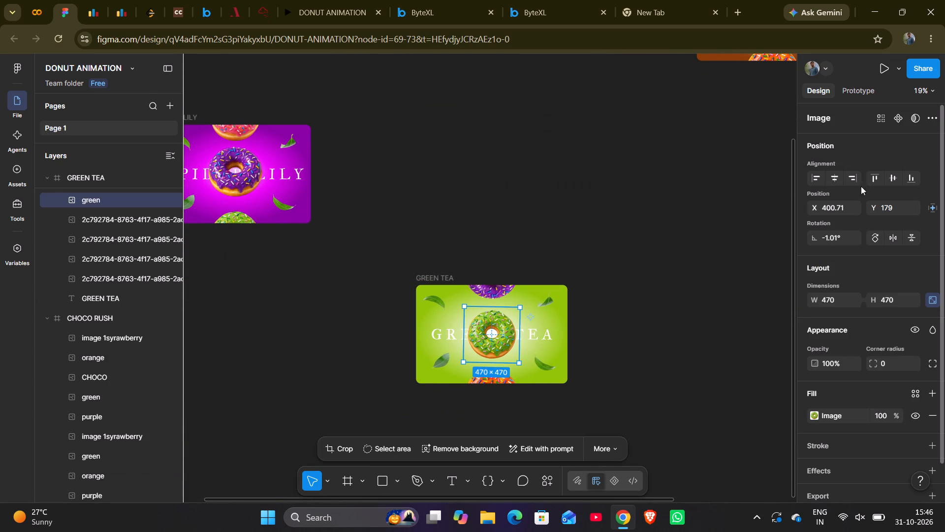
{"action": "left_click", "coordinate": [838, 174]}
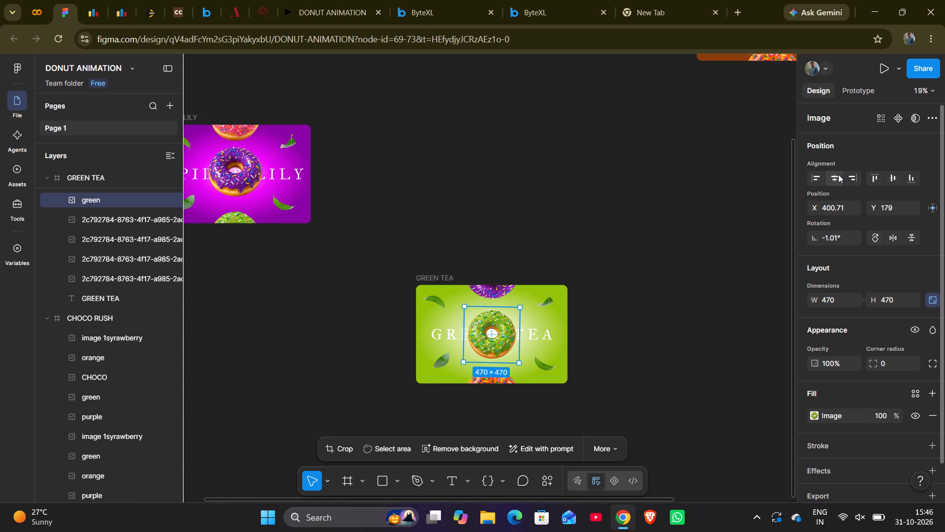
{"action": "left_click", "coordinate": [893, 180]}
{"action": "left_click", "coordinate": [752, 194]}
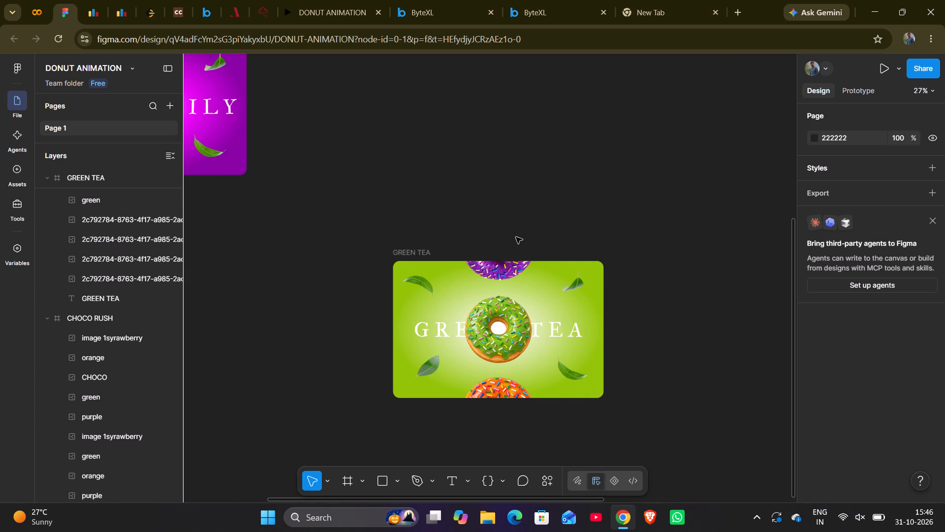
Show the prototype connections and examine the links between the STRAWBERRY, SPIDERLILY and GREEN TEA frames.
{"action": "left_click", "coordinate": [864, 91]}
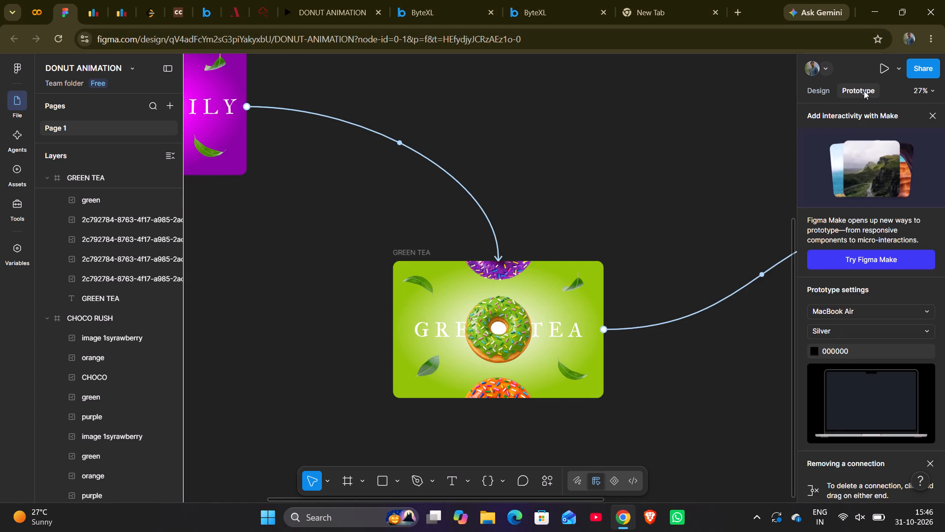
{"action": "scroll", "coordinate": [697, 195], "scroll_direction": "up", "scroll_amount": 1}
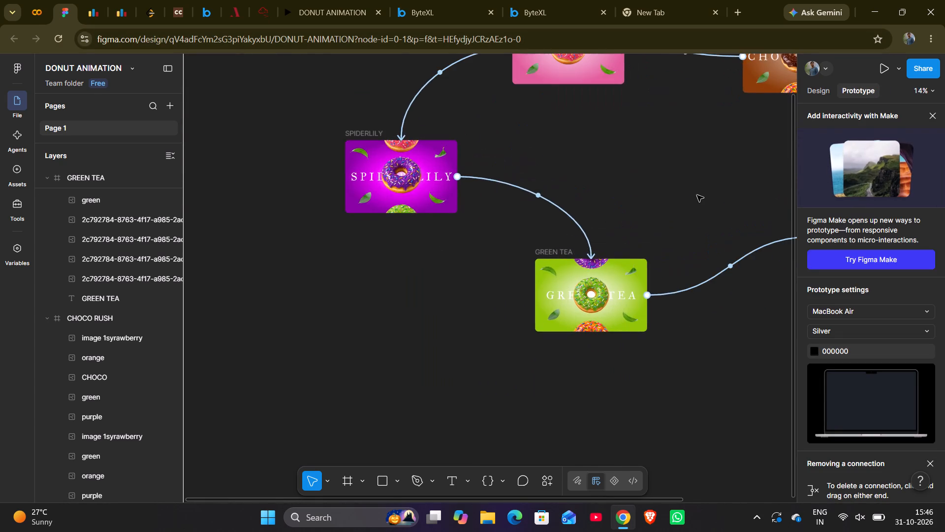
{"action": "scroll", "coordinate": [697, 195], "scroll_direction": "up", "scroll_amount": 2}
{"action": "scroll", "coordinate": [697, 195], "scroll_direction": "down", "scroll_amount": 2}
{"action": "scroll", "coordinate": [697, 195], "scroll_direction": "right", "scroll_amount": 2}
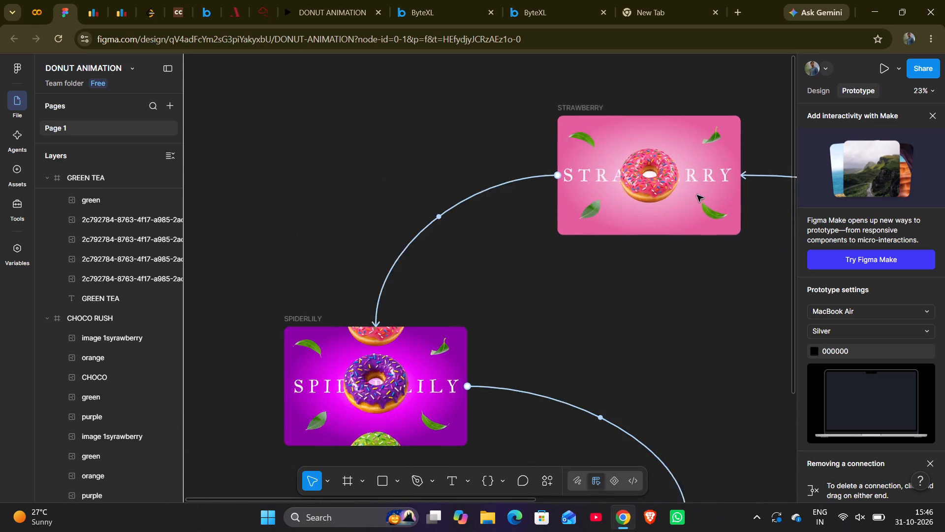
{"action": "scroll", "coordinate": [697, 195], "scroll_direction": "right", "scroll_amount": 1}
{"action": "scroll", "coordinate": [697, 195], "scroll_direction": "down", "scroll_amount": 1}
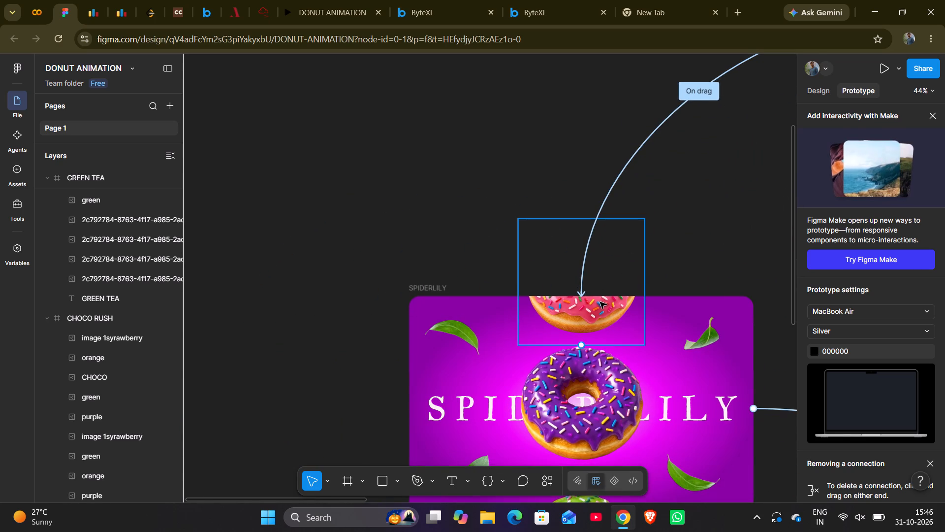
{"action": "left_click_drag", "start_coordinate": [711, 235], "coordinate": [683, 247]}
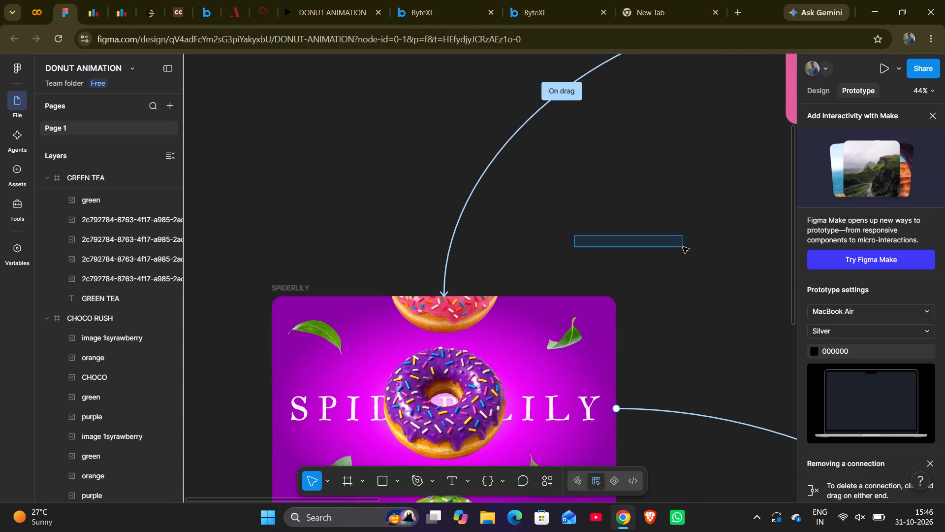
{"action": "left_click", "coordinate": [683, 247]}
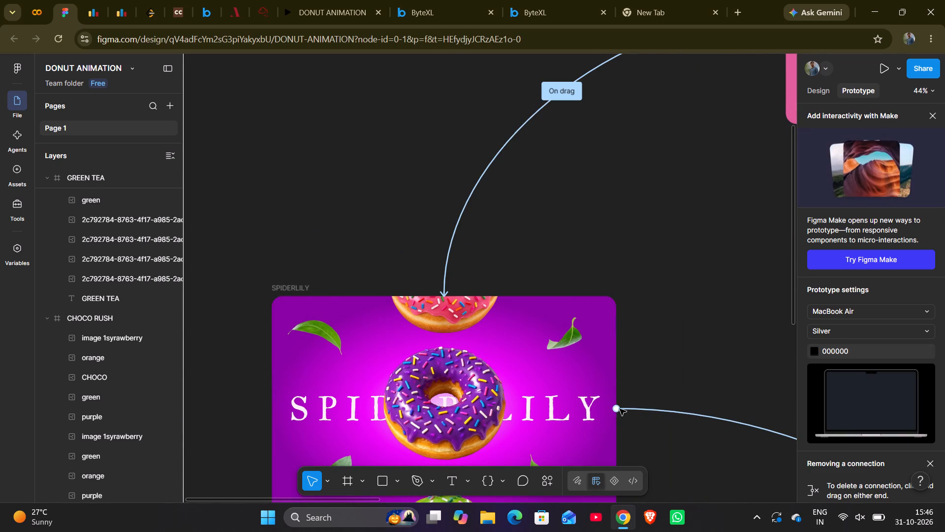
{"action": "left_click", "coordinate": [588, 245]}
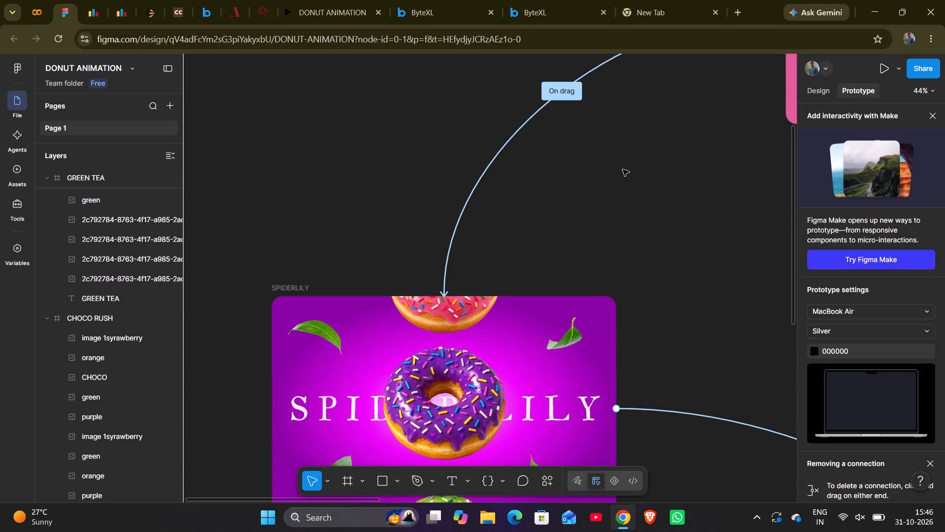
{"action": "left_click", "coordinate": [623, 170]}
{"action": "left_click", "coordinate": [573, 218]}
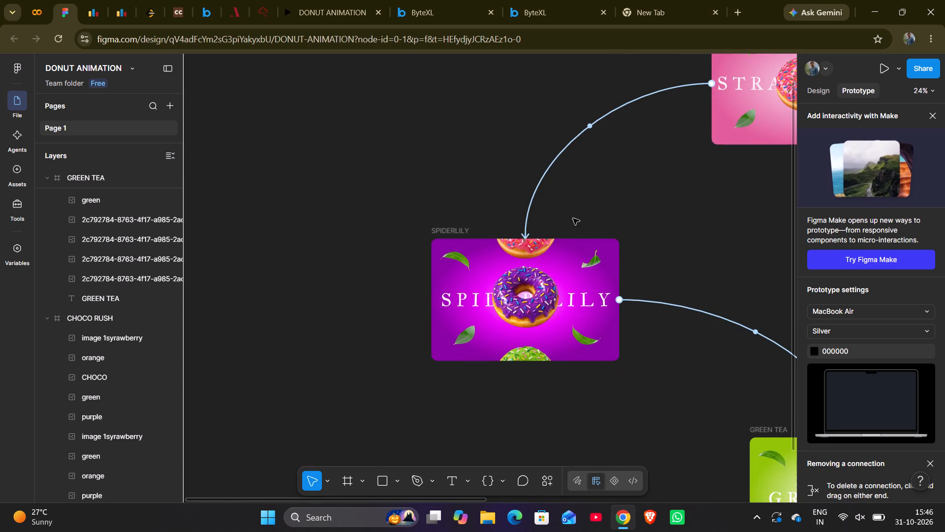
Add a prototype connection from the SPIDERLILY frame back to the STRAWBERRY frame.
{"action": "left_click", "coordinate": [452, 234]}
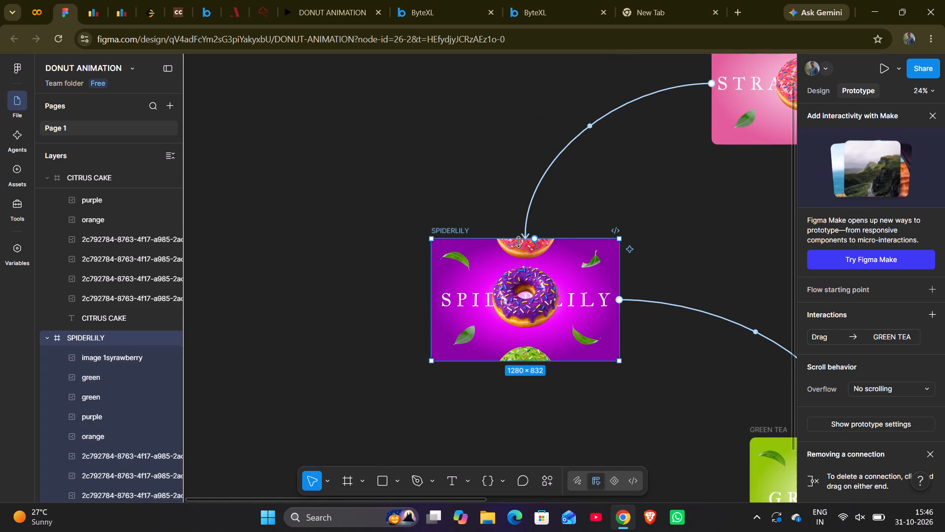
{"action": "left_click_drag", "start_coordinate": [534, 237], "coordinate": [713, 93]}
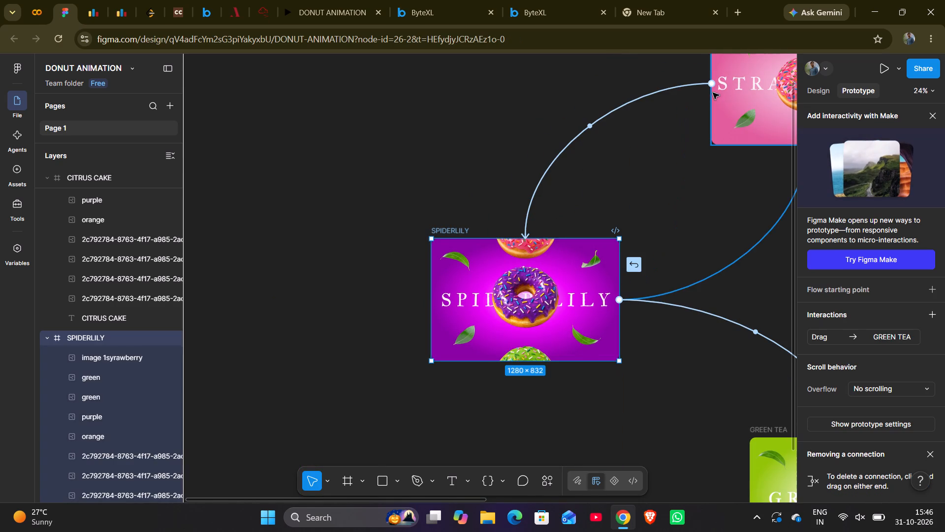
{"action": "left_click_drag", "start_coordinate": [713, 93], "coordinate": [685, 92]}
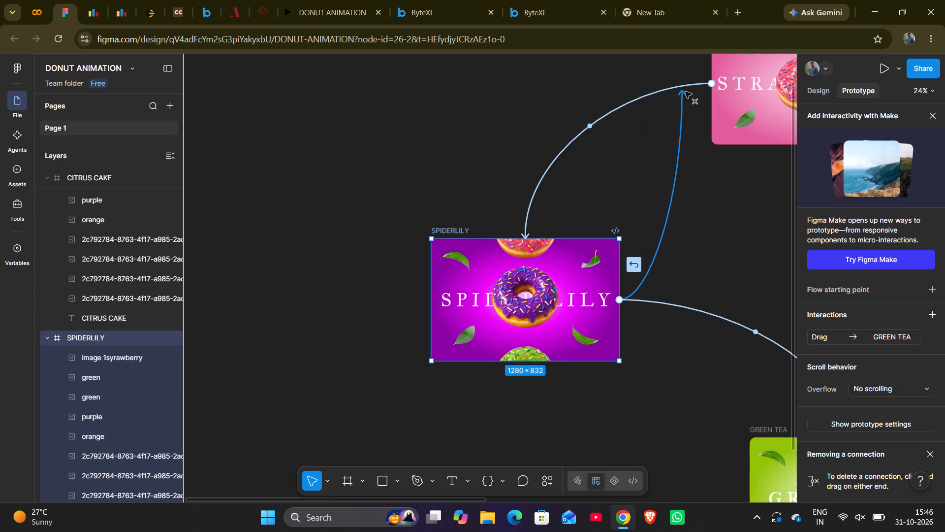
{"action": "left_click_drag", "start_coordinate": [685, 92], "coordinate": [761, 315]}
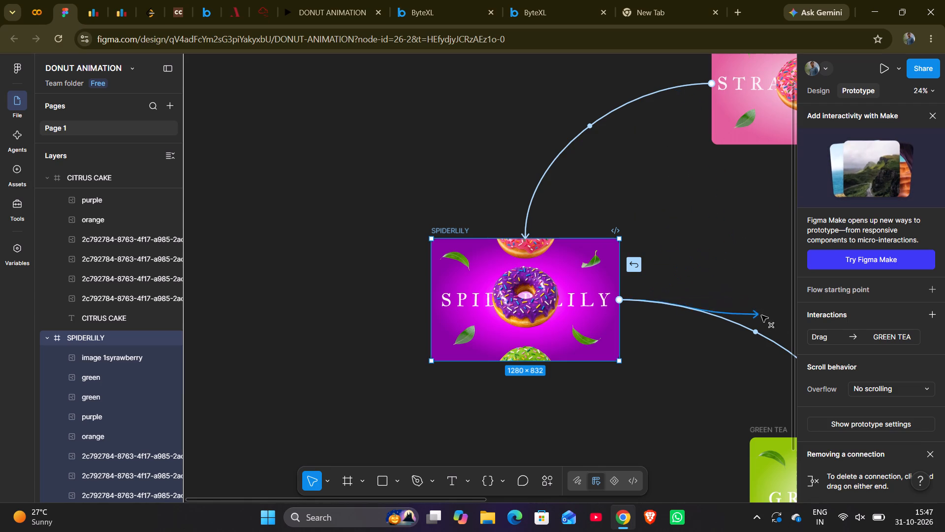
{"action": "left_click_drag", "start_coordinate": [761, 315], "coordinate": [737, 295]}
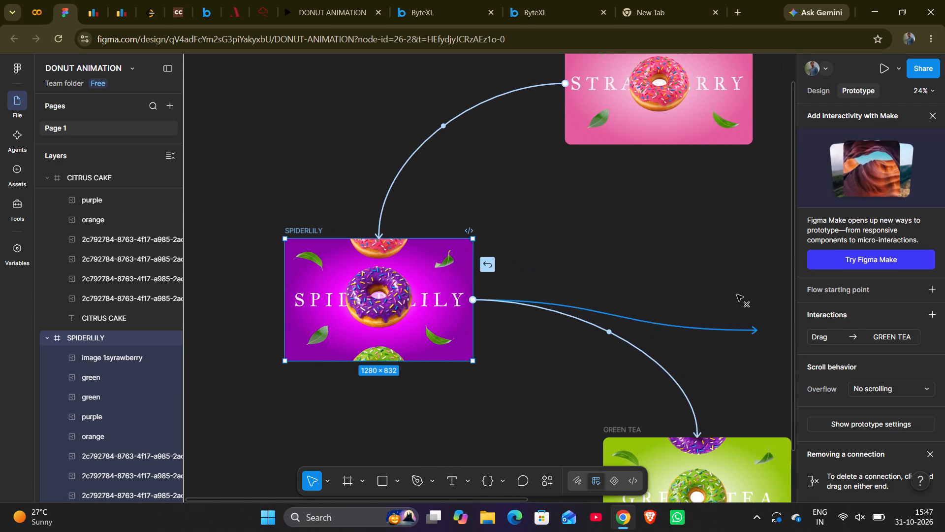
{"action": "left_click_drag", "start_coordinate": [737, 295], "coordinate": [762, 303]}
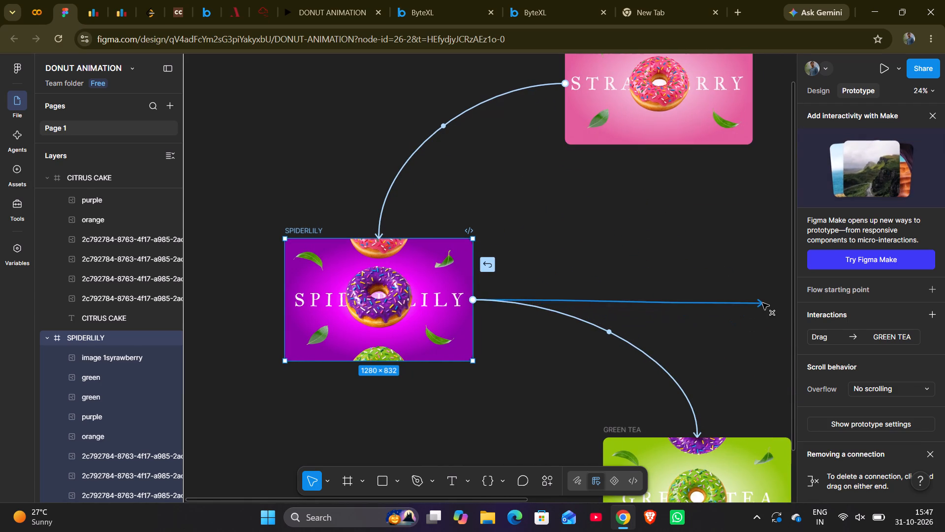
{"action": "left_click_drag", "start_coordinate": [762, 303], "coordinate": [506, 149]}
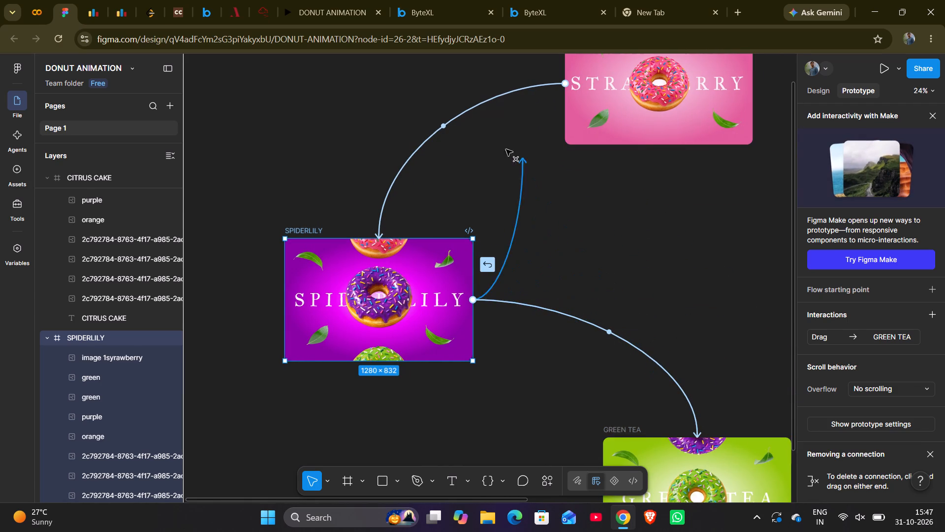
{"action": "left_click_drag", "start_coordinate": [506, 149], "coordinate": [564, 82]}
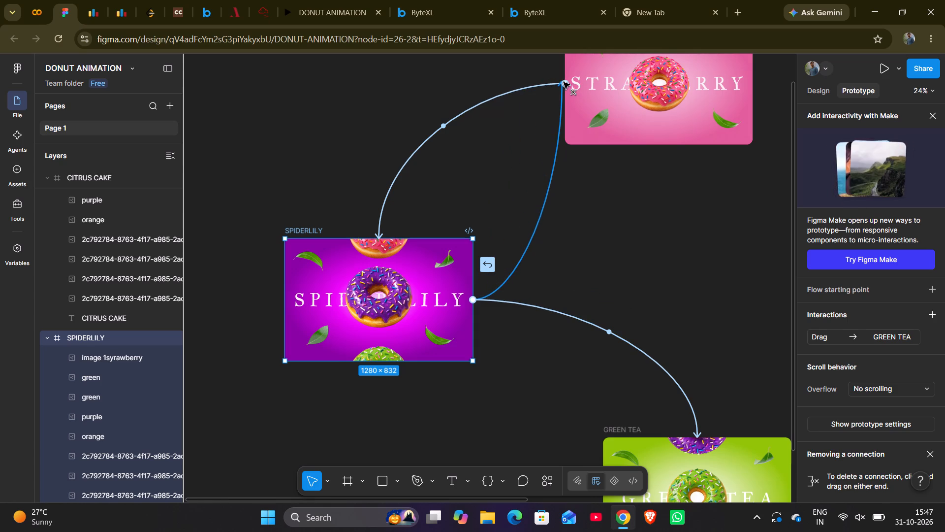
{"action": "left_click_drag", "start_coordinate": [564, 82], "coordinate": [597, 99]}
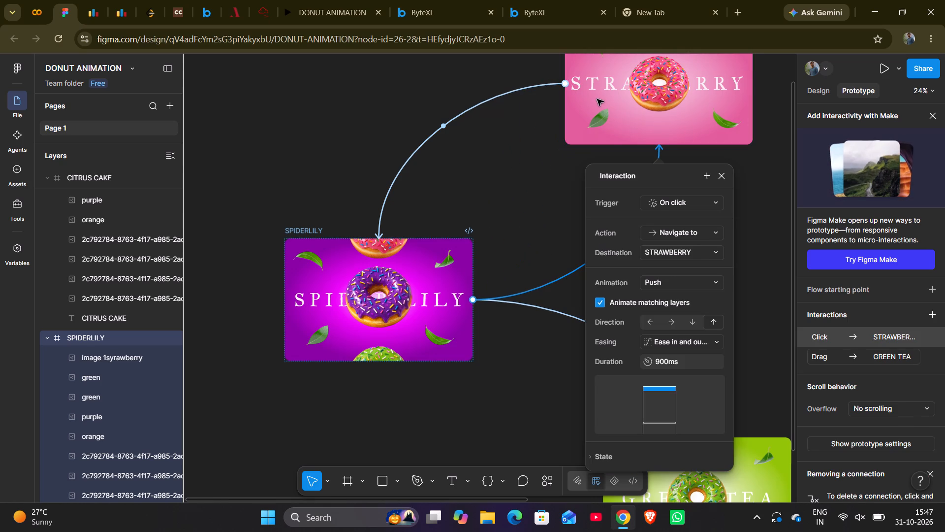
Set the new SPIDERLILY-to-STRAWBERRY interaction's trigger to On drag, keeping the Push animation, and expand its State options.
{"action": "left_click", "coordinate": [661, 207]}
{"action": "left_click", "coordinate": [660, 218]}
{"action": "left_click", "coordinate": [669, 283]}
{"action": "left_click", "coordinate": [669, 283]}
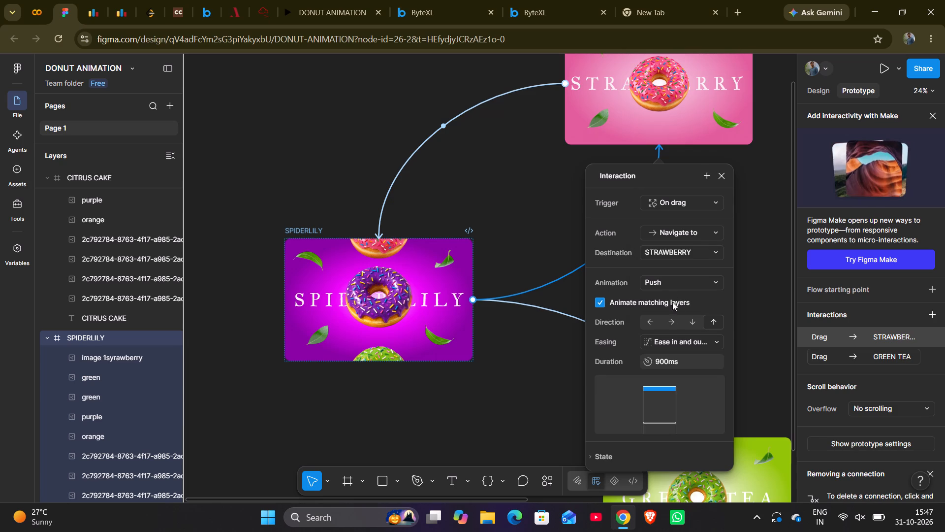
{"action": "scroll", "coordinate": [678, 395], "scroll_direction": "down", "scroll_amount": 1}
{"action": "left_click", "coordinate": [602, 415]}
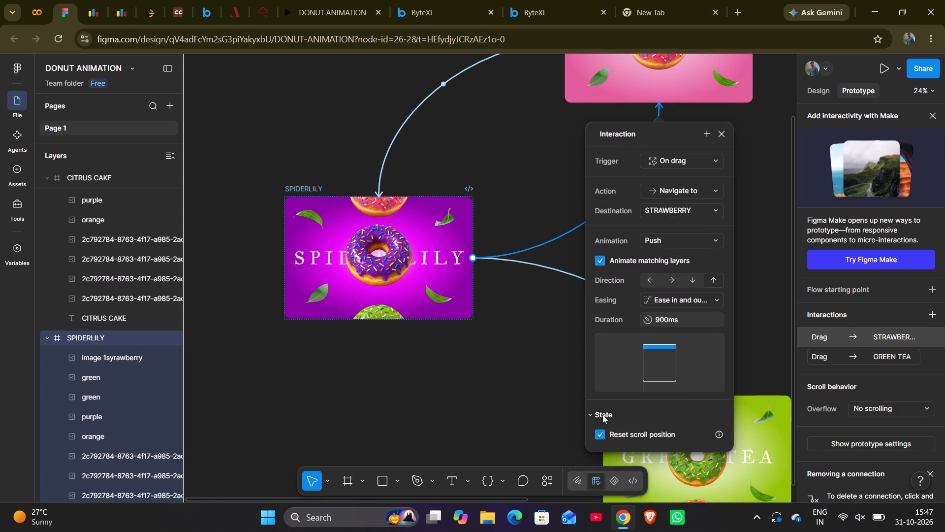
{"action": "left_click", "coordinate": [554, 376]}
Connect the STRAWBERRY frame back to the CHOCO RUSH frame with an On drag trigger and a downward Push direction.
{"action": "scroll", "coordinate": [554, 376], "scroll_direction": "left", "scroll_amount": 2}
{"action": "scroll", "coordinate": [554, 376], "scroll_direction": "up", "scroll_amount": 2}
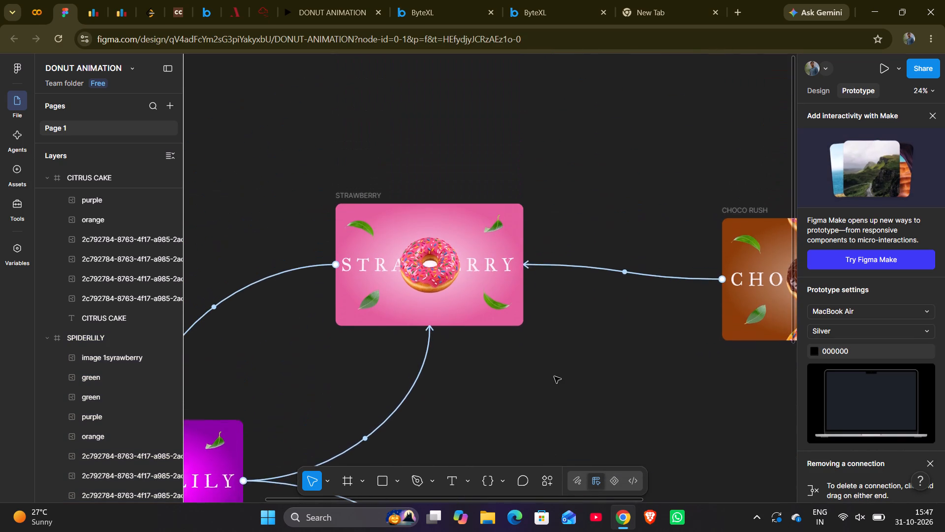
{"action": "left_click", "coordinate": [363, 198]}
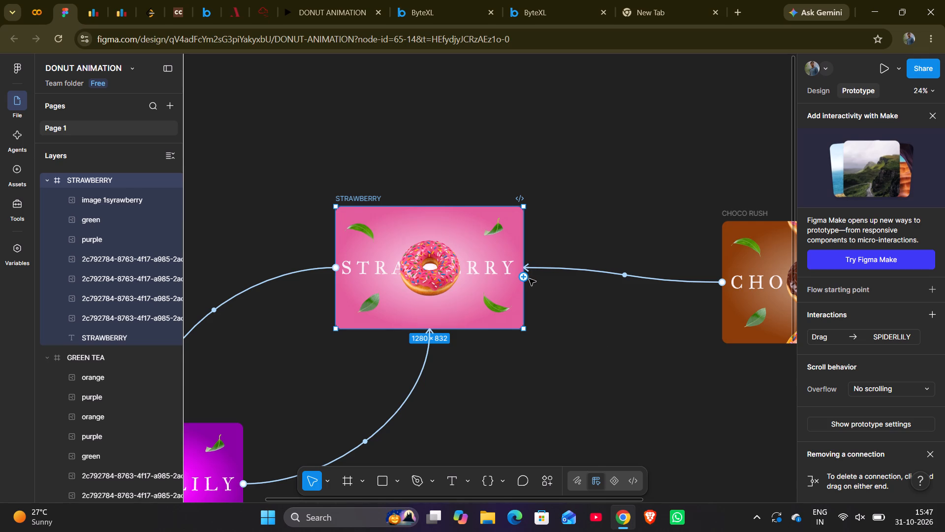
{"action": "left_click_drag", "start_coordinate": [525, 277], "coordinate": [729, 304]}
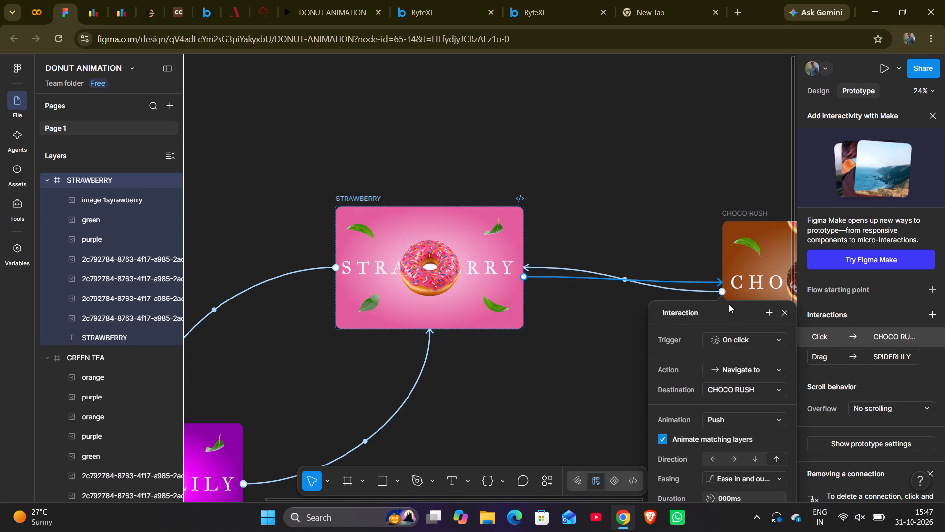
{"action": "left_click", "coordinate": [729, 337]}
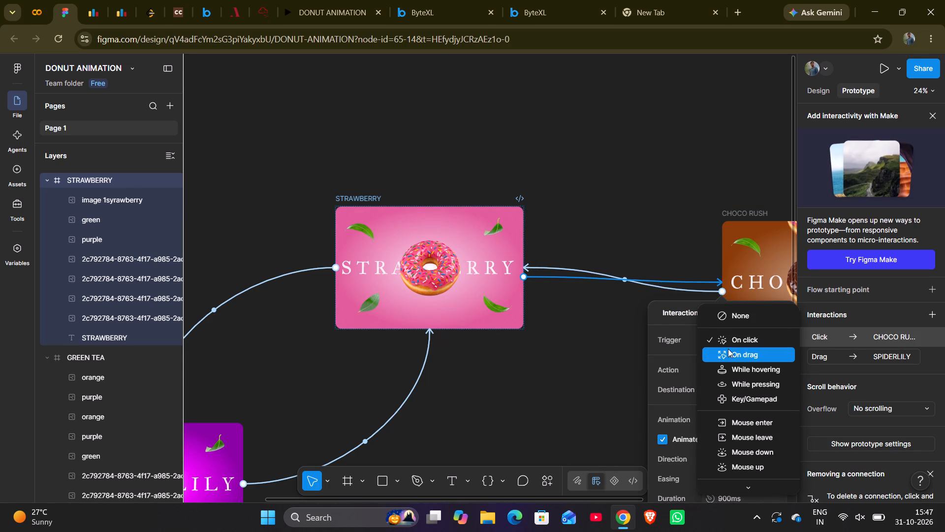
{"action": "left_click", "coordinate": [728, 350]}
{"action": "scroll", "coordinate": [728, 350], "scroll_direction": "down", "scroll_amount": 4}
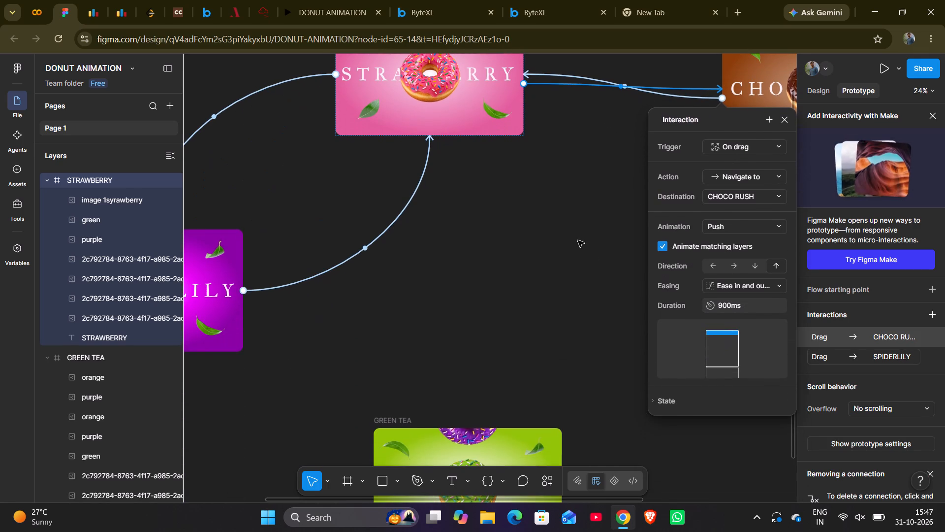
{"action": "left_click", "coordinate": [756, 266]}
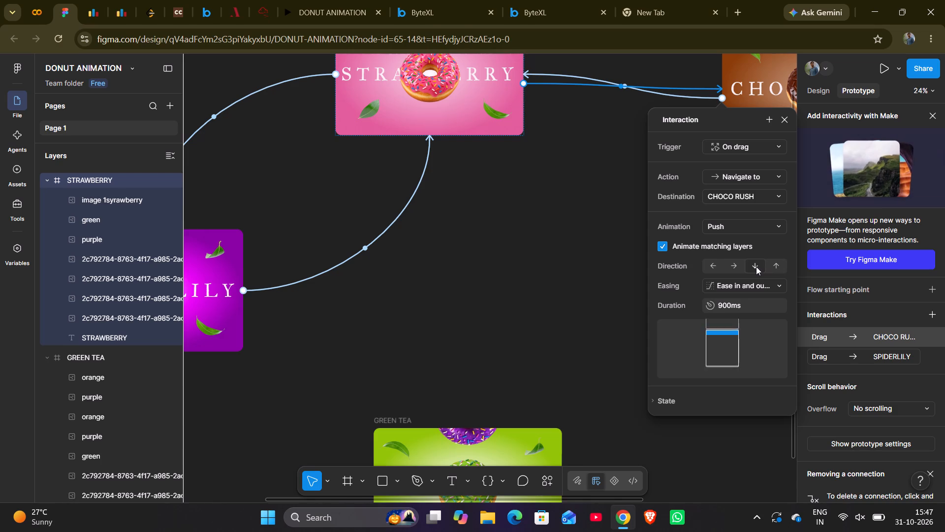
{"action": "left_click", "coordinate": [543, 200]}
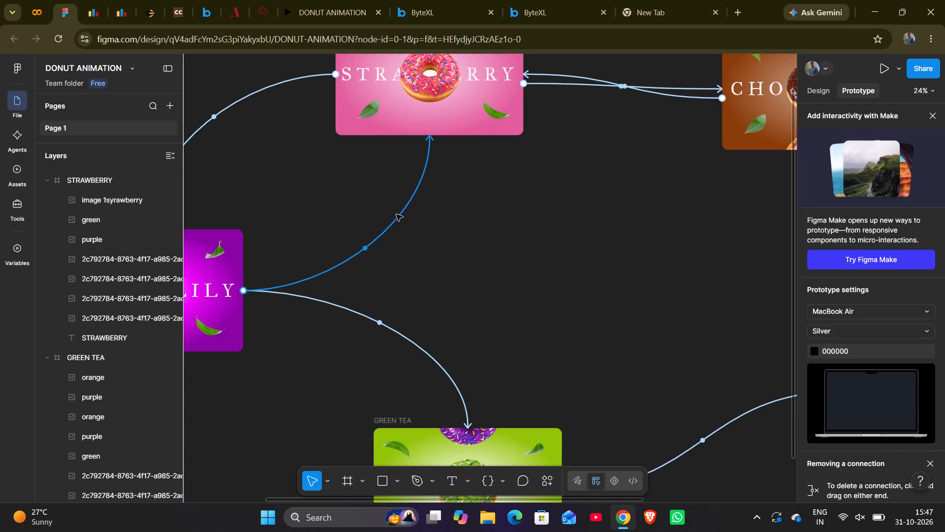
Set the Push direction of the SPIDERLILY-to-STRAWBERRY interaction to down.
{"action": "left_click", "coordinate": [396, 214]}
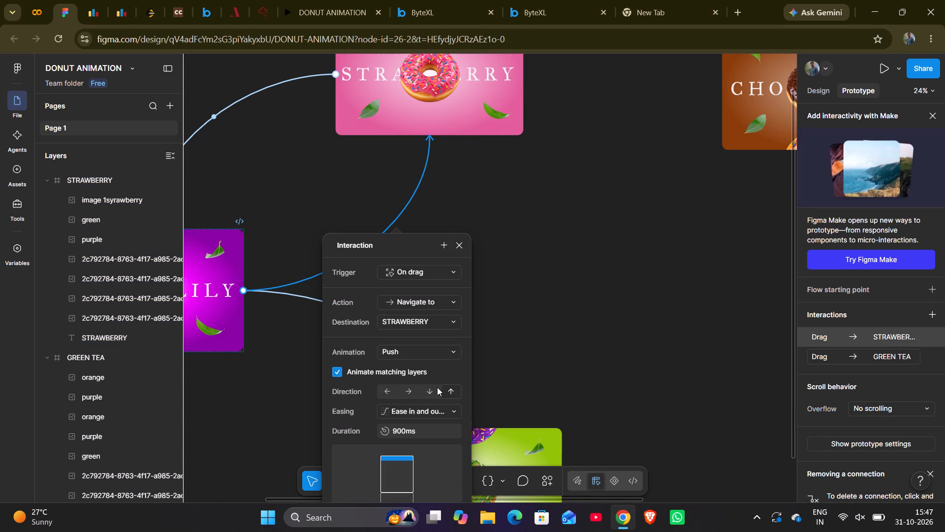
{"action": "left_click", "coordinate": [432, 391]}
{"action": "left_click", "coordinate": [582, 305]}
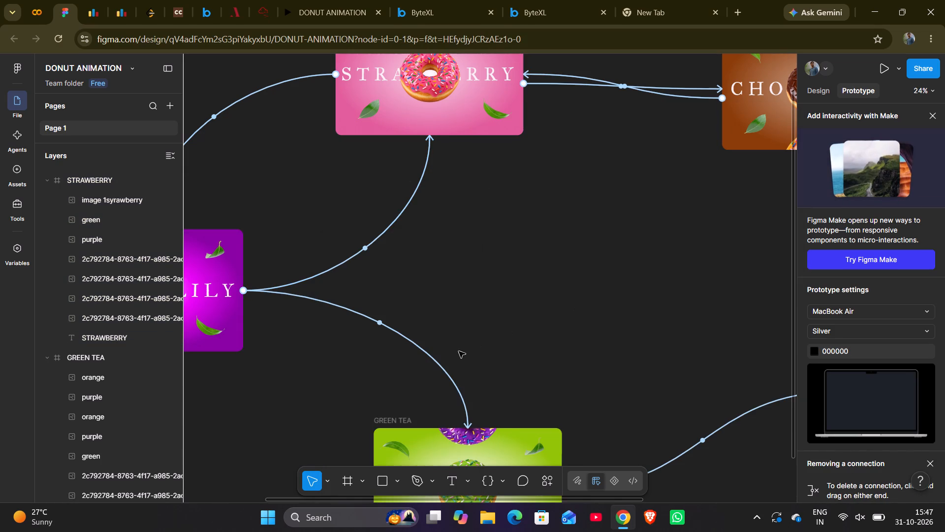
Examine the trigger and Push direction of the SPIDERLILY-to-GREEN TEA interaction.
{"action": "left_click", "coordinate": [441, 366]}
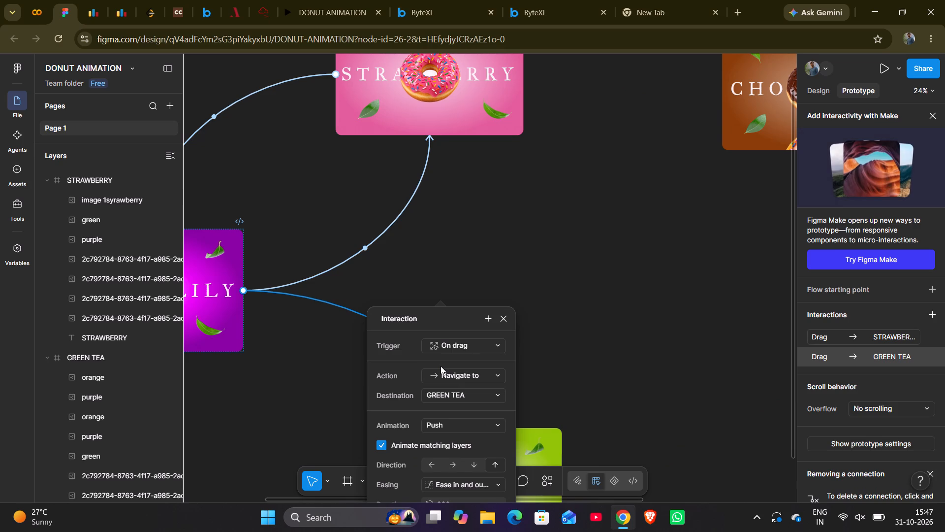
{"action": "left_click", "coordinate": [572, 304]}
{"action": "scroll", "coordinate": [572, 304], "scroll_direction": "left", "scroll_amount": 2}
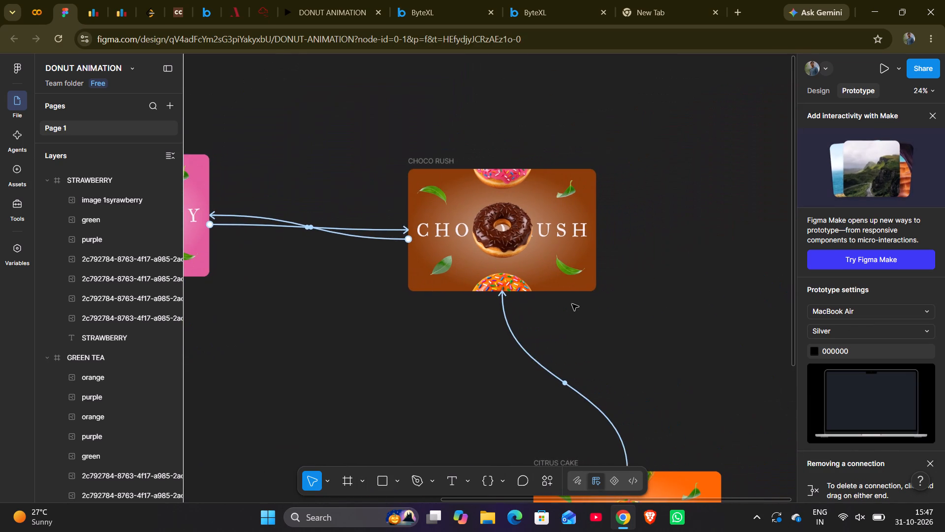
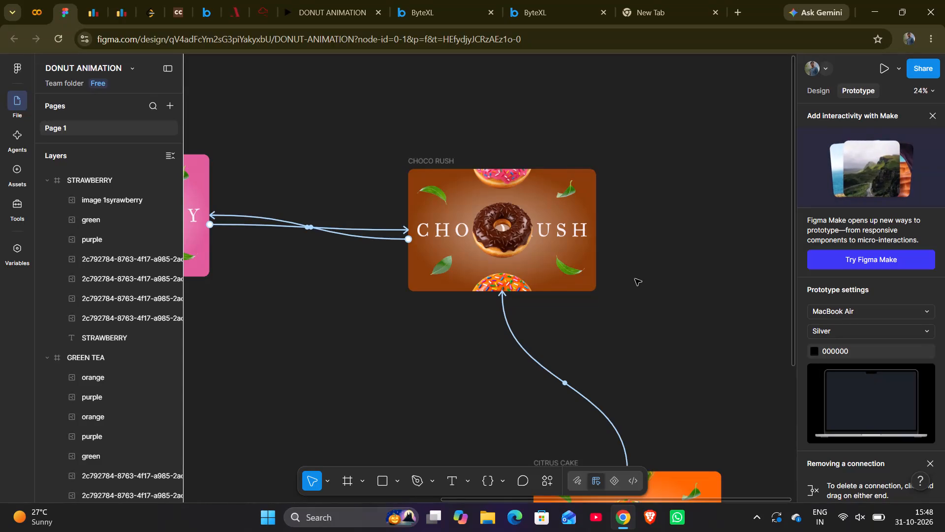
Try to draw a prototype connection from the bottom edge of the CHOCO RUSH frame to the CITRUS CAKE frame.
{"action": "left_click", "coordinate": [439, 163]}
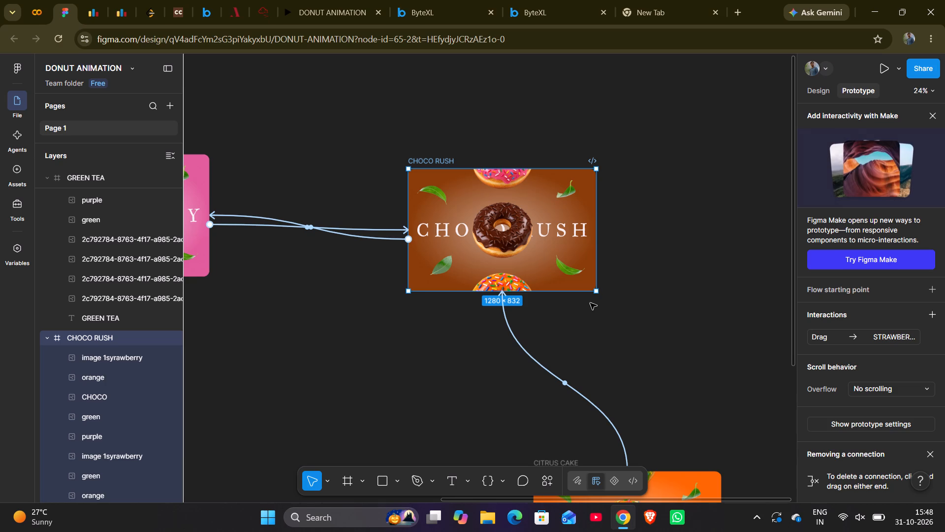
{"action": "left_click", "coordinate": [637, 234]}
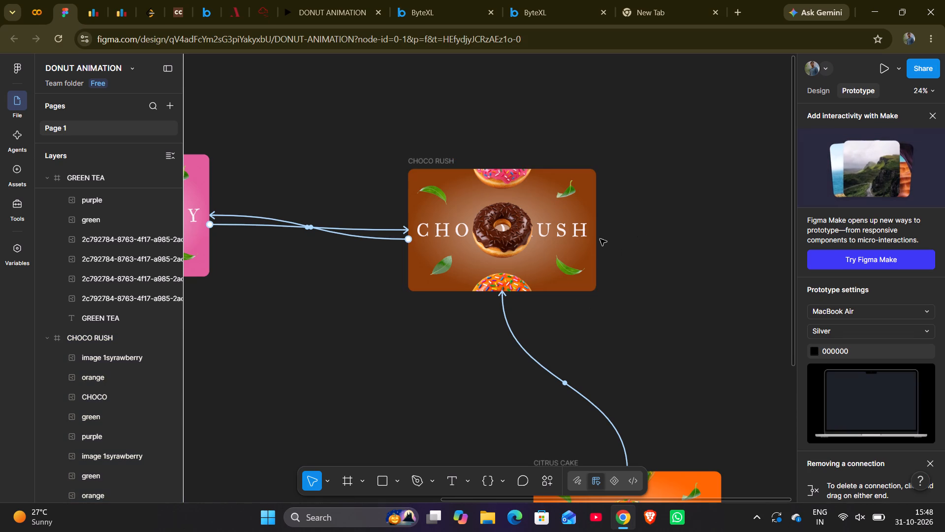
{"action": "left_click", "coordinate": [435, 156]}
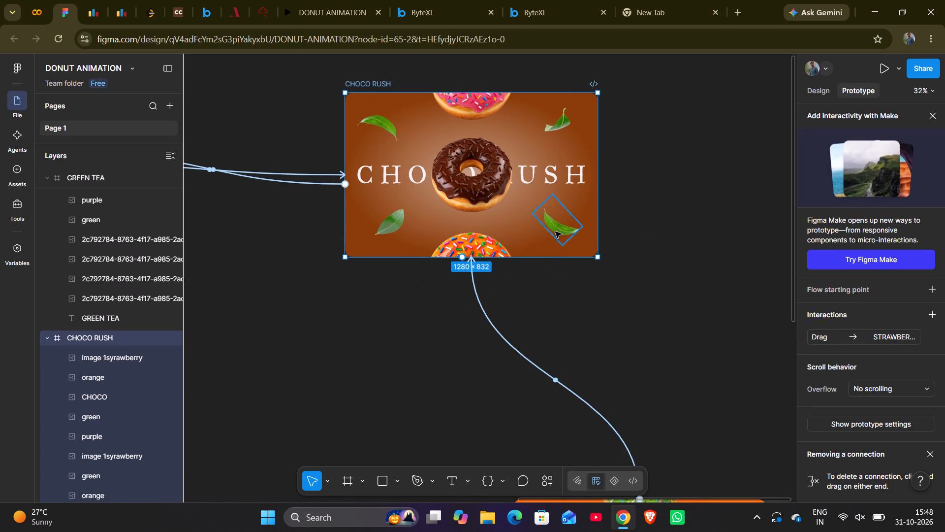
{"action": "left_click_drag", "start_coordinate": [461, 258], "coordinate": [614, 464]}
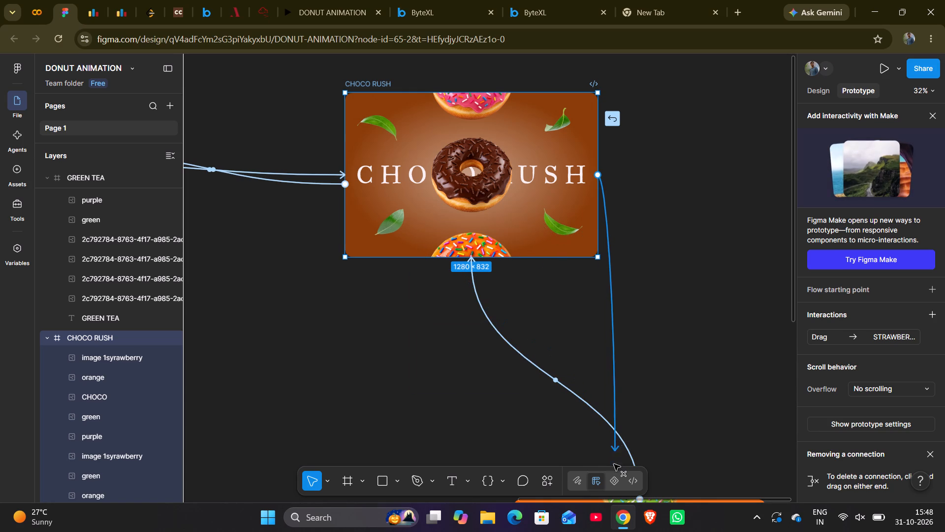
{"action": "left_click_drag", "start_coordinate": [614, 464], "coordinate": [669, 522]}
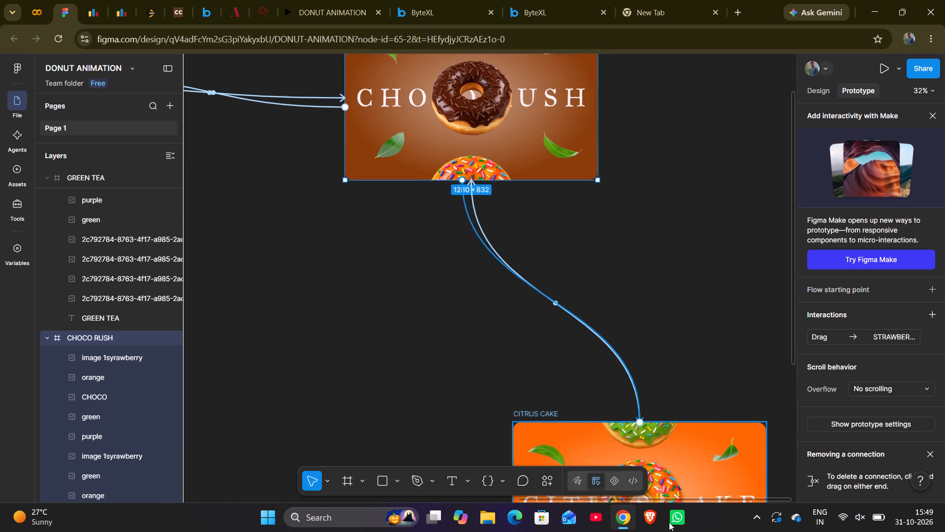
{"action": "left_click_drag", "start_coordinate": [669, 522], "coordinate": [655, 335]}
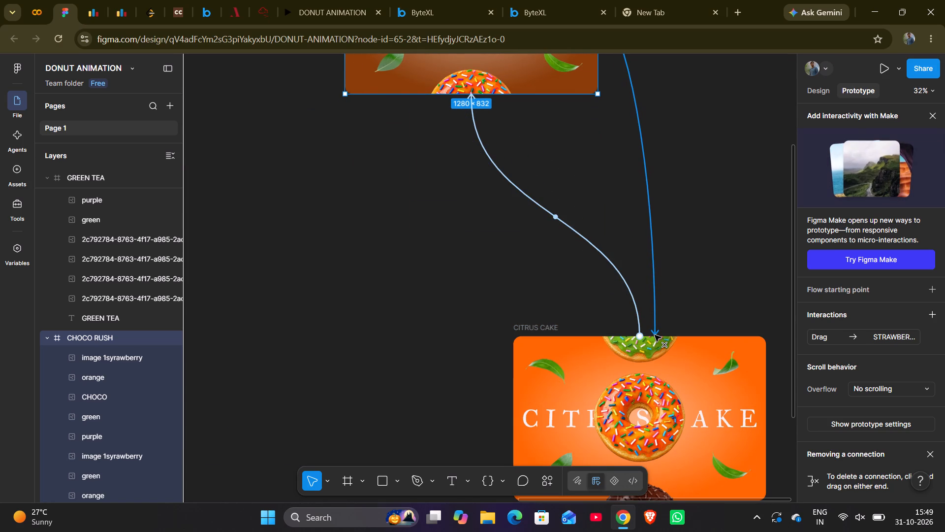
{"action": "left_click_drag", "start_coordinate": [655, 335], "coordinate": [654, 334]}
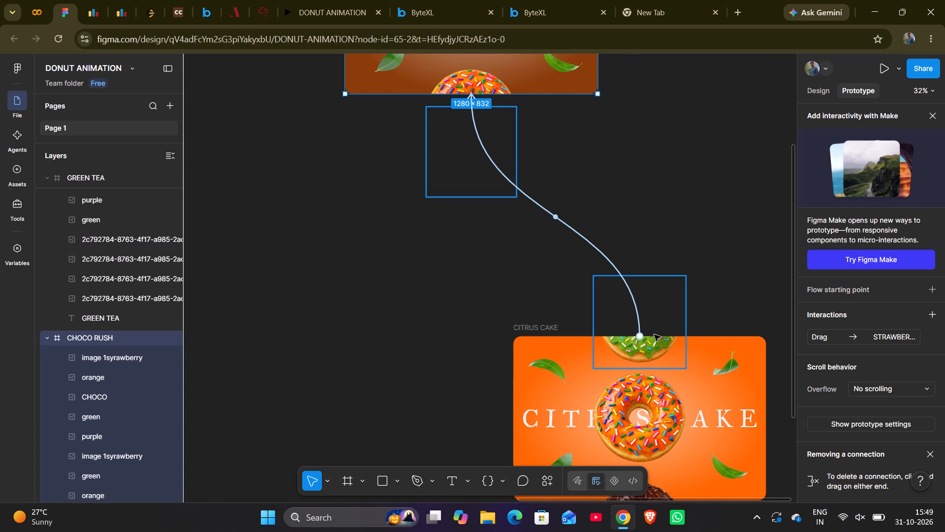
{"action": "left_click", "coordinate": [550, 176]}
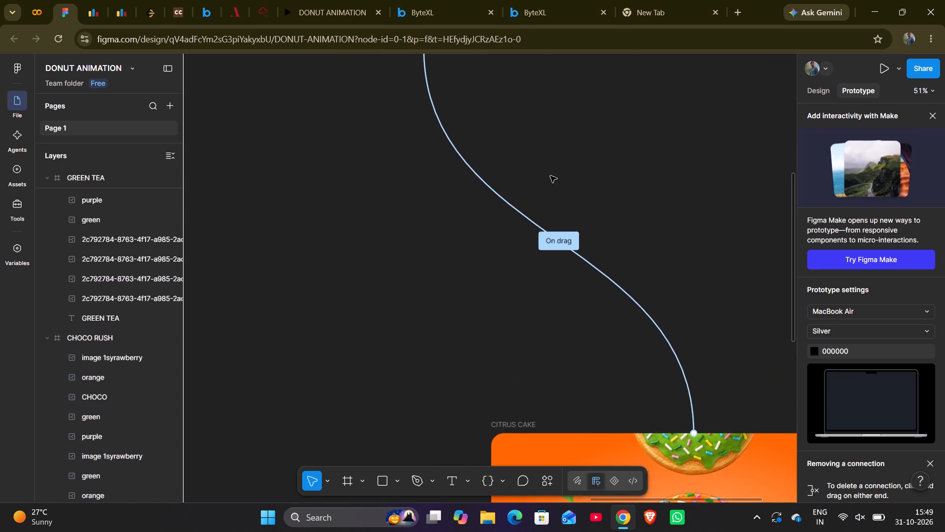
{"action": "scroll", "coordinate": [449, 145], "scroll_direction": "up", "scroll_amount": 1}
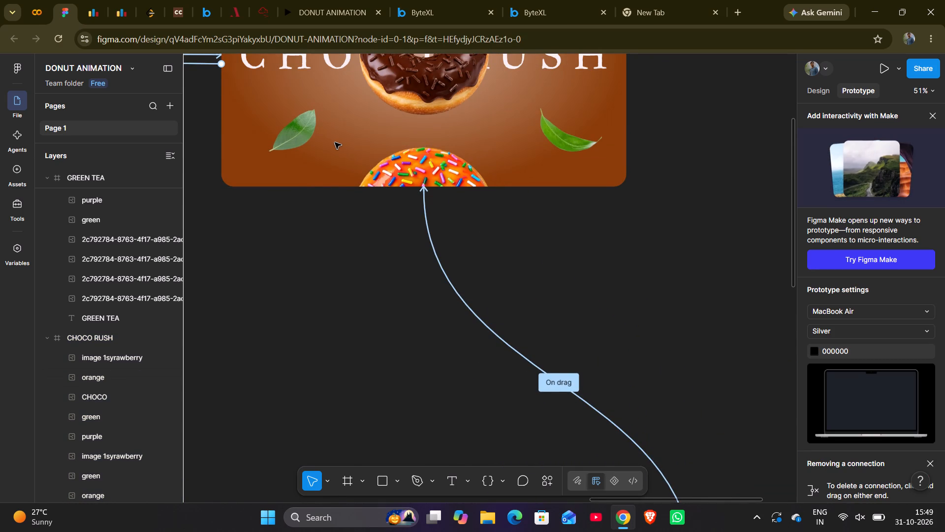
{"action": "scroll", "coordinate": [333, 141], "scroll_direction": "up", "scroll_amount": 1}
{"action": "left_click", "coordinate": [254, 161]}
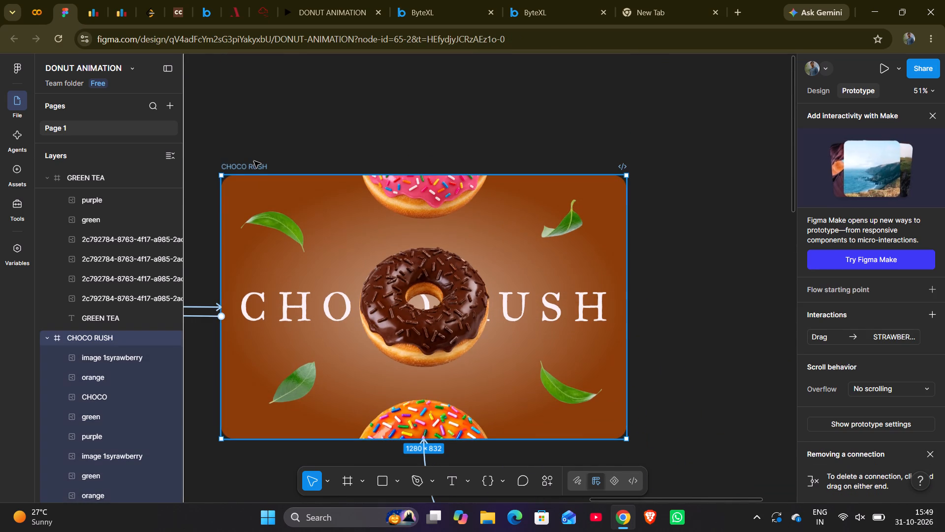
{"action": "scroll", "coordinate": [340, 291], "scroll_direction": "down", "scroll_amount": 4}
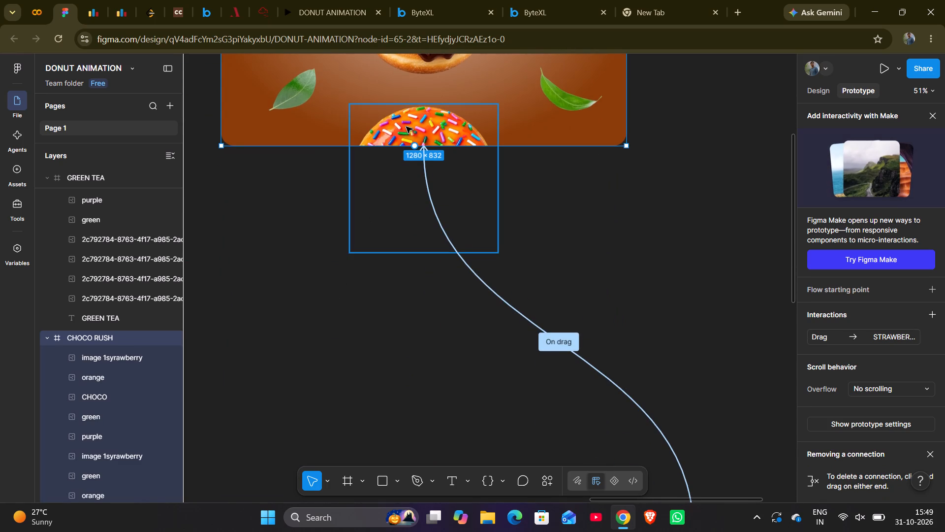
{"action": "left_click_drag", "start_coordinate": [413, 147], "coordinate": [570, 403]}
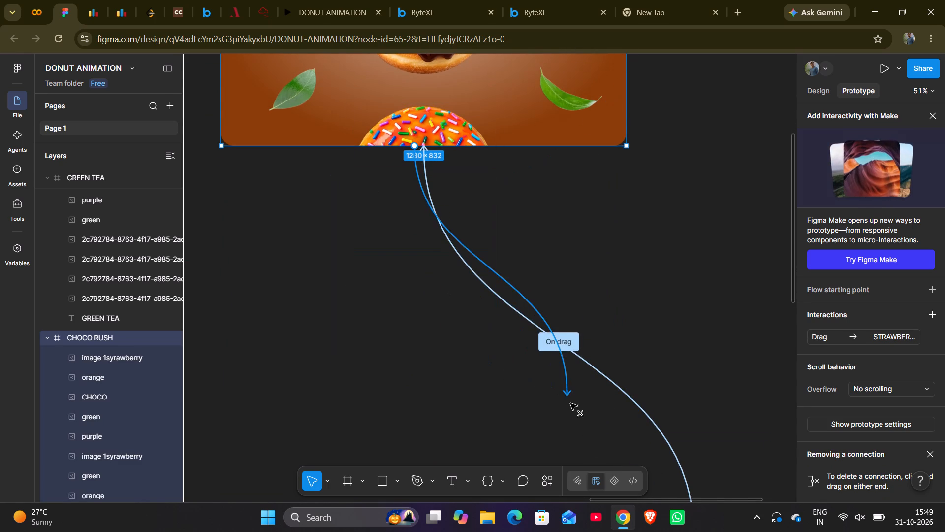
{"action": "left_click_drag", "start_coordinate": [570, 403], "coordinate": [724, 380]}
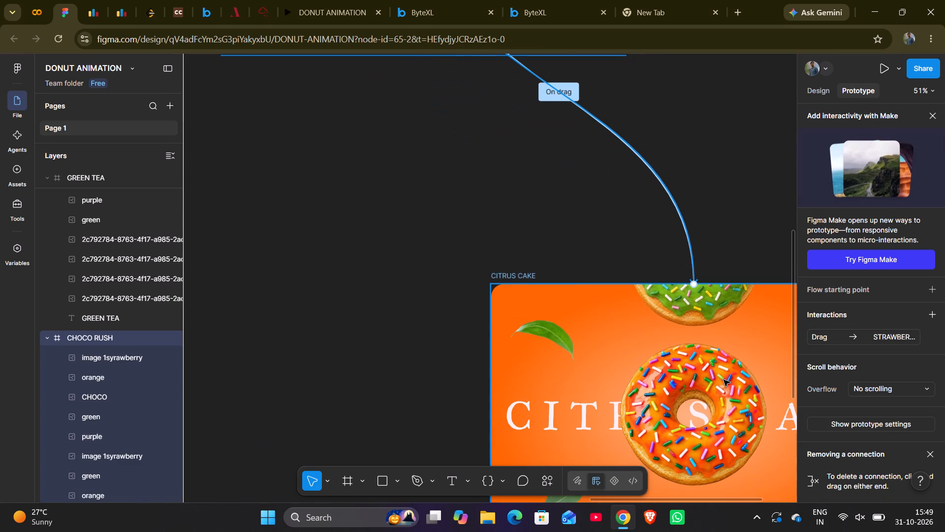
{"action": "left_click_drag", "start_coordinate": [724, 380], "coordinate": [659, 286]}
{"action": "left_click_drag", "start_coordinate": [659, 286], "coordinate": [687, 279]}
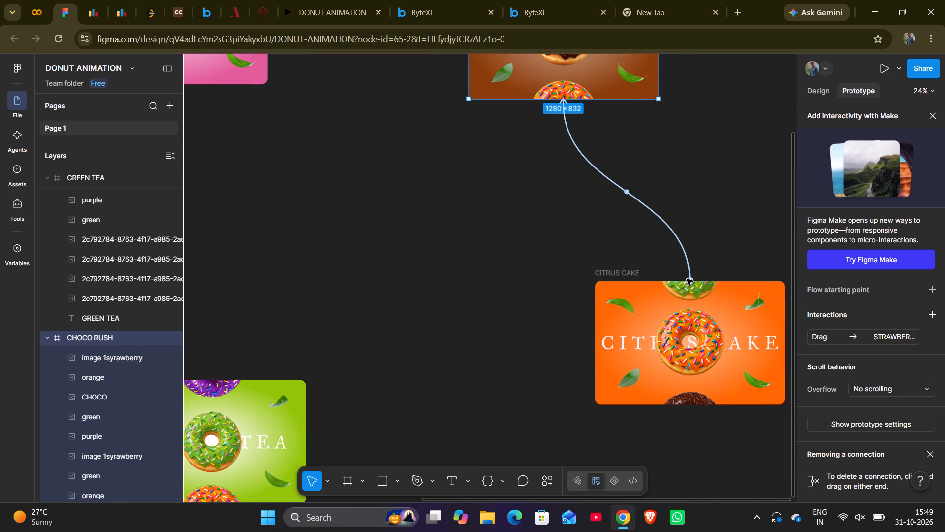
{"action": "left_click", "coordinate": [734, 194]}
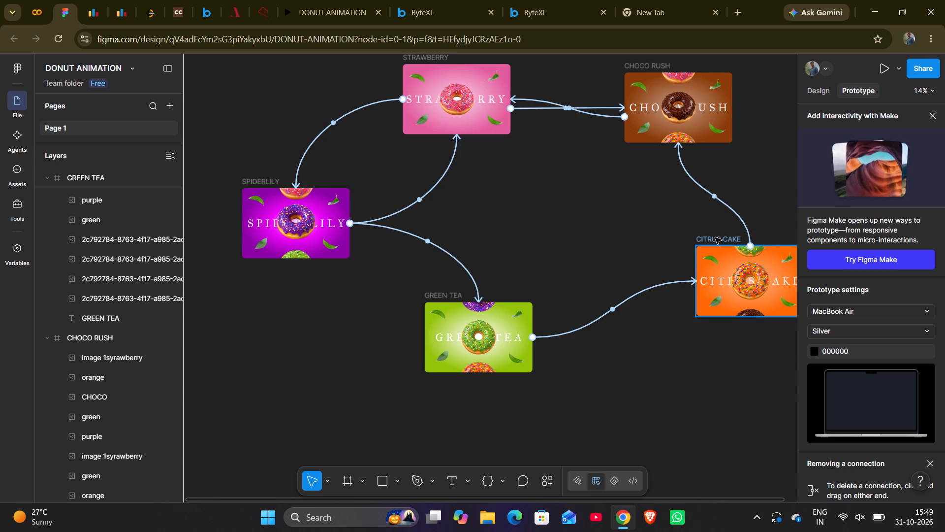
Connect the CITRUS CAKE frame back to the GREEN TEA frame with an On drag trigger, keeping the downward 900 ms Push animation.
{"action": "left_click", "coordinate": [715, 237]}
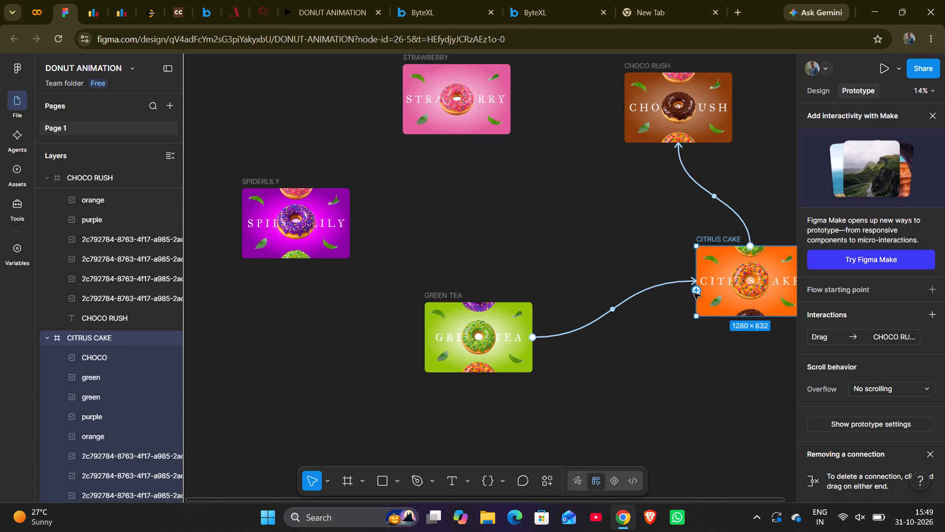
{"action": "left_click_drag", "start_coordinate": [695, 291], "coordinate": [528, 359]}
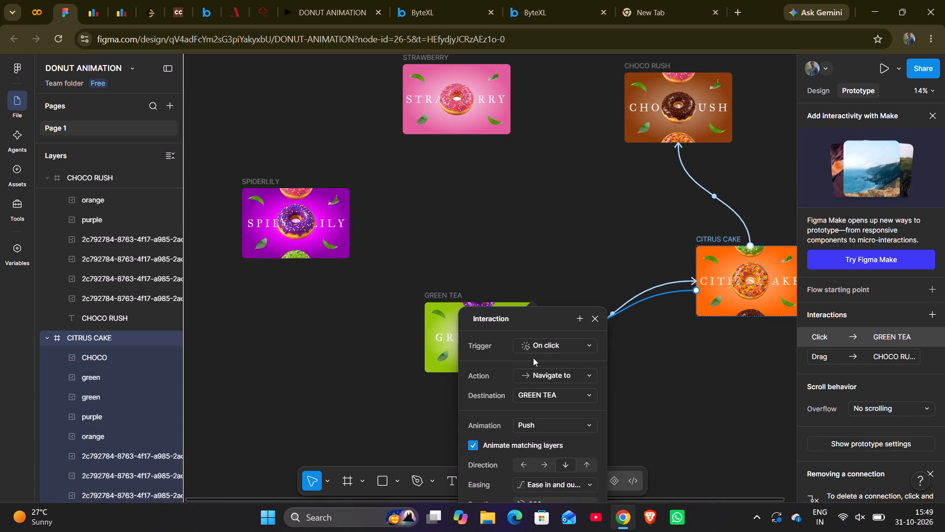
{"action": "left_click", "coordinate": [566, 347]}
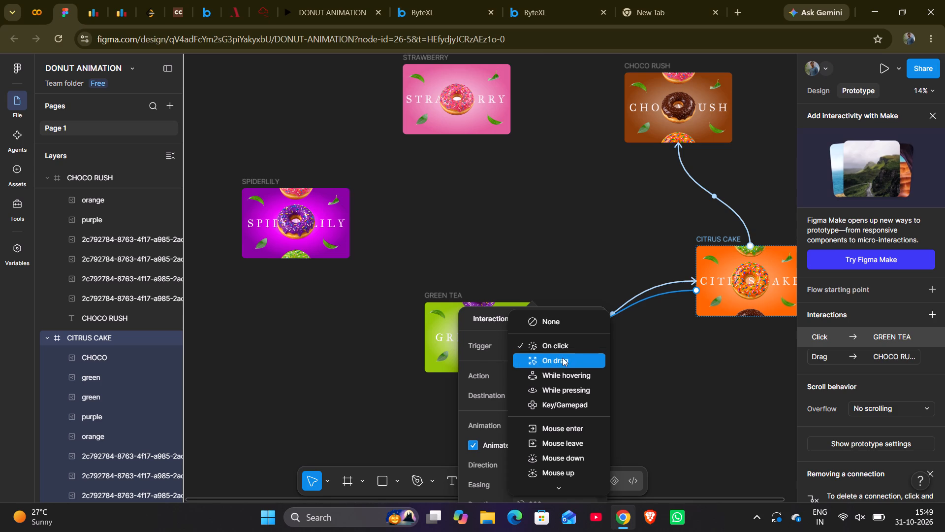
{"action": "left_click", "coordinate": [563, 358]}
{"action": "scroll", "coordinate": [564, 341], "scroll_direction": "down", "scroll_amount": 3}
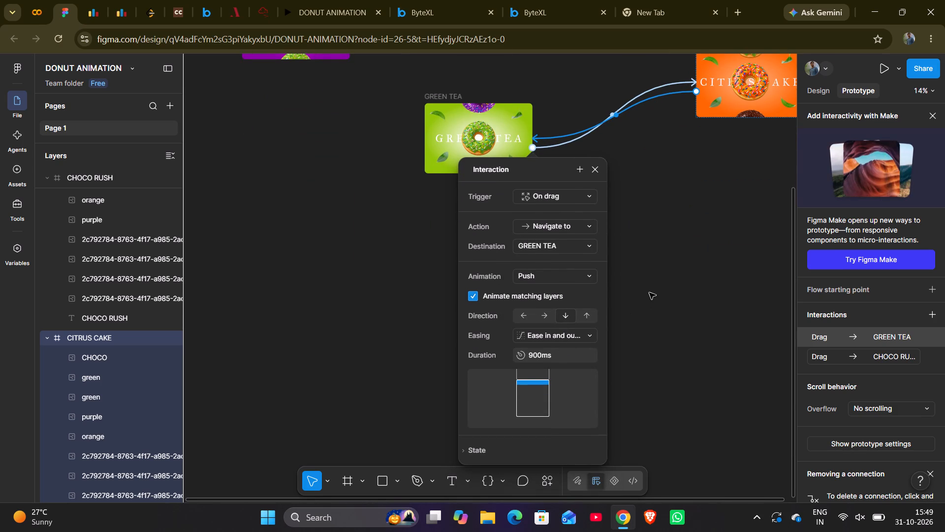
{"action": "left_click", "coordinate": [649, 293]}
Connect the GREEN TEA frame back to the SPIDERLILY frame with an On drag trigger, keeping the downward 900 ms Push animation.
{"action": "scroll", "coordinate": [598, 245], "scroll_direction": "up", "scroll_amount": 1}
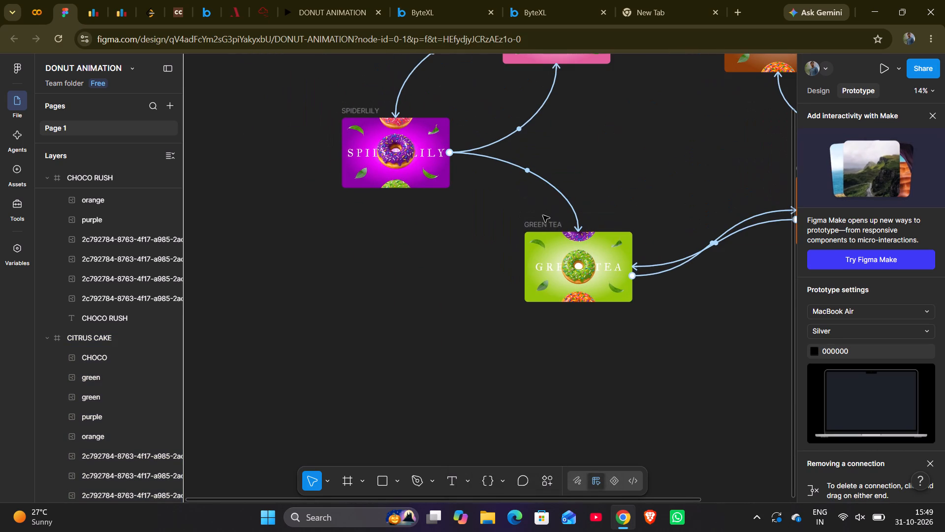
{"action": "left_click", "coordinate": [543, 219]}
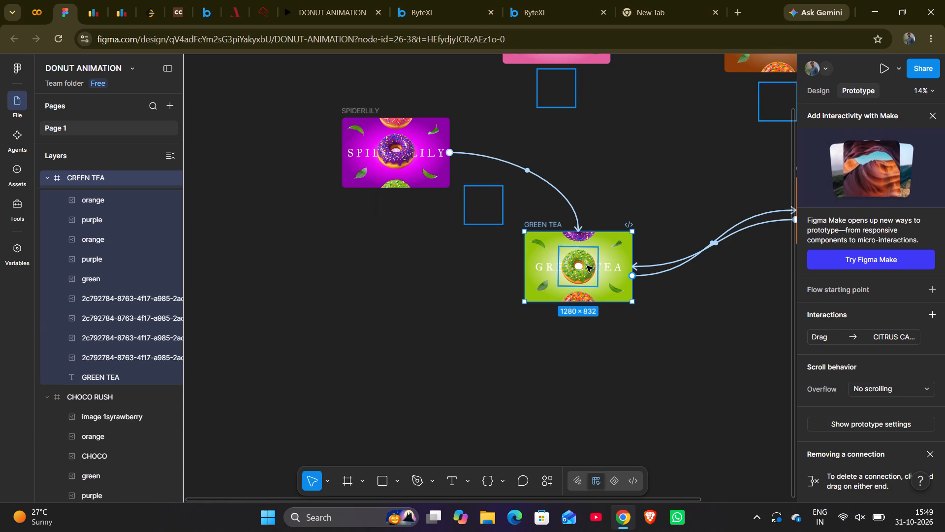
{"action": "left_click_drag", "start_coordinate": [519, 268], "coordinate": [448, 156]}
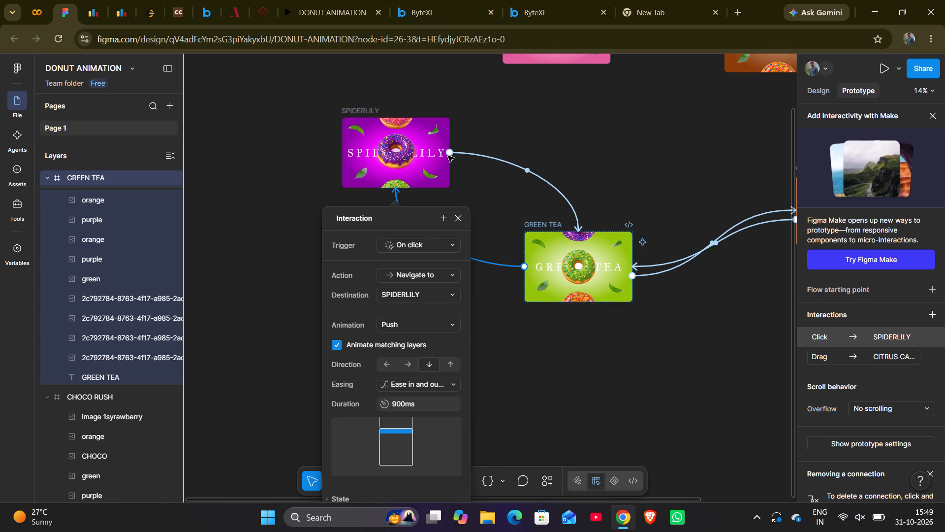
{"action": "left_click", "coordinate": [424, 245]}
{"action": "left_click", "coordinate": [424, 265]}
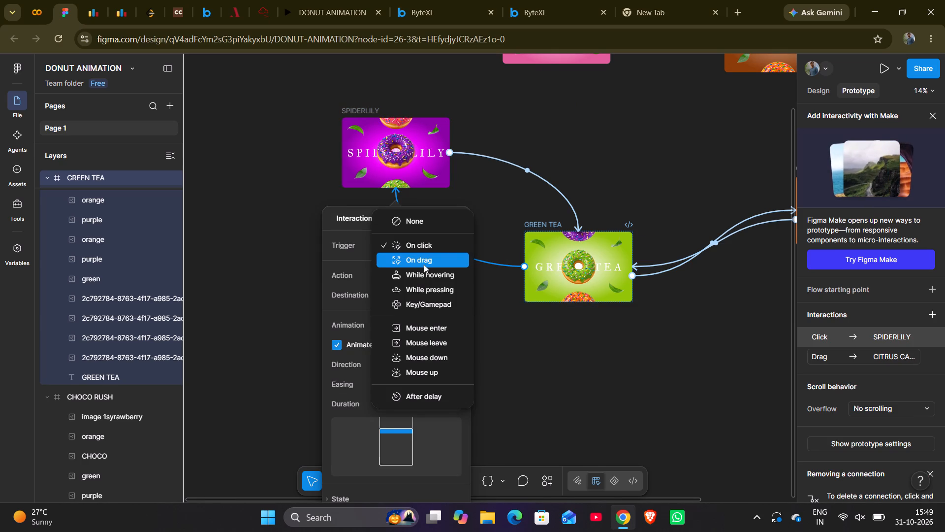
{"action": "scroll", "coordinate": [421, 421], "scroll_direction": "down", "scroll_amount": 1}
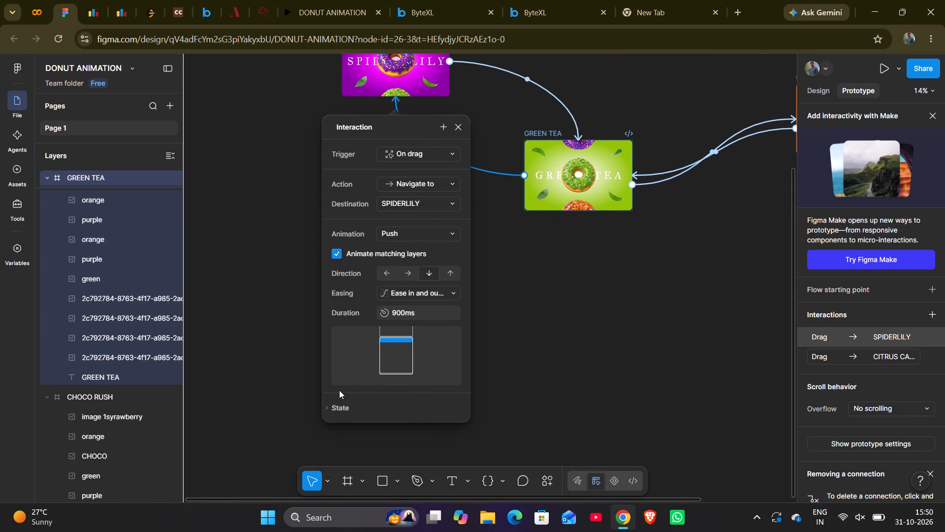
{"action": "left_click", "coordinate": [331, 408]}
{"action": "left_click", "coordinate": [755, 255]}
Connect the CHOCO RUSH frame back to the CITRUS CAKE frame with an On drag trigger.
{"action": "scroll", "coordinate": [755, 255], "scroll_direction": "up", "scroll_amount": 2}
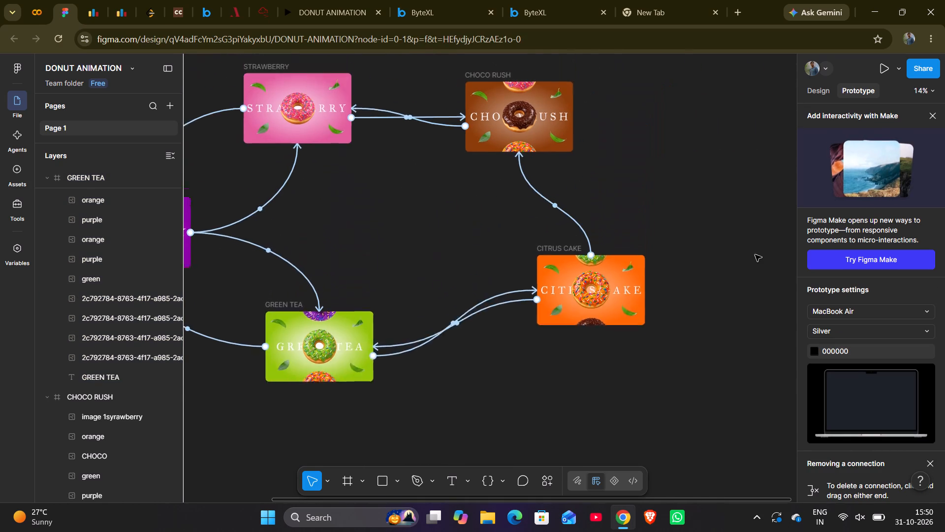
{"action": "scroll", "coordinate": [755, 255], "scroll_direction": "up", "scroll_amount": 1}
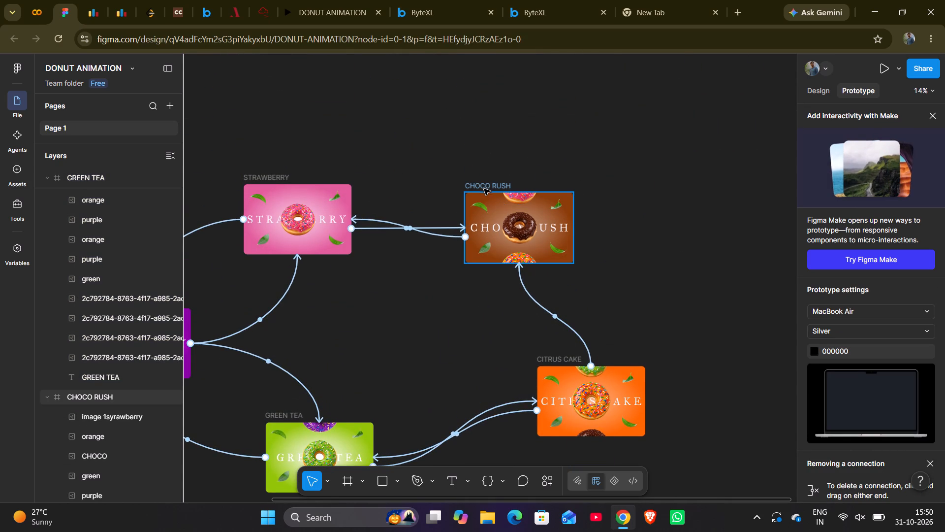
{"action": "left_click", "coordinate": [483, 187]}
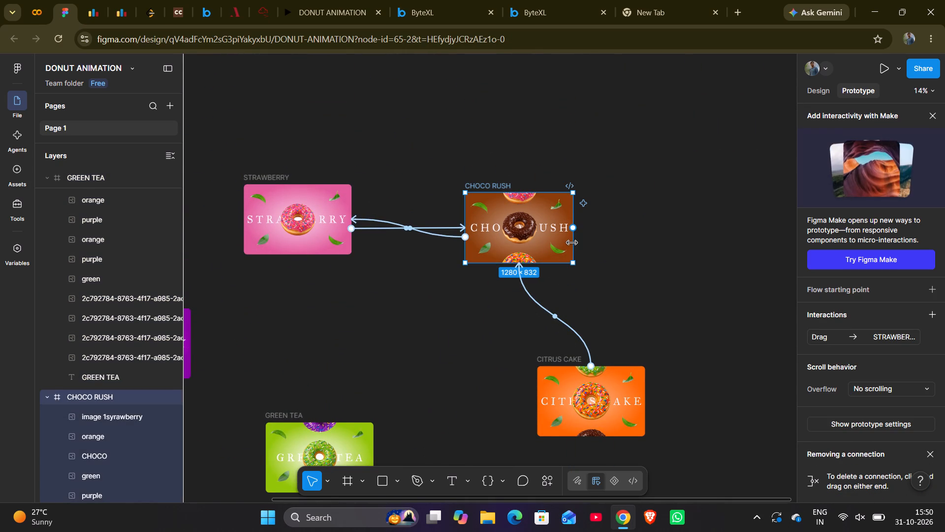
{"action": "left_click_drag", "start_coordinate": [578, 227], "coordinate": [626, 376]}
{"action": "left_click", "coordinate": [612, 345]}
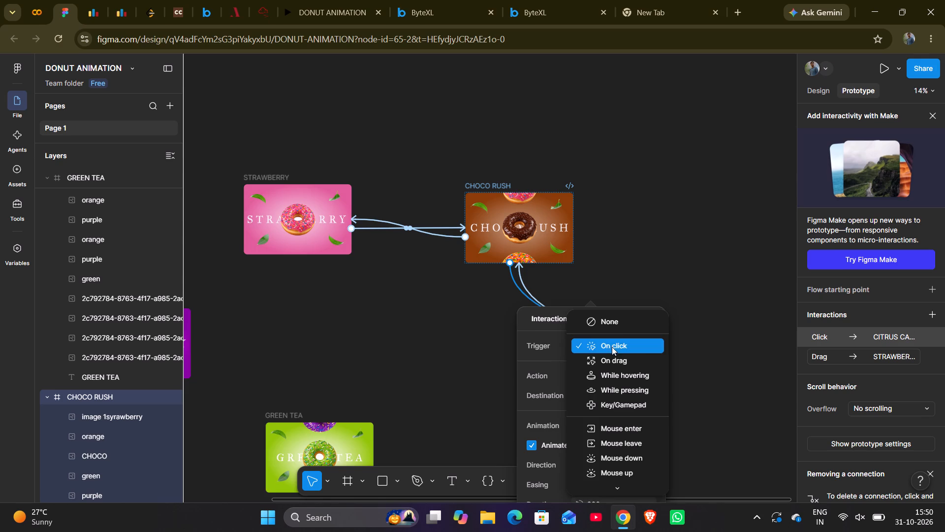
{"action": "left_click", "coordinate": [610, 363]}
{"action": "left_click", "coordinate": [628, 289]}
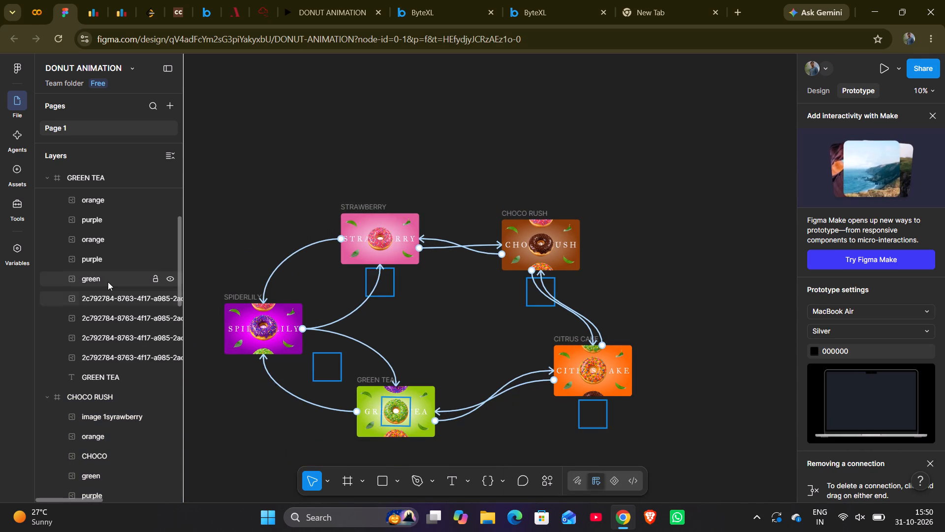
Delete the stray green and purple donut layers lying outside the STRAWBERRY frame's visible area, and check its remaining leaf and title layers.
{"action": "scroll", "coordinate": [108, 282], "scroll_direction": "up", "scroll_amount": 2}
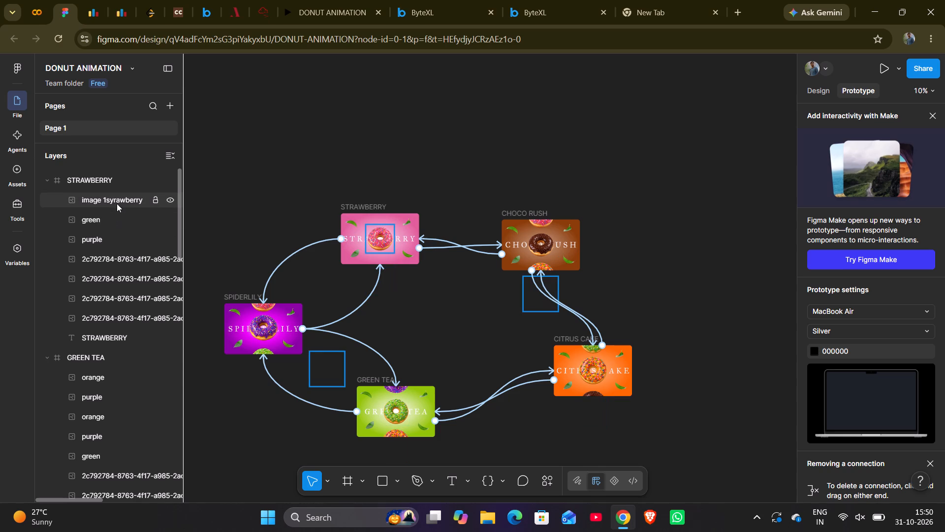
{"action": "left_click", "coordinate": [117, 203]}
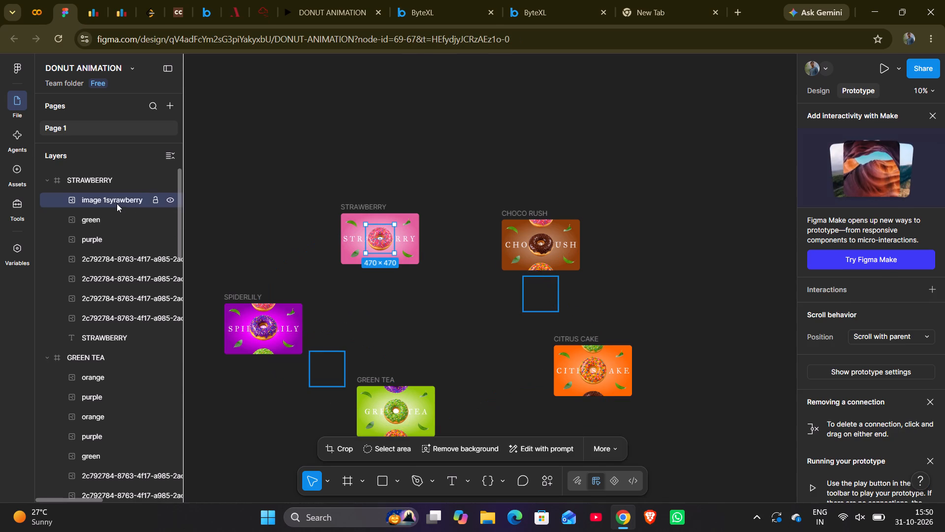
{"action": "left_click", "coordinate": [330, 373]}
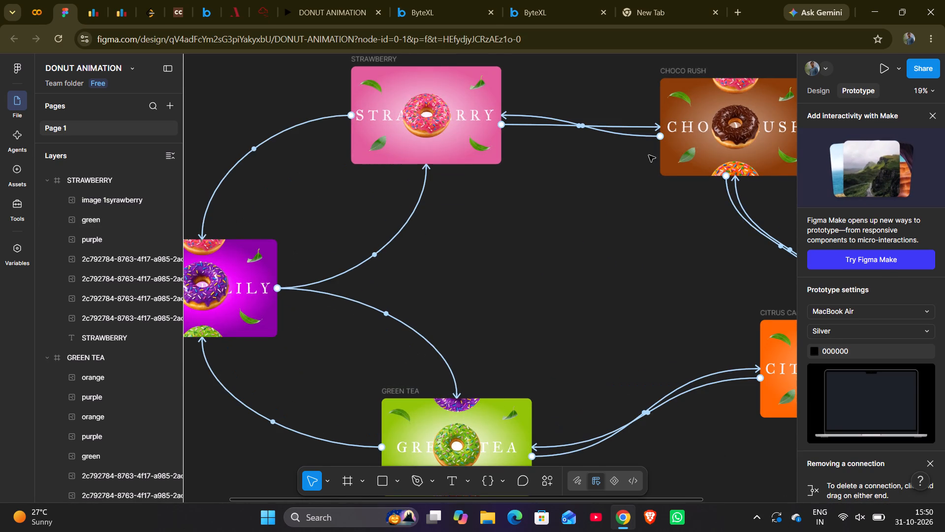
{"action": "left_click", "coordinate": [820, 93]}
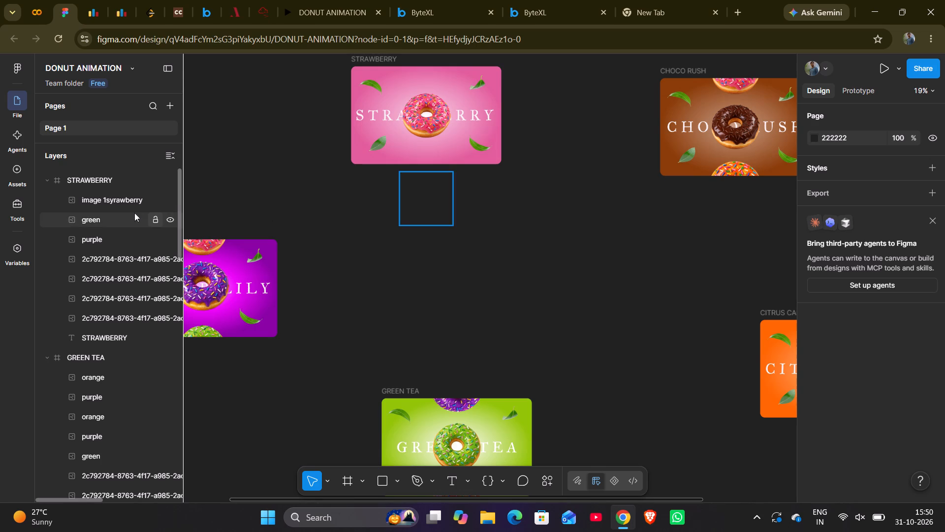
{"action": "left_click", "coordinate": [109, 201]}
{"action": "left_click", "coordinate": [110, 216]}
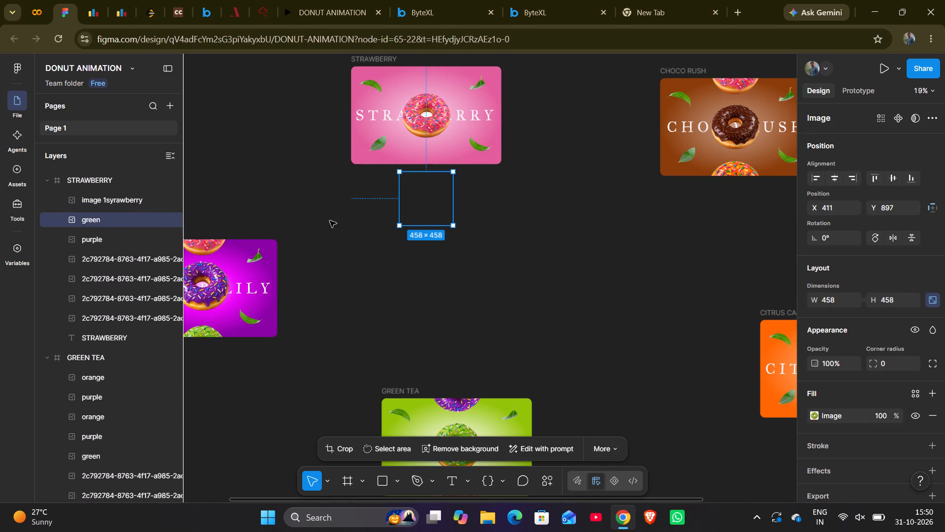
{"action": "left_click", "coordinate": [427, 204]}
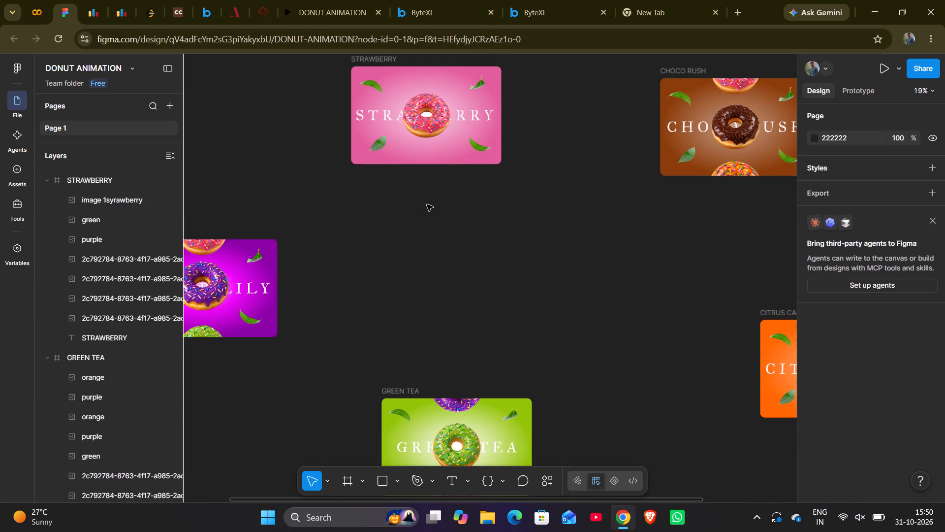
{"action": "key", "text": "BackSpace"}
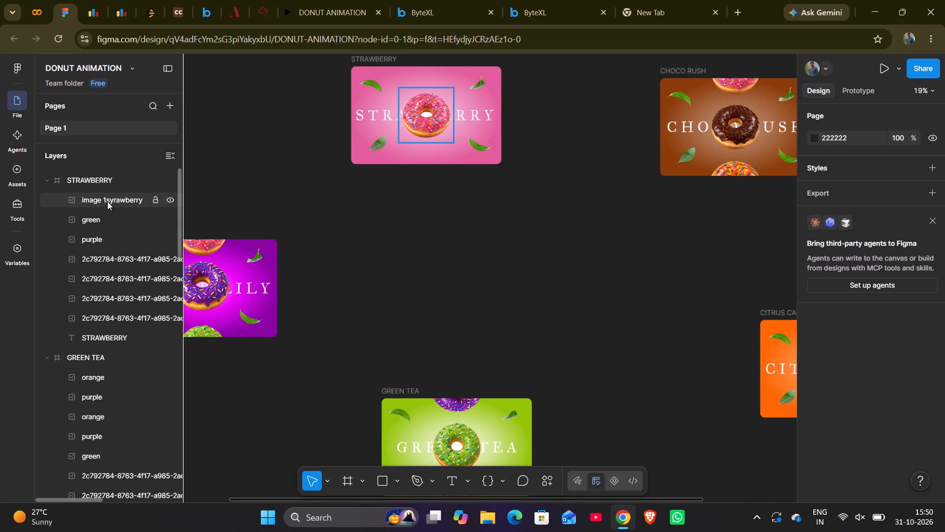
{"action": "left_click", "coordinate": [107, 219]}
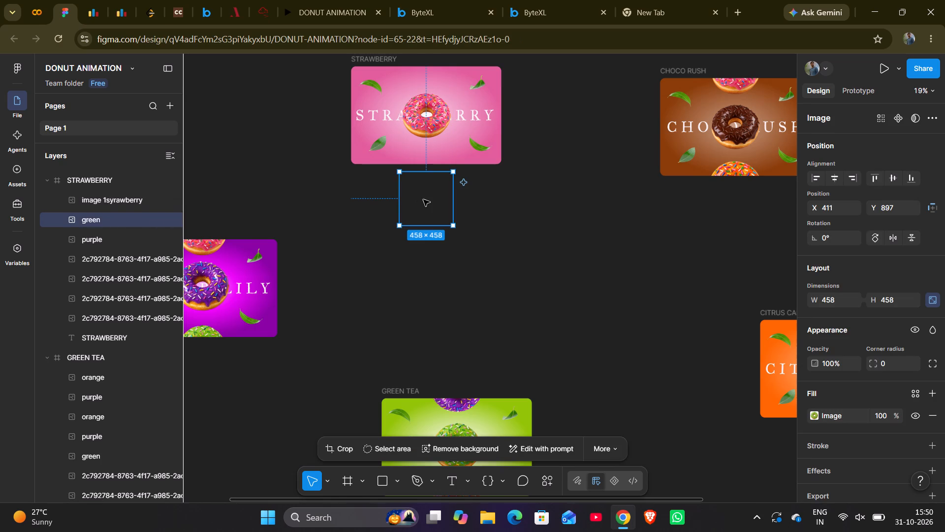
{"action": "key", "text": "BackSpace"}
{"action": "left_click", "coordinate": [119, 223]}
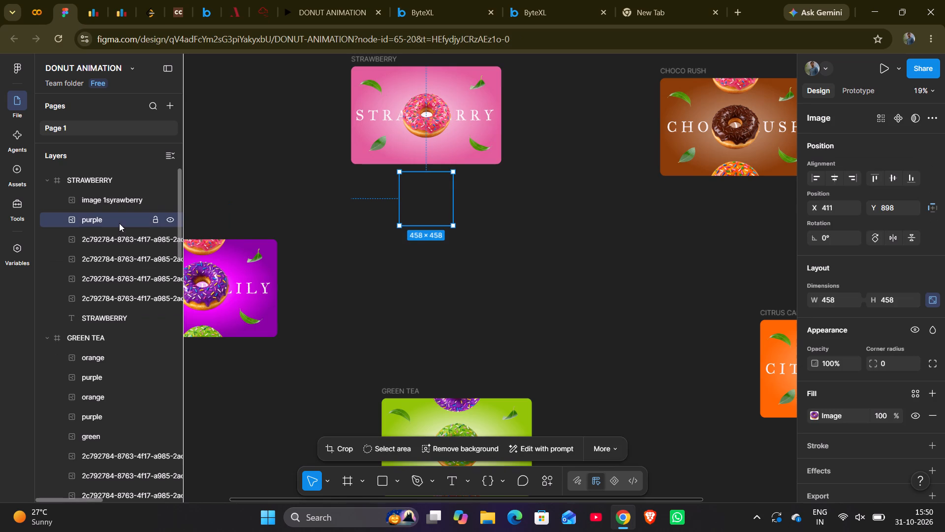
{"action": "key", "text": "BackSpace"}
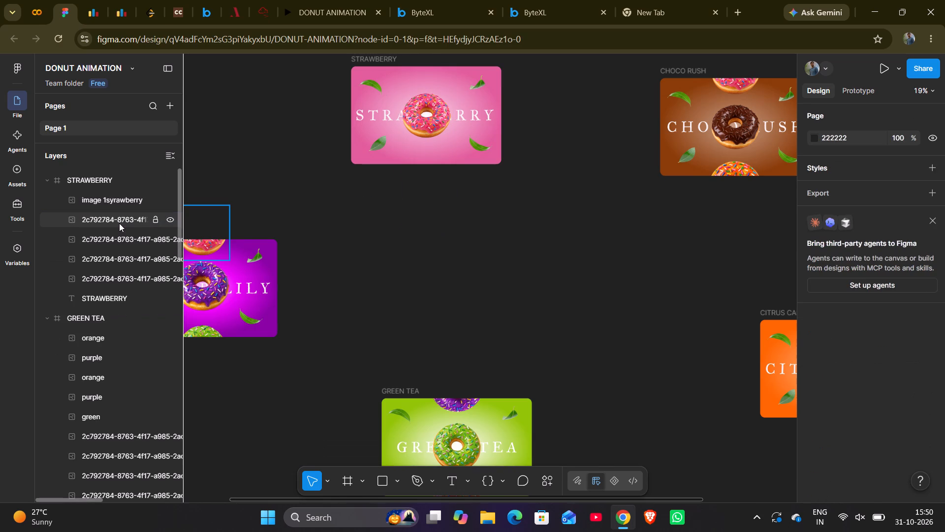
{"action": "left_click", "coordinate": [119, 223]}
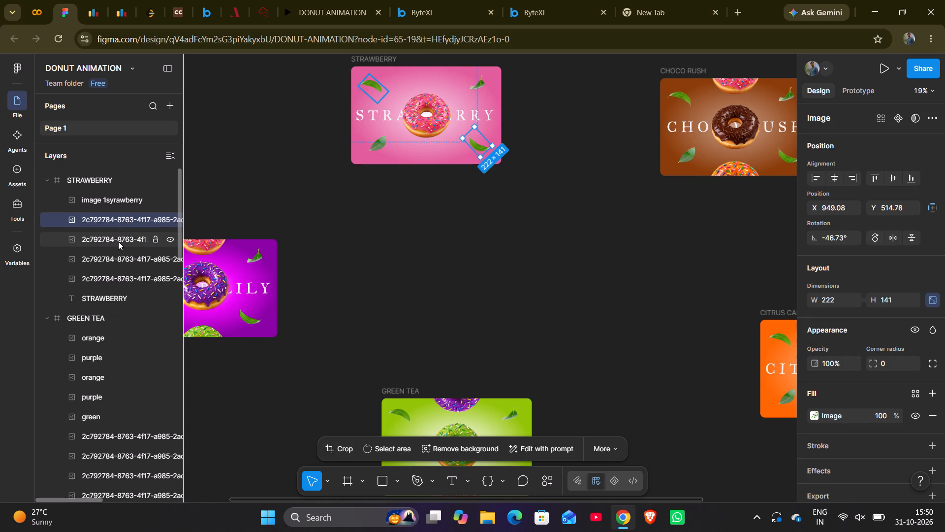
{"action": "left_click", "coordinate": [119, 279]}
{"action": "scroll", "coordinate": [119, 279], "scroll_direction": "down", "scroll_amount": 1}
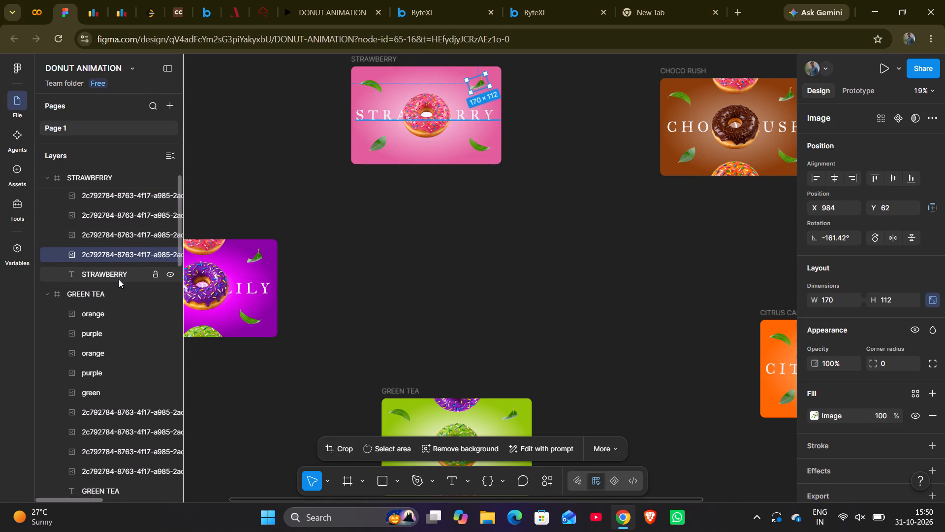
{"action": "left_click", "coordinate": [125, 271]}
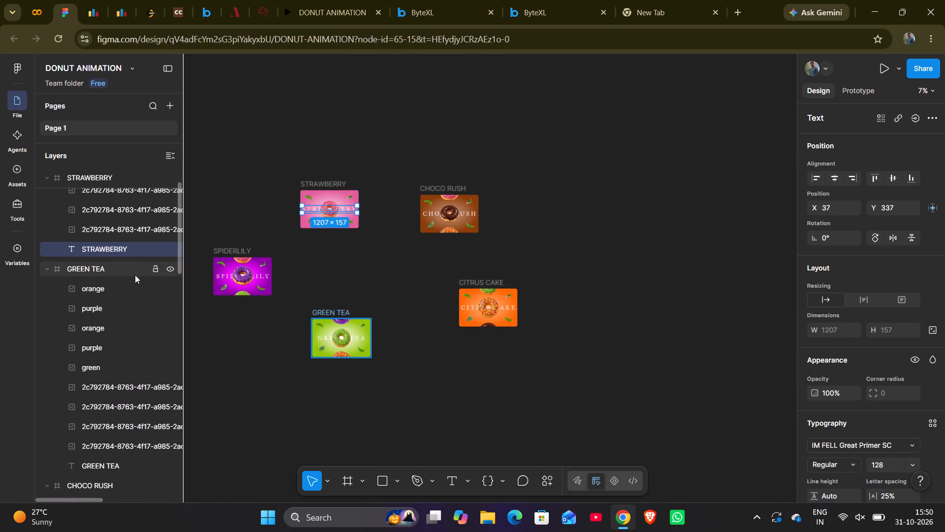
Delete the duplicate orange and purple donut layers lying below the GREEN TEA frame, and check its remaining donut, leaf and title layers.
{"action": "left_click", "coordinate": [103, 323]}
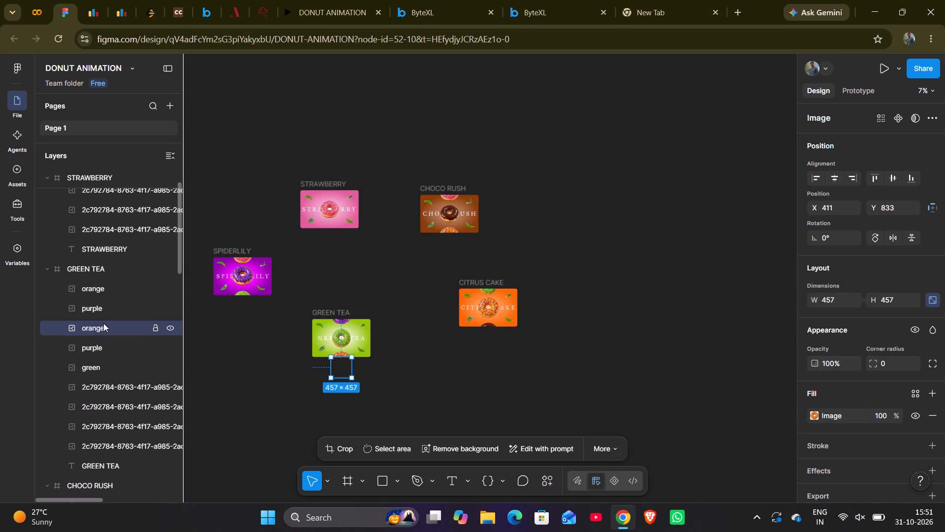
{"action": "key", "text": "BackSpace"}
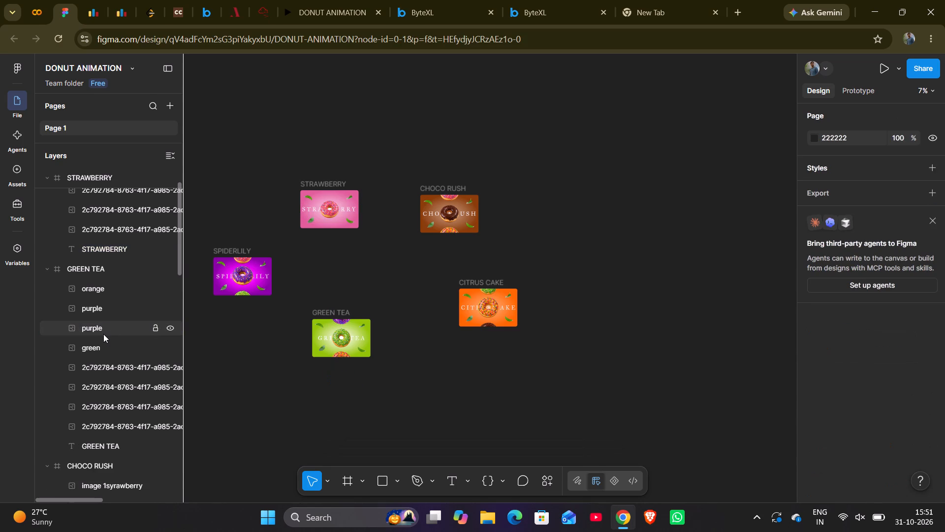
{"action": "left_click", "coordinate": [102, 331]}
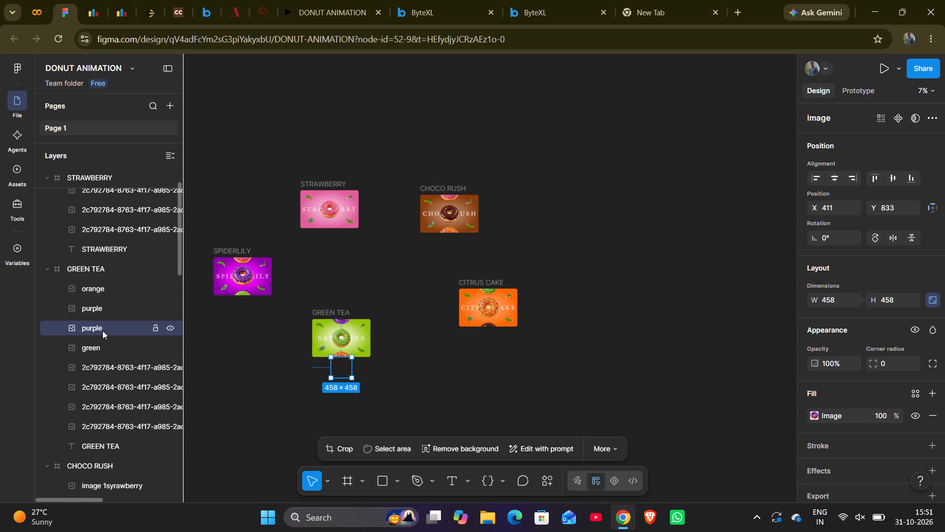
{"action": "key", "text": "BackSpace"}
{"action": "double_click", "coordinate": [102, 331]}
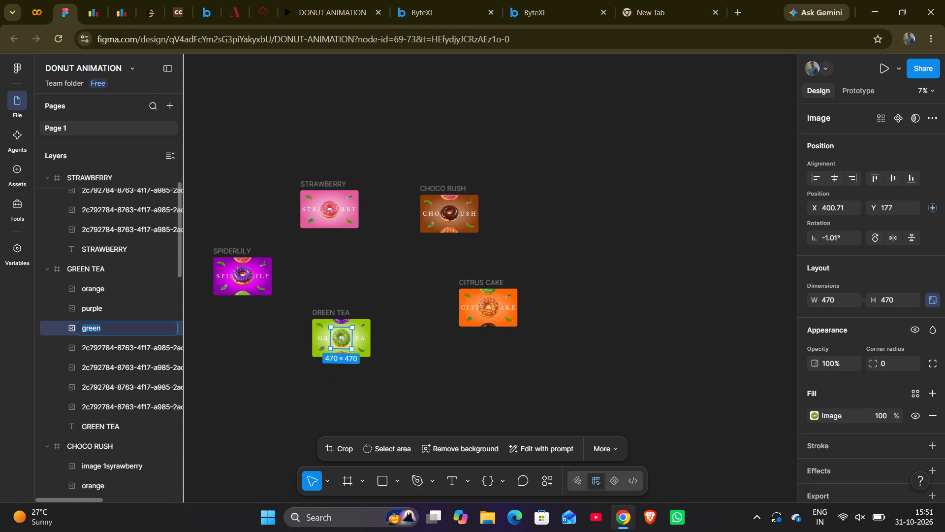
{"action": "left_click", "coordinate": [102, 351]}
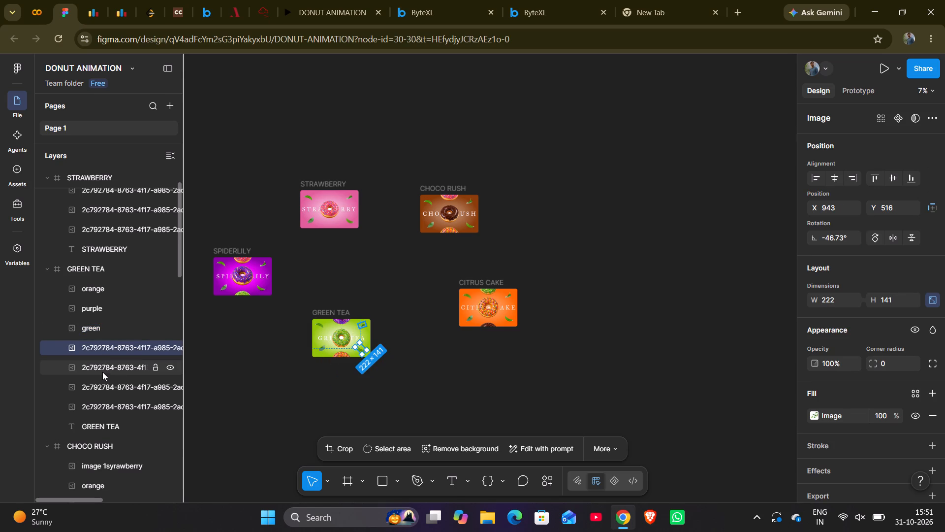
{"action": "left_click", "coordinate": [102, 374]}
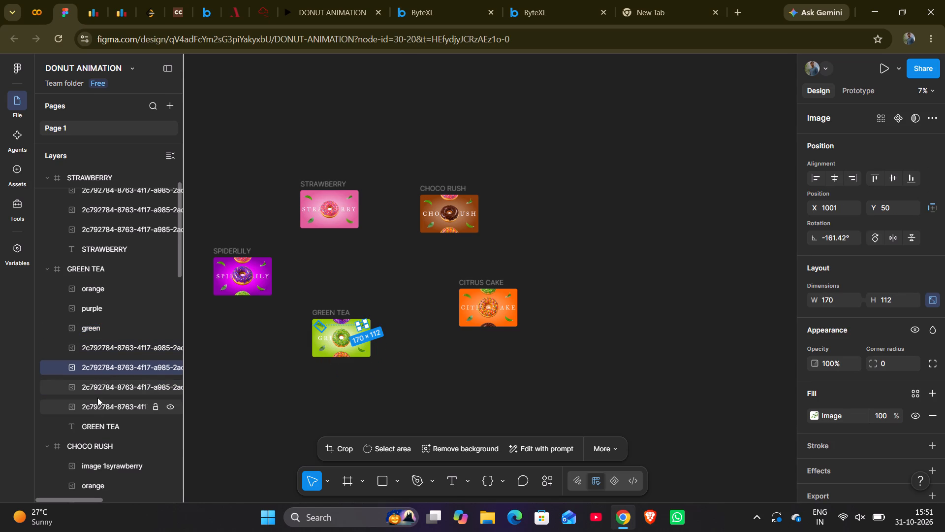
{"action": "left_click", "coordinate": [97, 398]}
{"action": "left_click", "coordinate": [108, 380]}
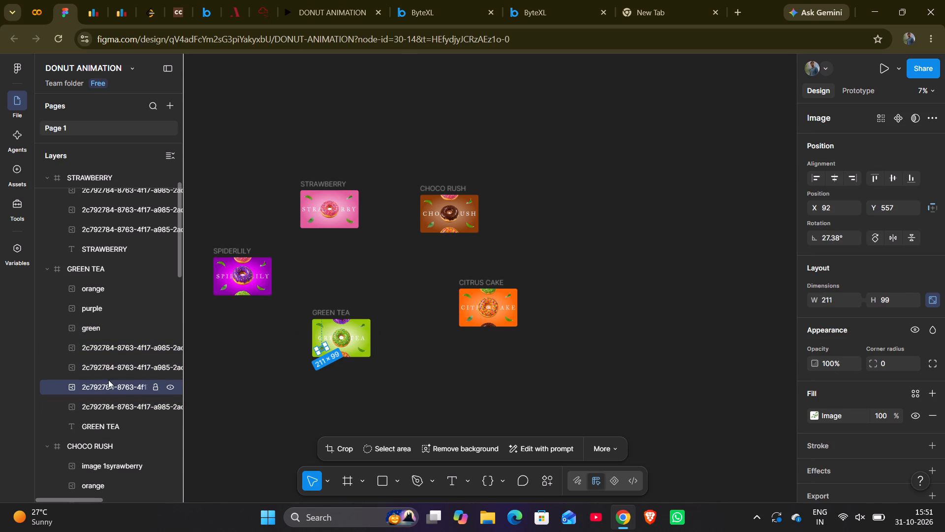
{"action": "left_click", "coordinate": [107, 404]}
{"action": "left_click", "coordinate": [107, 419]}
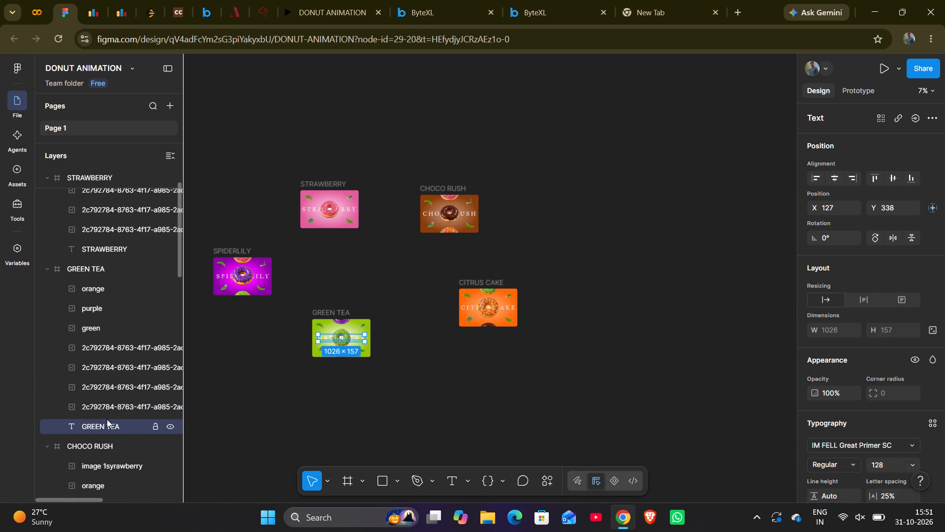
Check the CHOCO RUSH frame's donut layers and delete the first stray green and purple ones lying below the frame.
{"action": "left_click", "coordinate": [105, 382]}
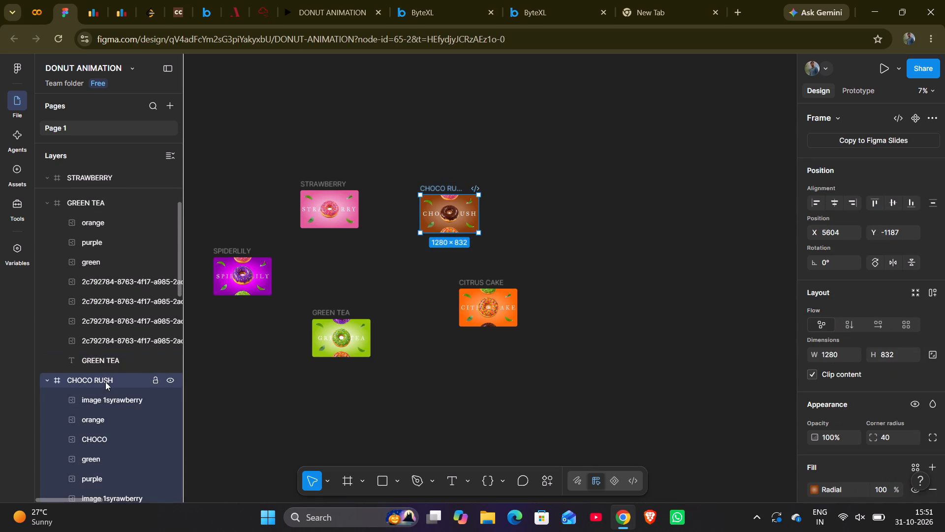
{"action": "scroll", "coordinate": [105, 382], "scroll_direction": "down", "scroll_amount": 2}
{"action": "left_click", "coordinate": [110, 329]}
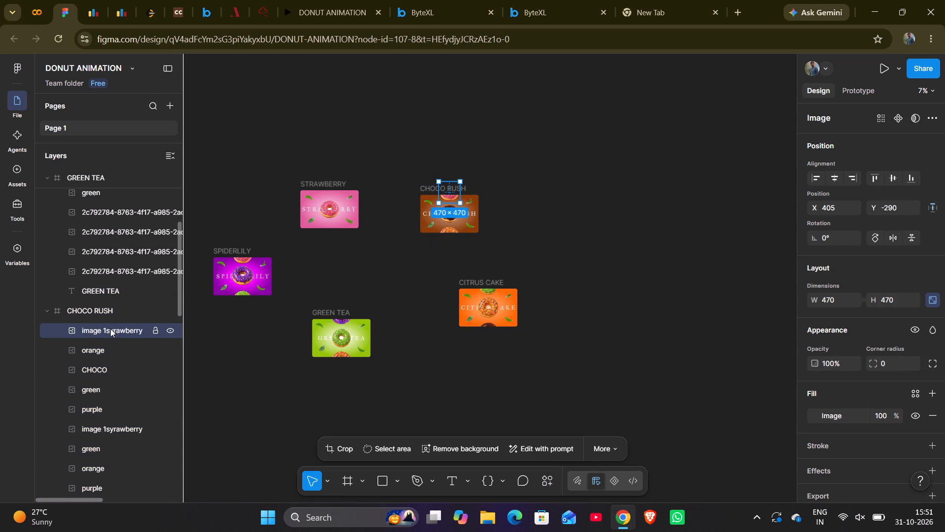
{"action": "left_click", "coordinate": [105, 347]}
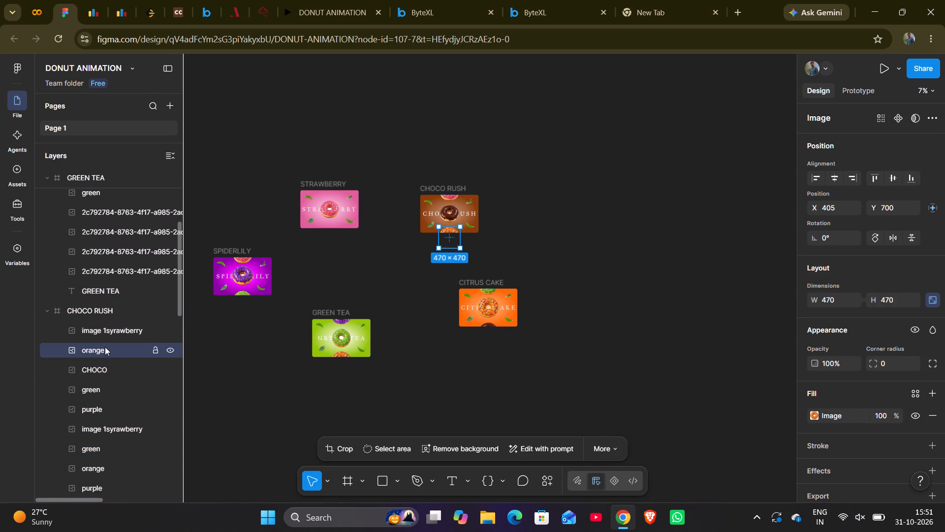
{"action": "left_click", "coordinate": [100, 374]}
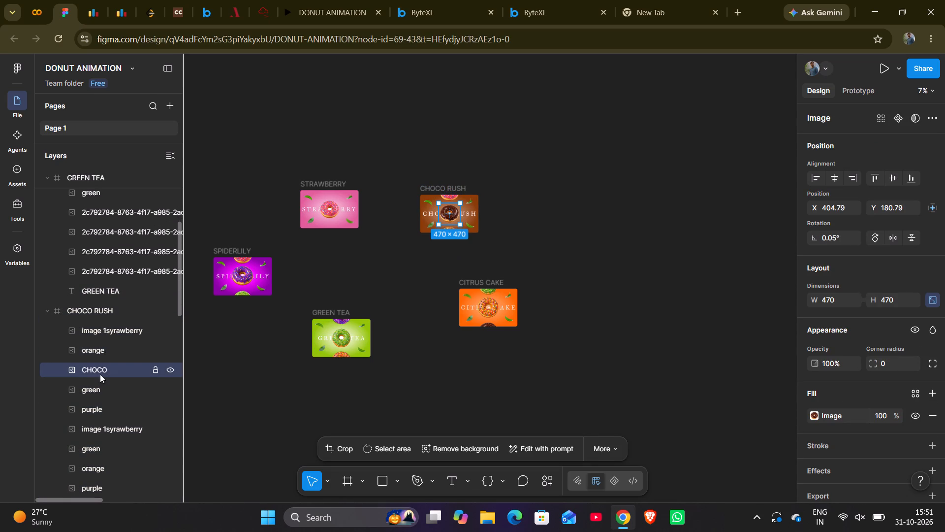
{"action": "left_click", "coordinate": [92, 394]}
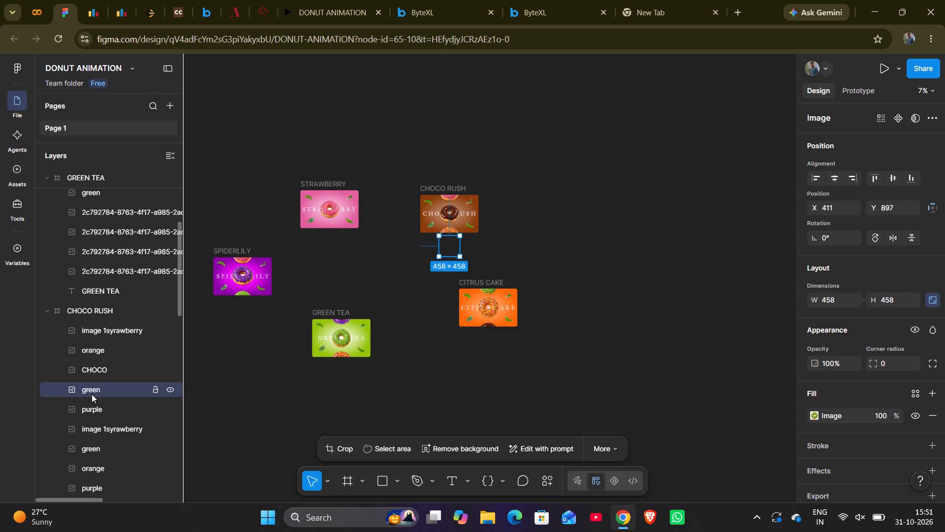
{"action": "key", "text": "BackSpace"}
{"action": "left_click", "coordinate": [102, 389]}
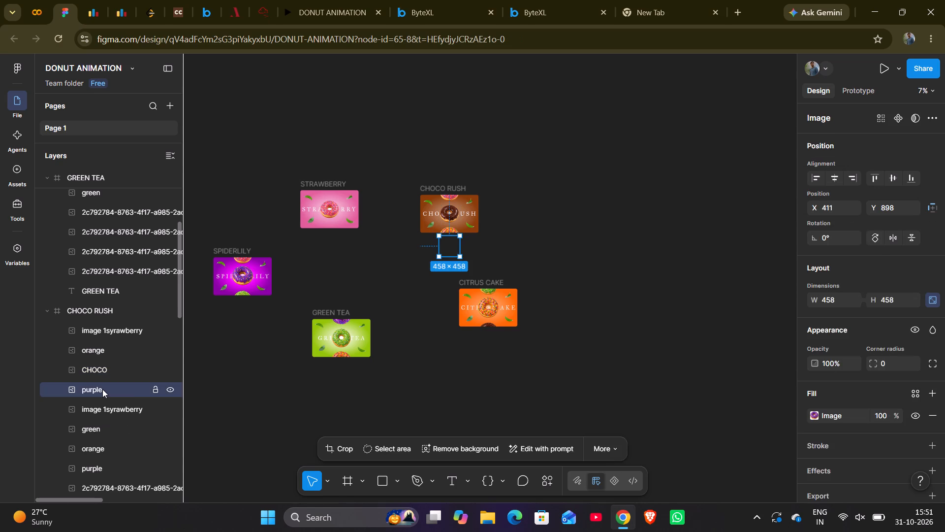
{"action": "key", "text": "BackSpace"}
Delete the leftover image 1syrawberry, green, orange and purple layers beneath CHOCO in the CHOCO RUSH frame, and check its leaf layers.
{"action": "double_click", "coordinate": [102, 389]}
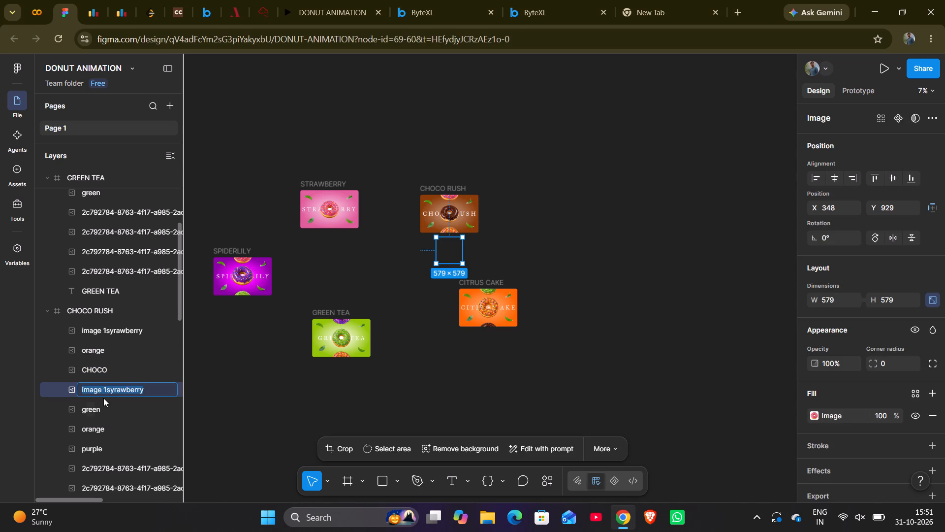
{"action": "left_click", "coordinate": [121, 372]}
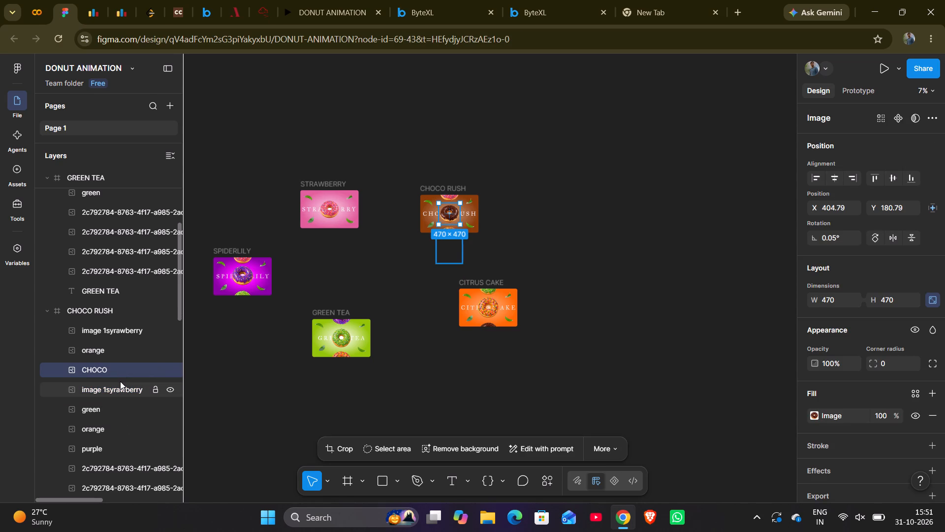
{"action": "left_click", "coordinate": [120, 381]}
{"action": "key", "text": "BackSpace"}
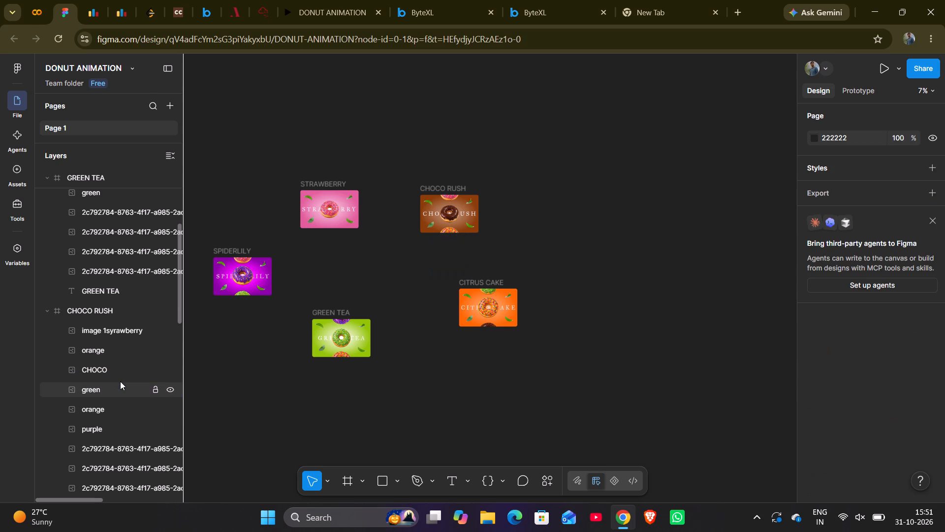
{"action": "left_click", "coordinate": [119, 387]}
{"action": "key", "text": "BackSpace"}
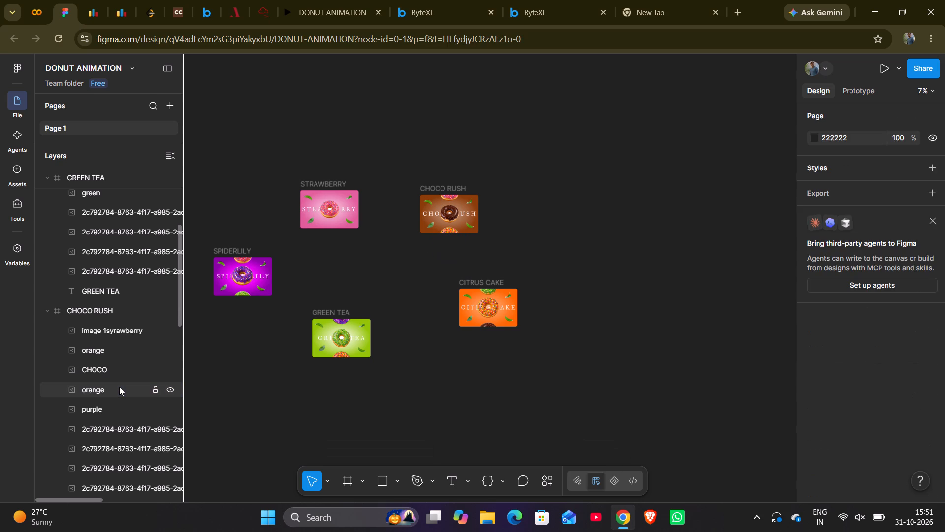
{"action": "left_click", "coordinate": [119, 387]}
{"action": "key", "text": "BackSpace"}
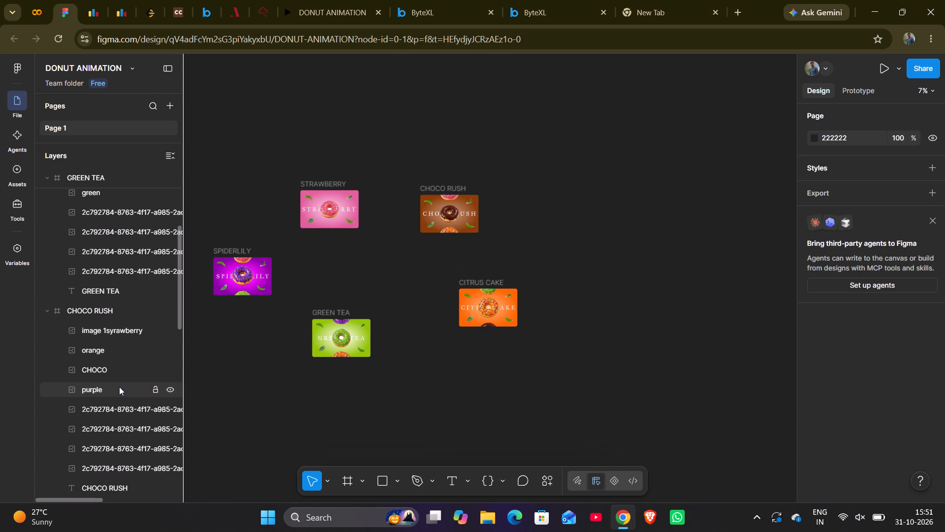
{"action": "left_click", "coordinate": [119, 387]}
{"action": "key", "text": "BackSpace"}
{"action": "left_click", "coordinate": [119, 387]}
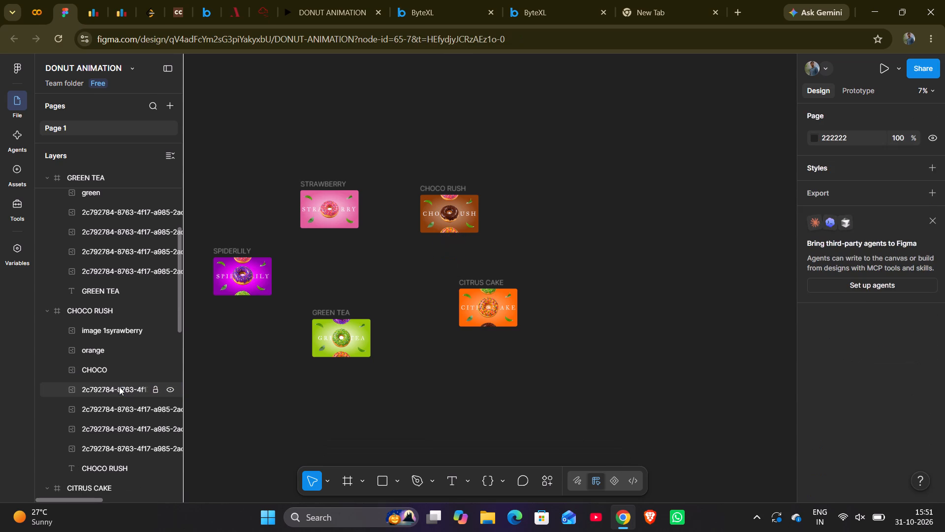
{"action": "left_click", "coordinate": [116, 415]}
{"action": "left_click", "coordinate": [114, 420]}
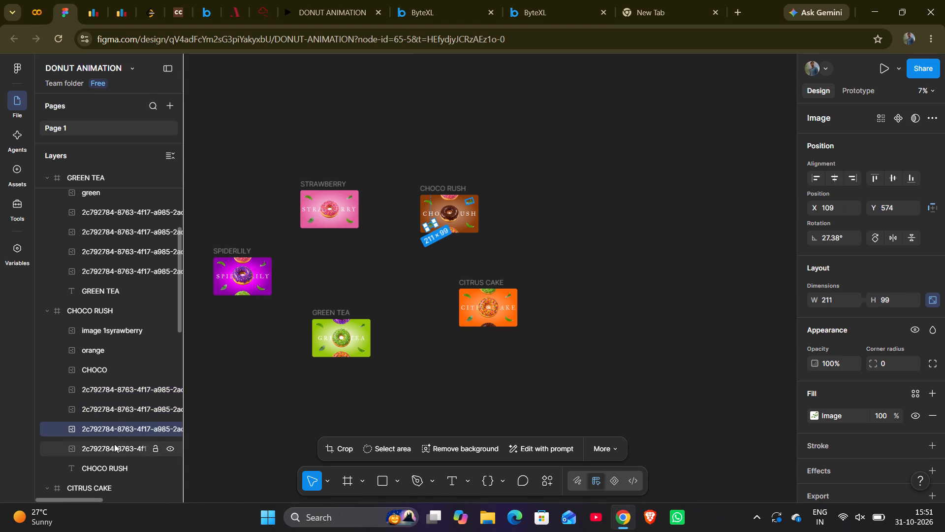
{"action": "left_click", "coordinate": [114, 444]}
{"action": "scroll", "coordinate": [114, 444], "scroll_direction": "down", "scroll_amount": 5}
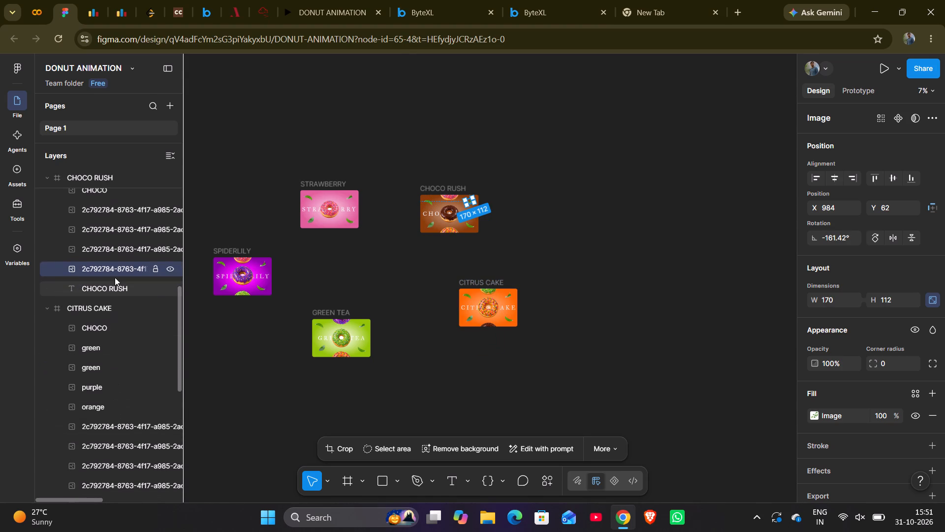
Delete the duplicate green and purple donut layers lying below the CITRUS CAKE frame, and check its remaining donut, leaf and title layers.
{"action": "left_click", "coordinate": [115, 287]}
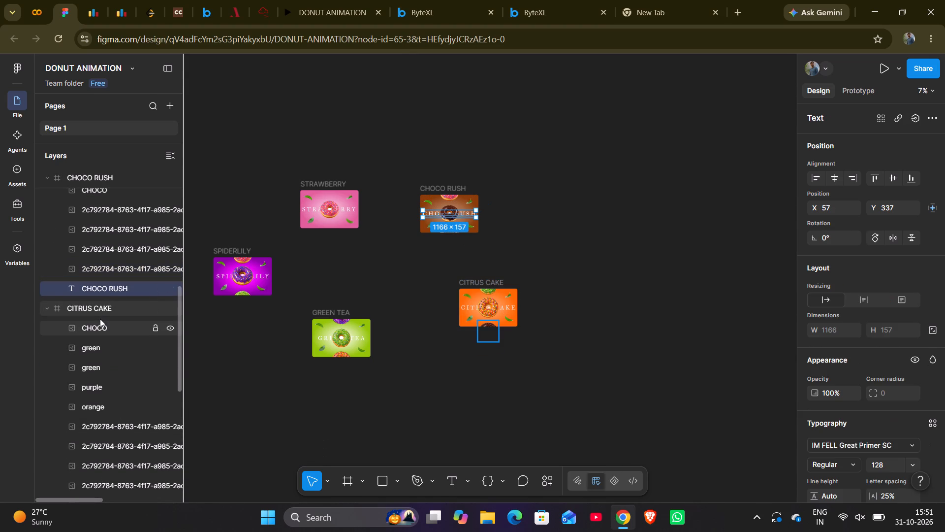
{"action": "left_click", "coordinate": [100, 319]}
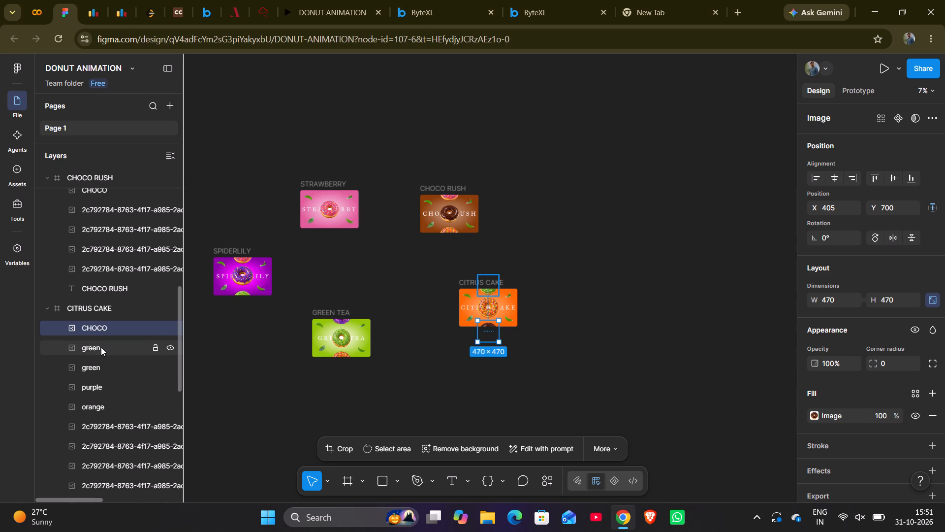
{"action": "left_click", "coordinate": [101, 347]}
{"action": "left_click", "coordinate": [101, 362]}
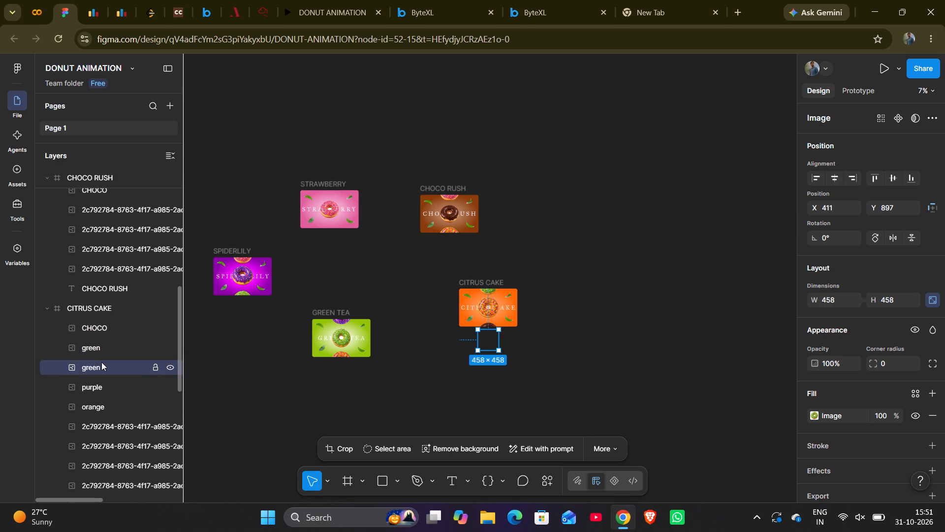
{"action": "key", "text": "BackSpace"}
{"action": "left_click", "coordinate": [102, 367]}
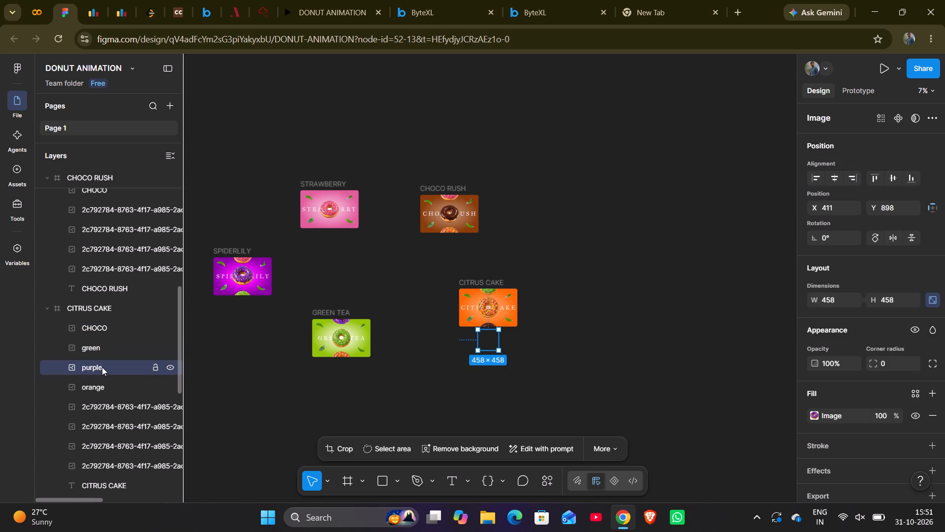
{"action": "key", "text": "BackSpace"}
{"action": "left_click", "coordinate": [102, 367]}
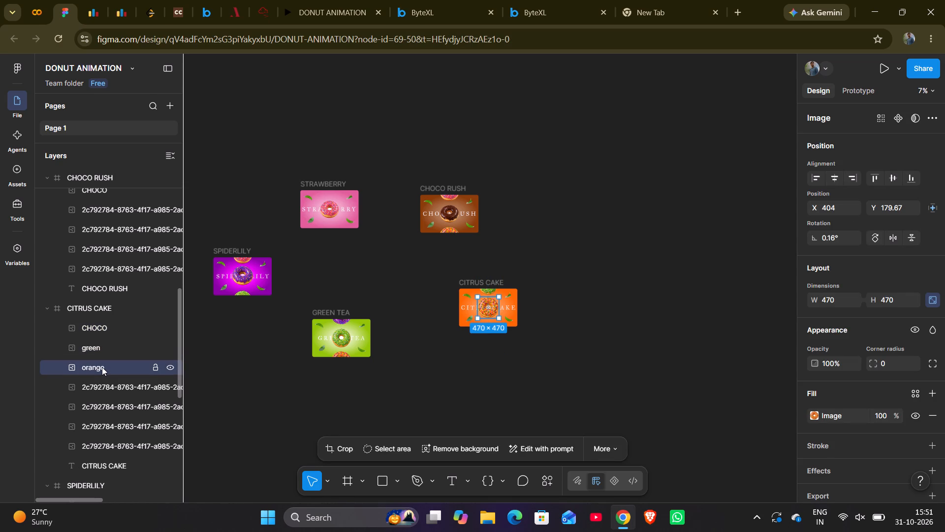
{"action": "left_click", "coordinate": [104, 390]}
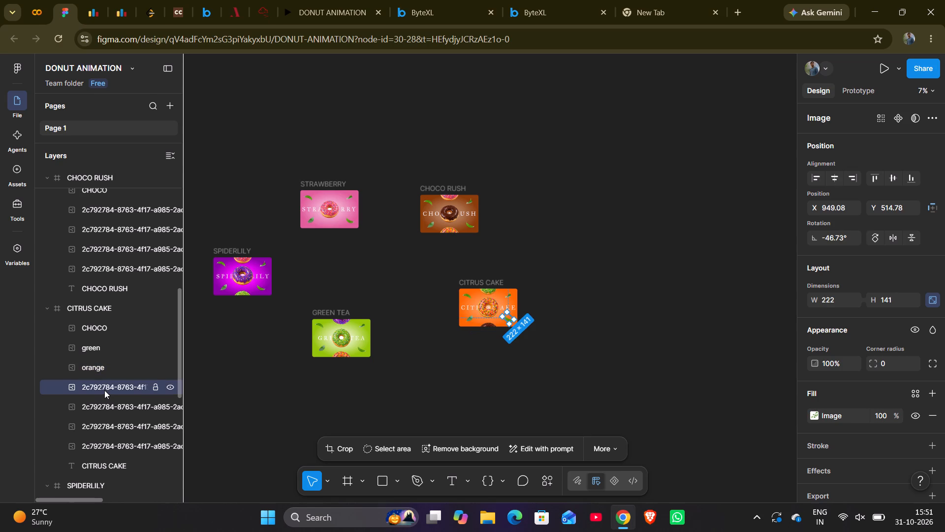
{"action": "left_click", "coordinate": [104, 412]}
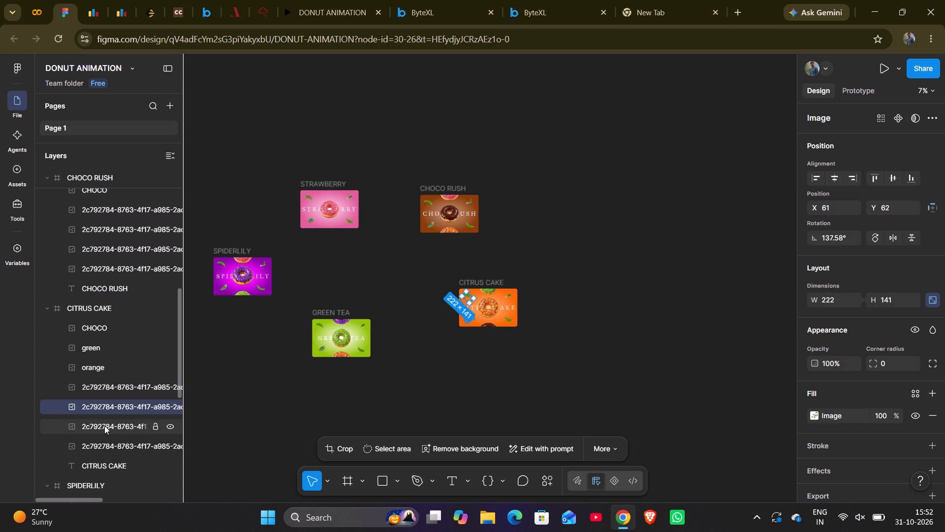
{"action": "left_click", "coordinate": [104, 426]}
{"action": "left_click", "coordinate": [106, 439]}
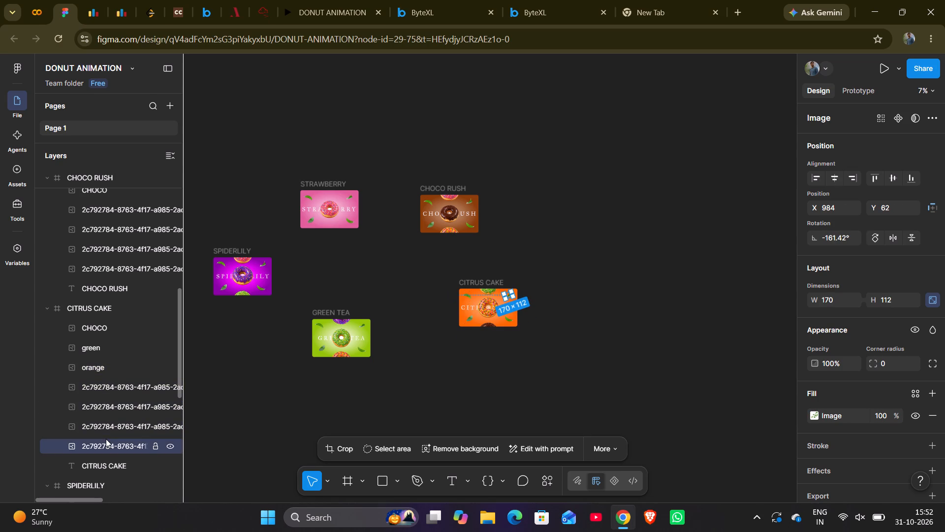
{"action": "left_click", "coordinate": [106, 456]}
Delete the stray green and orange donut layers lying below the SPIDERLILY frame, and check its remaining donut, leaf and title layers.
{"action": "scroll", "coordinate": [106, 456], "scroll_direction": "down", "scroll_amount": 3}
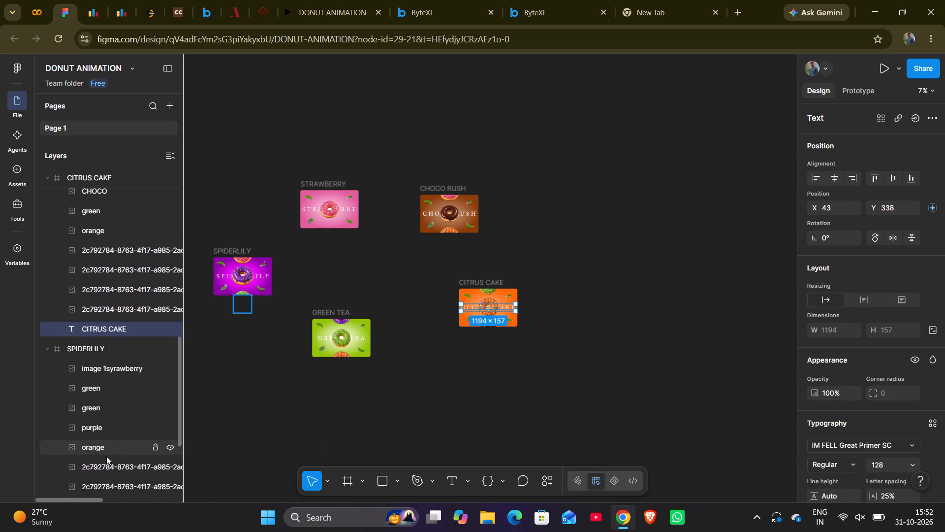
{"action": "left_click", "coordinate": [112, 354]}
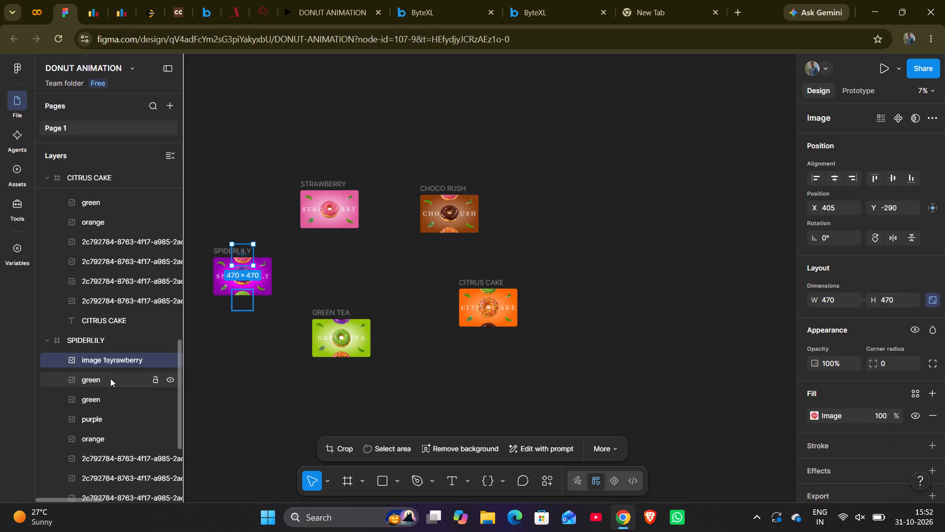
{"action": "left_click", "coordinate": [110, 379]}
{"action": "left_click", "coordinate": [109, 391]}
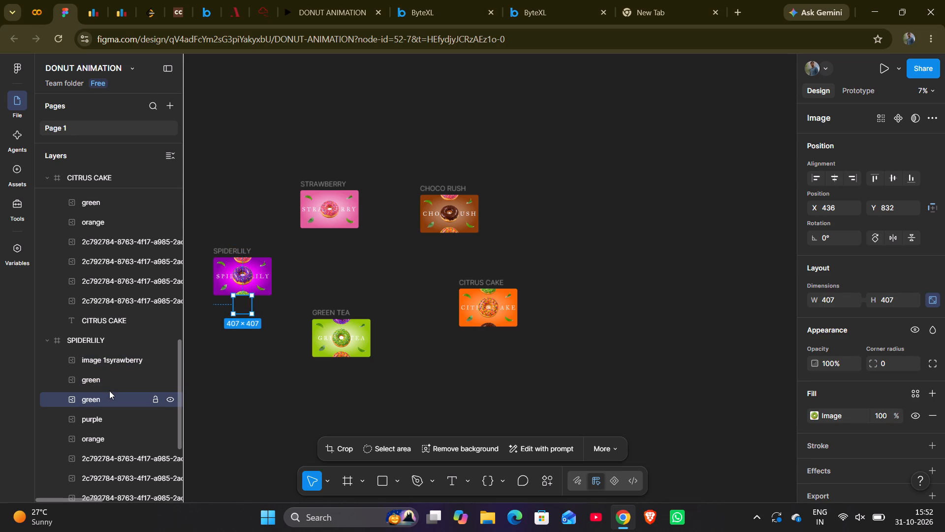
{"action": "key", "text": "BackSpace"}
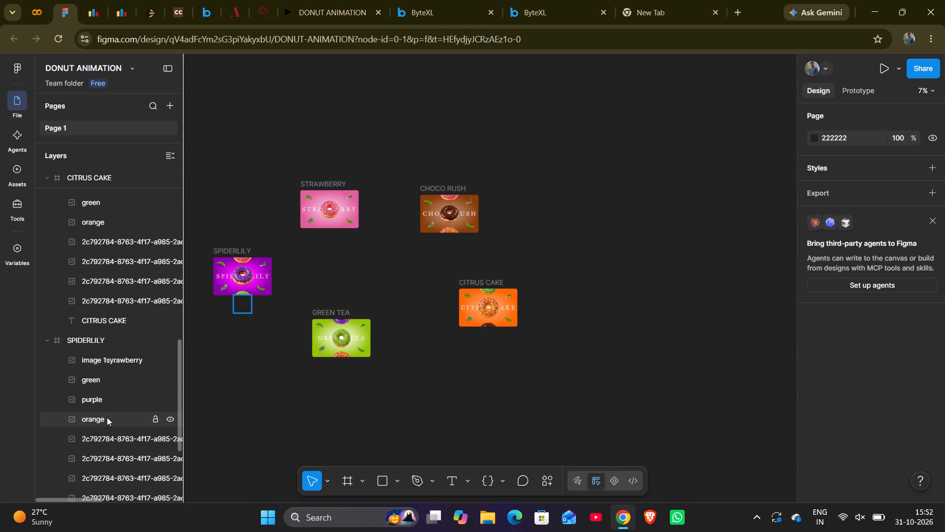
{"action": "left_click", "coordinate": [107, 417]}
{"action": "key", "text": "BackSpace"}
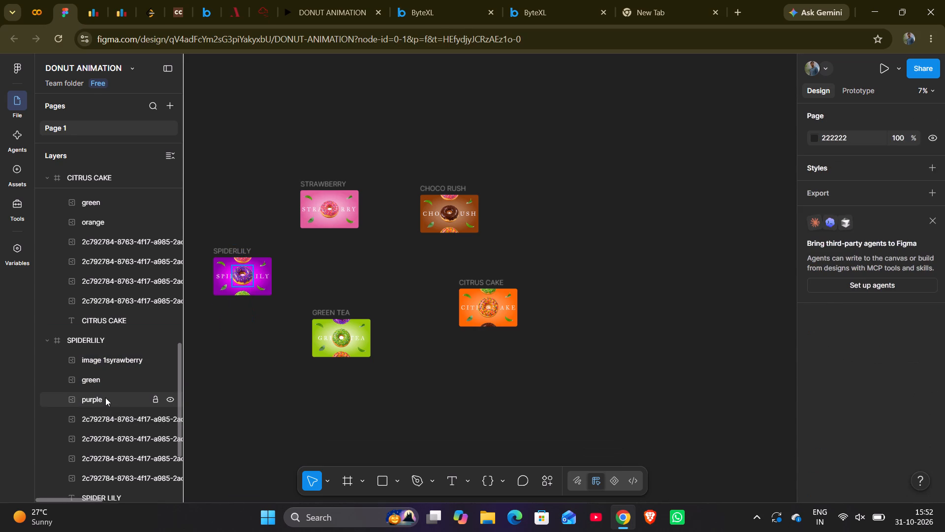
{"action": "left_click", "coordinate": [105, 398]}
{"action": "left_click", "coordinate": [108, 418]}
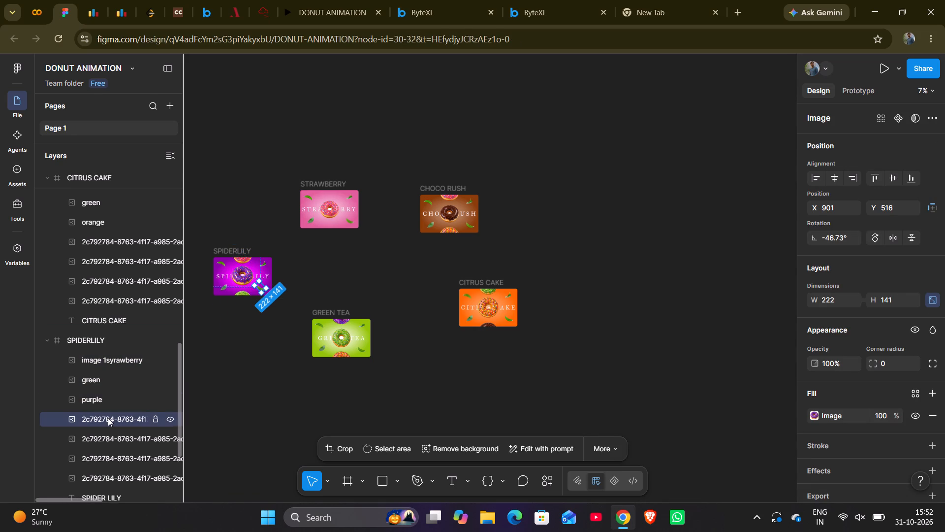
{"action": "left_click", "coordinate": [107, 436]}
{"action": "left_click", "coordinate": [107, 454]}
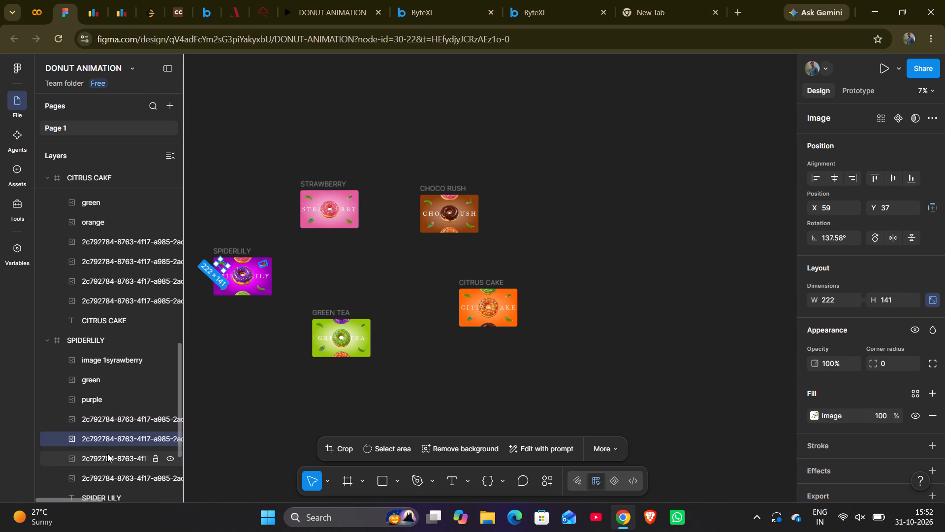
{"action": "left_click", "coordinate": [110, 486]}
{"action": "scroll", "coordinate": [110, 486], "scroll_direction": "down", "scroll_amount": 1}
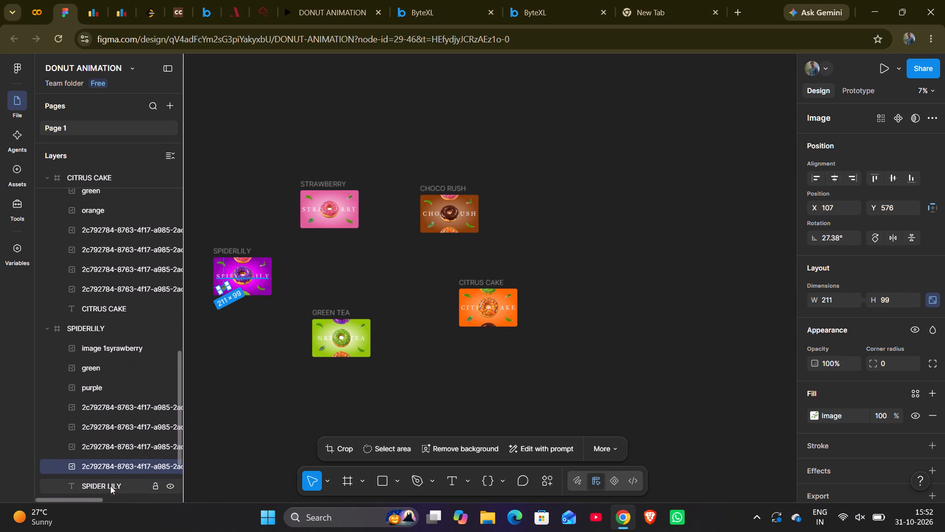
{"action": "left_click", "coordinate": [113, 483]}
Delete the leftover image 1syrawberry, green, CHOCO and orange layers listed beneath the SPIDER LILY title in the SPIDERLILY frame.
{"action": "scroll", "coordinate": [113, 483], "scroll_direction": "down", "scroll_amount": 2}
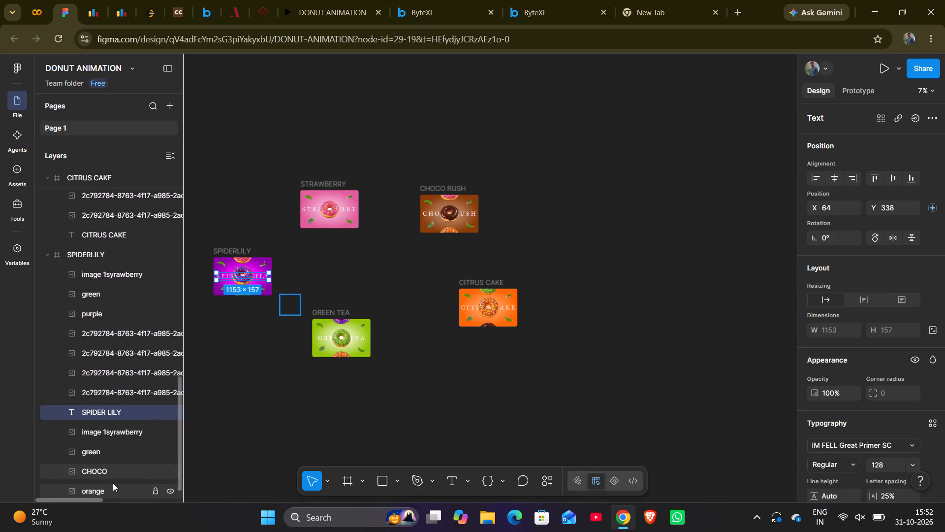
{"action": "scroll", "coordinate": [113, 483], "scroll_direction": "down", "scroll_amount": 1}
{"action": "left_click", "coordinate": [120, 425]}
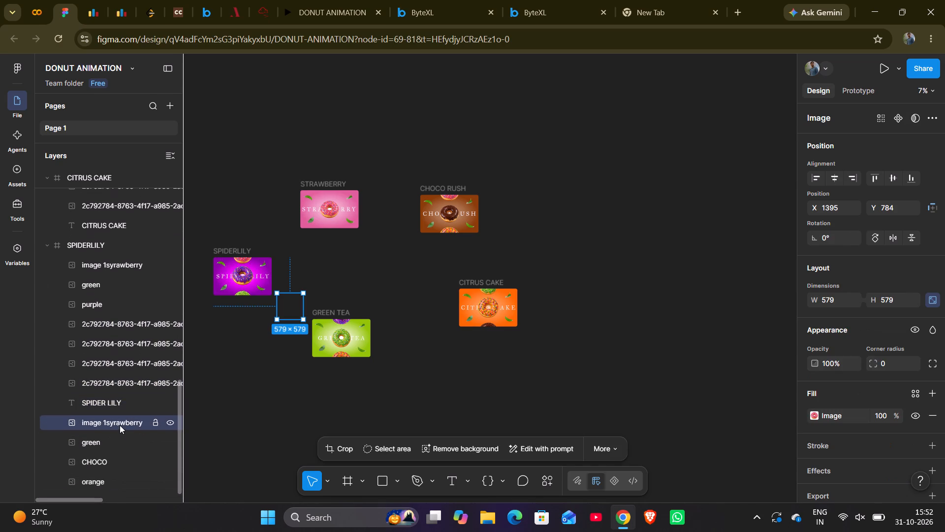
{"action": "key", "text": "BackSpace"}
{"action": "double_click", "coordinate": [120, 425]}
{"action": "key", "text": "BackSpace"}
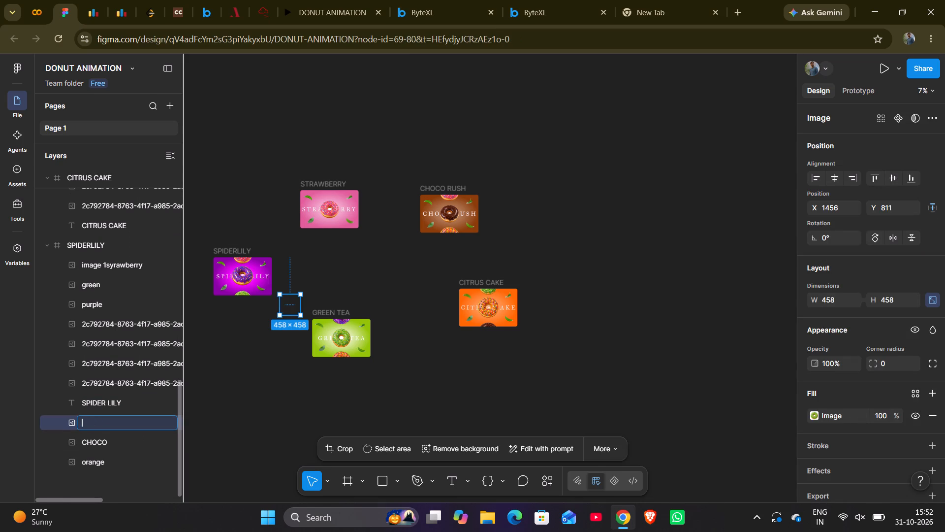
{"action": "left_click", "coordinate": [123, 446]}
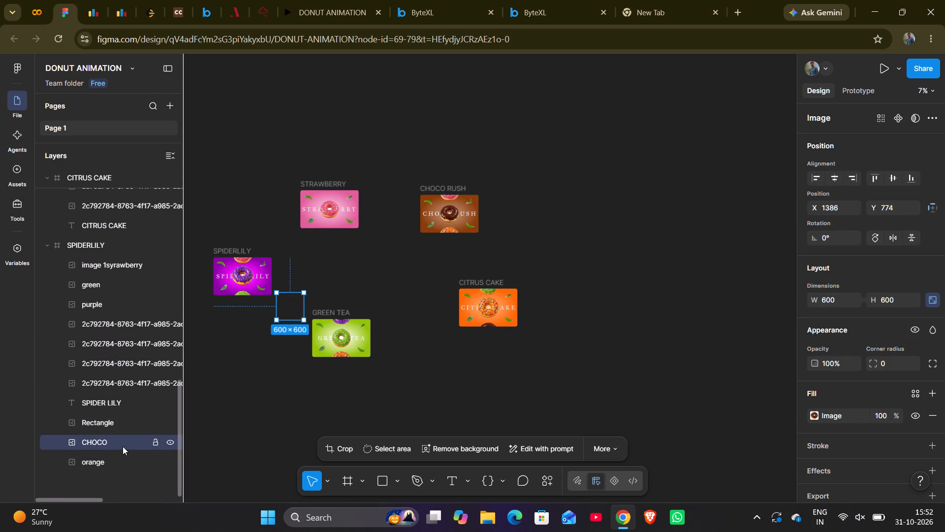
{"action": "key", "text": "BackSpace"}
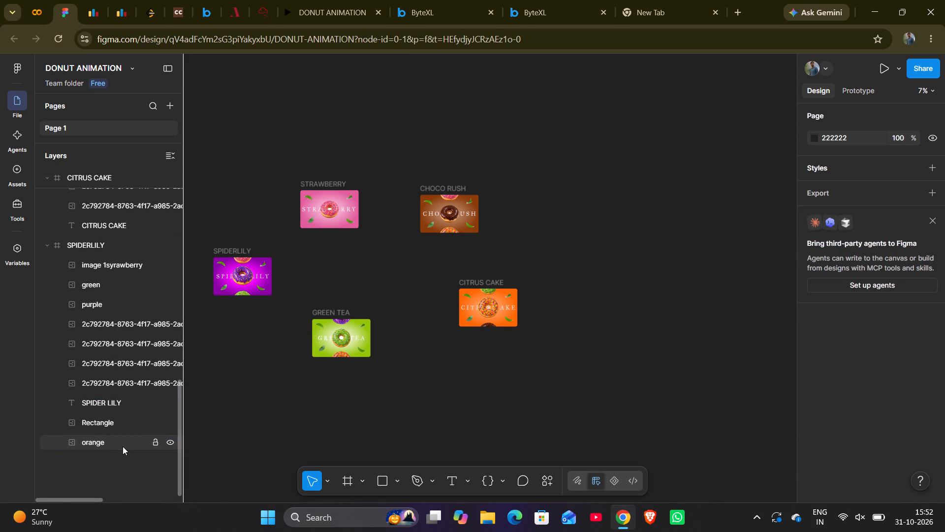
{"action": "left_click", "coordinate": [123, 446]}
{"action": "key", "text": "BackSpace"}
{"action": "left_click", "coordinate": [112, 418]}
{"action": "left_click", "coordinate": [112, 418]}
{"action": "key", "text": "BackSpace"}
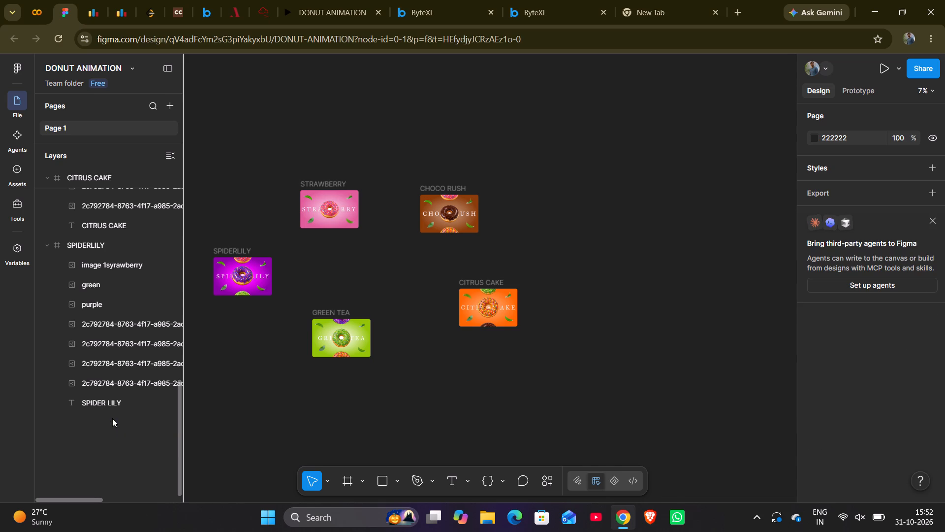
{"action": "left_click", "coordinate": [114, 405]}
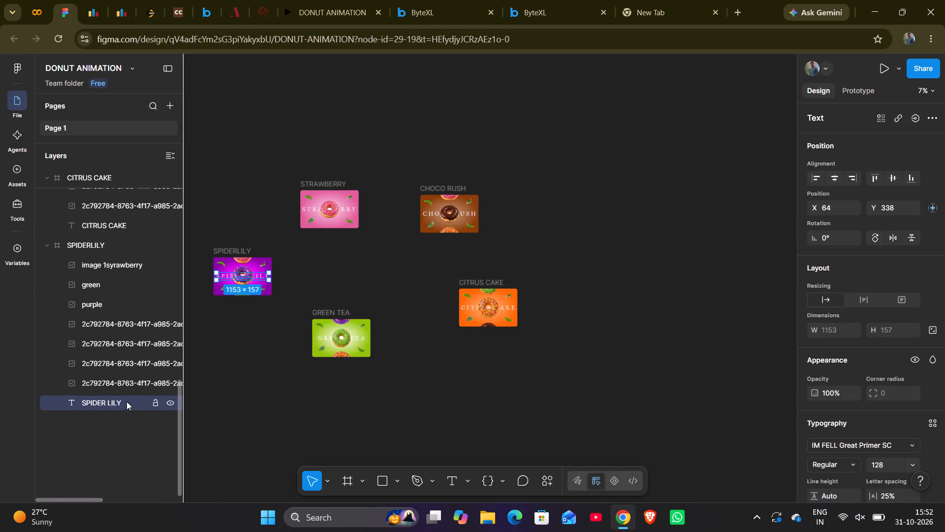
{"action": "left_click", "coordinate": [256, 399]}
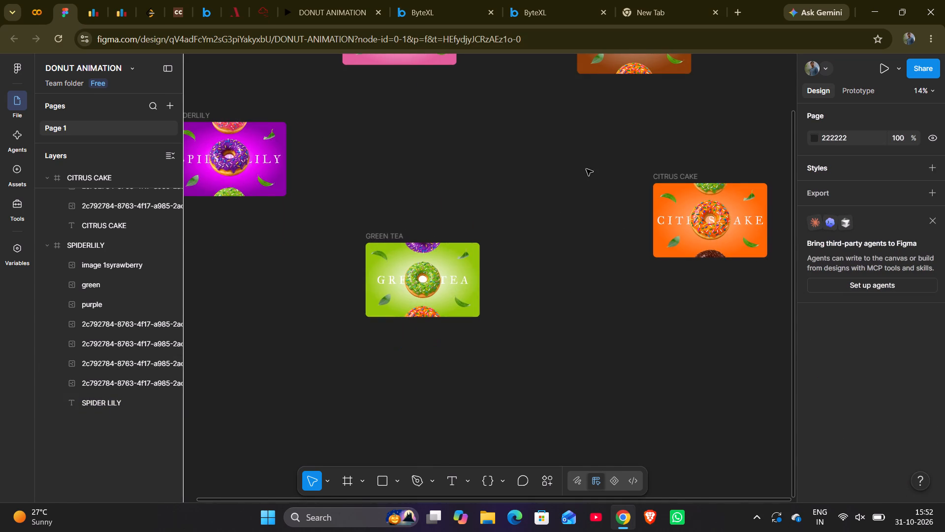
Display the prototype connections across all five donut frames.
{"action": "scroll", "coordinate": [586, 169], "scroll_direction": "left", "scroll_amount": 1}
{"action": "left_click", "coordinate": [484, 107]}
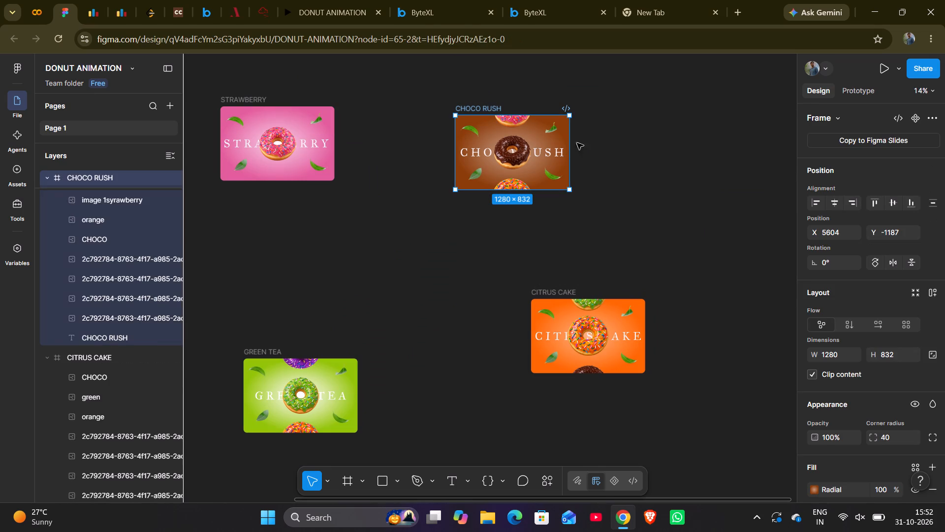
{"action": "left_click", "coordinate": [844, 84]}
{"action": "left_click", "coordinate": [623, 198]}
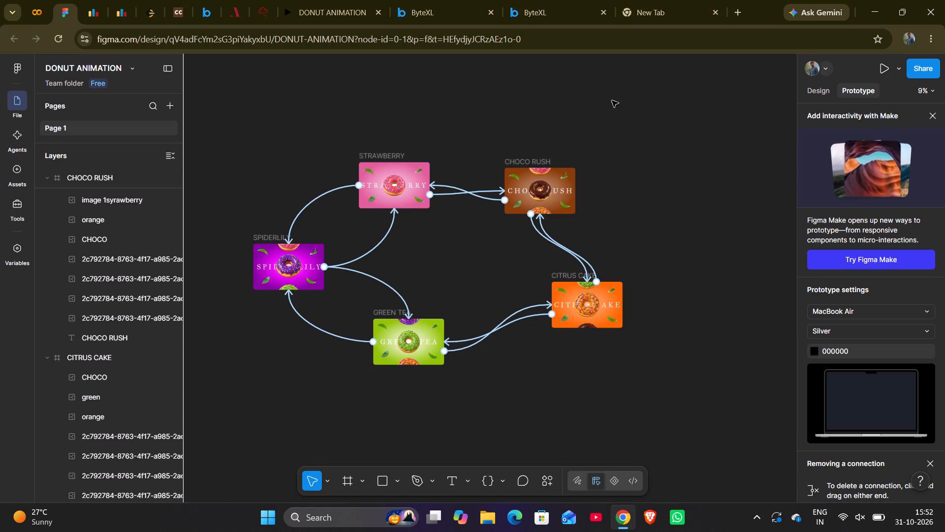
Preview the prototype from STRAWBERRY forward to CITRUS CAKE, step back to GREEN TEA to check the transitions, and return to the design file.
{"action": "left_click", "coordinate": [884, 66]}
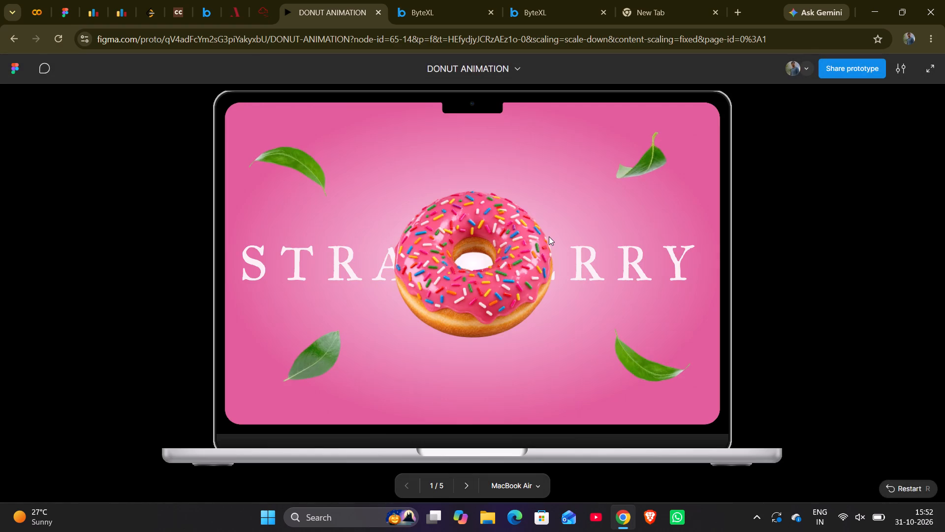
{"action": "key", "text": "Right"}
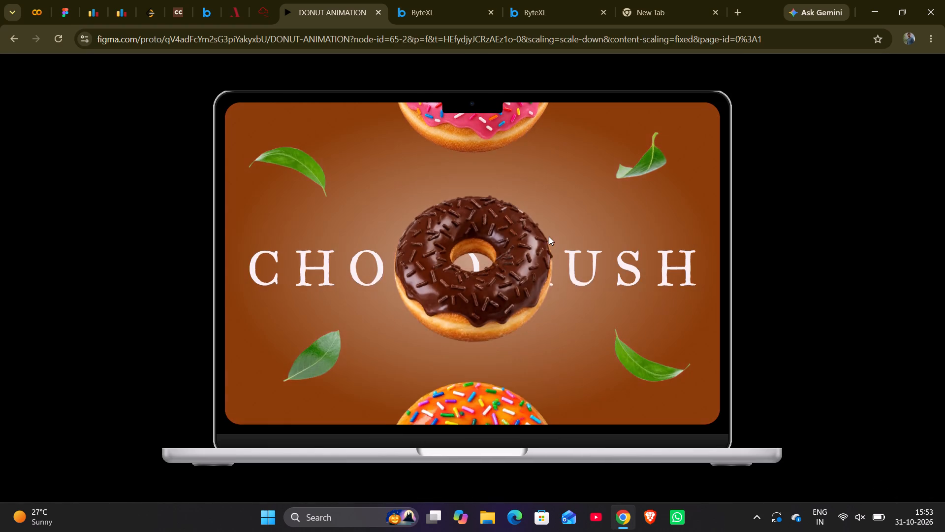
{"action": "key", "text": "Right"}
{"action": "key", "text": "Right"}
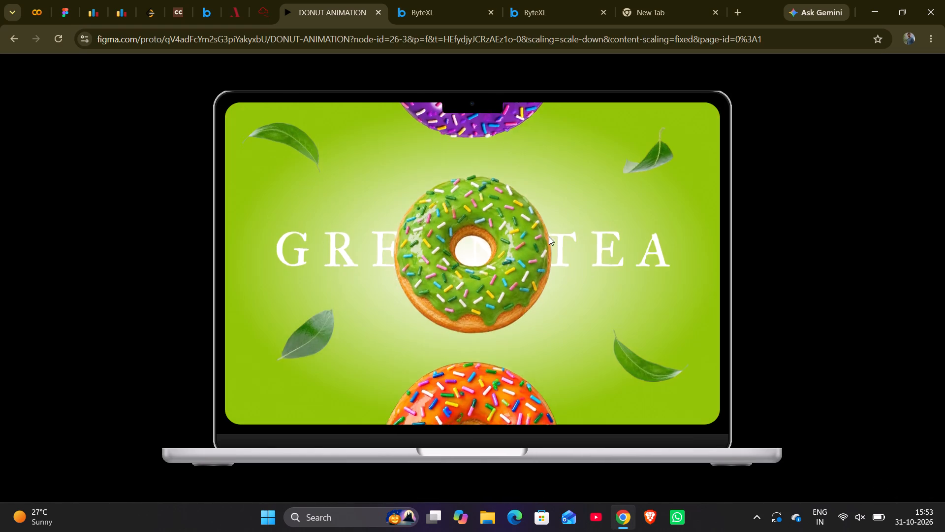
{"action": "key", "text": "Right"}
{"action": "key", "text": "Right"}
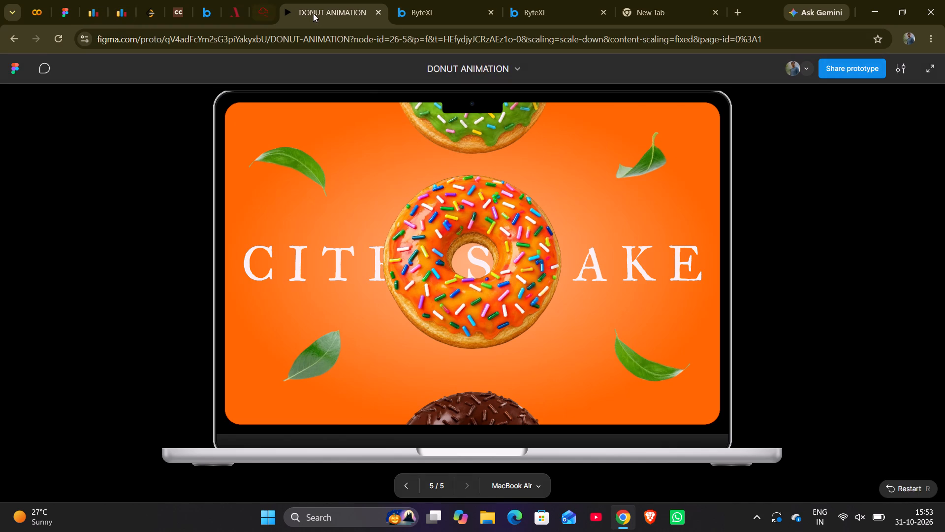
{"action": "left_click", "coordinate": [434, 482]}
{"action": "left_click", "coordinate": [408, 482]}
{"action": "triple_click", "coordinate": [408, 482]}
{"action": "triple_click", "coordinate": [408, 482]}
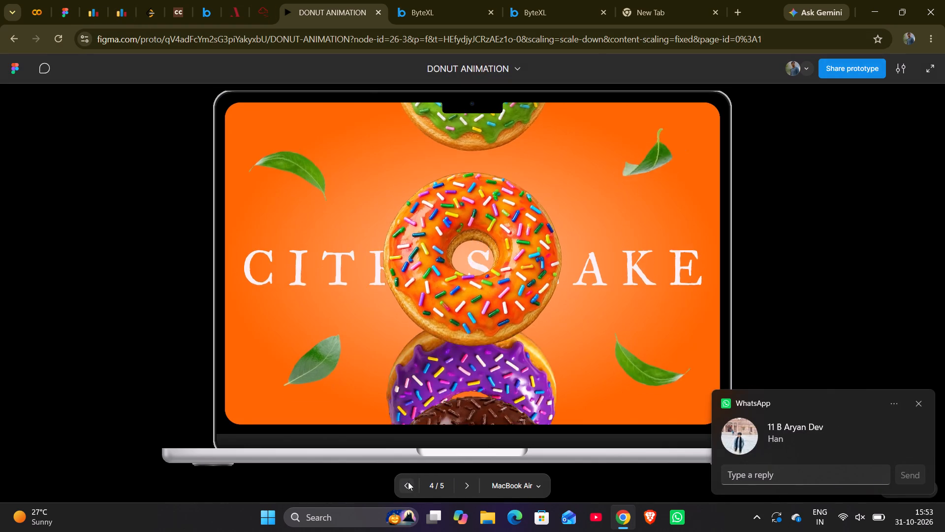
{"action": "triple_click", "coordinate": [408, 482]}
{"action": "left_click", "coordinate": [408, 482]}
{"action": "left_click", "coordinate": [408, 482]}
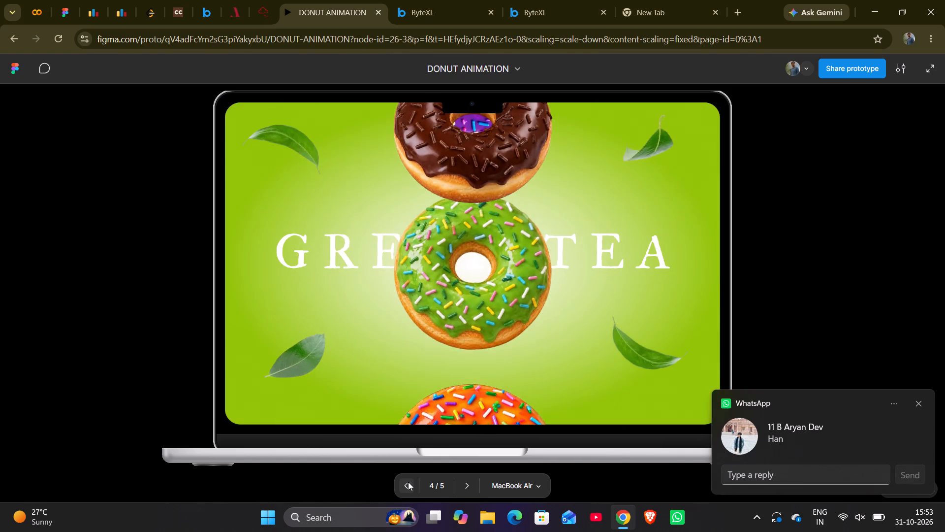
{"action": "left_click", "coordinate": [408, 482]}
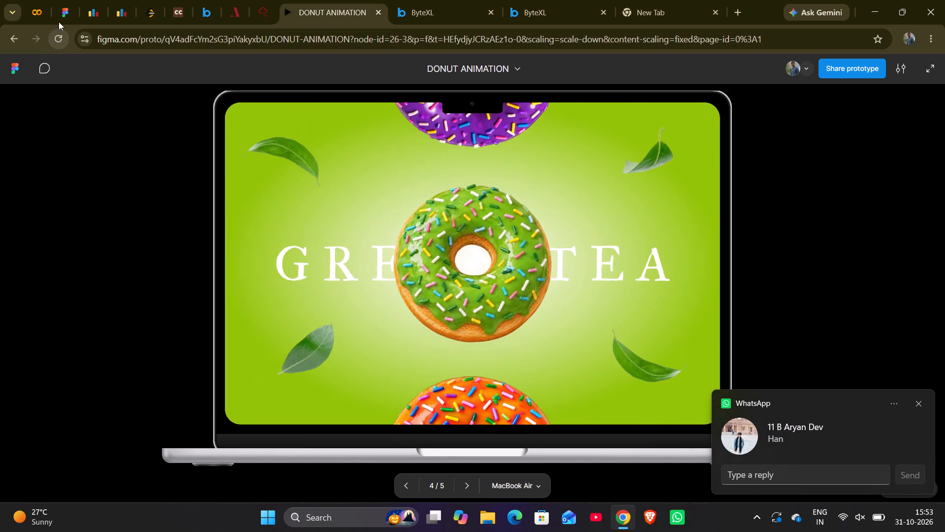
{"action": "left_click", "coordinate": [69, 13]}
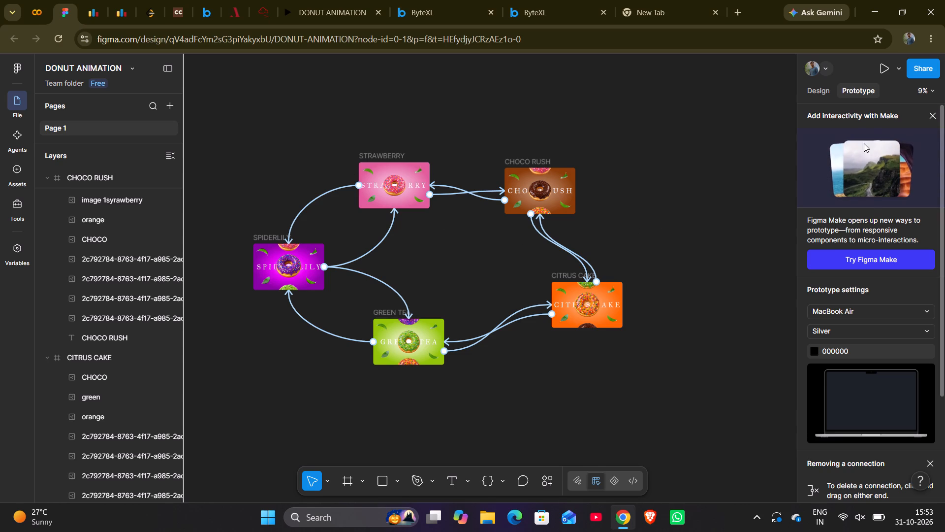
Preview the prototype from STRAWBERRY forward to CITRUS CAKE, step back to GREEN TEA and forward again, and return to the design file.
{"action": "left_click", "coordinate": [880, 60]}
{"action": "left_click", "coordinate": [595, 376]}
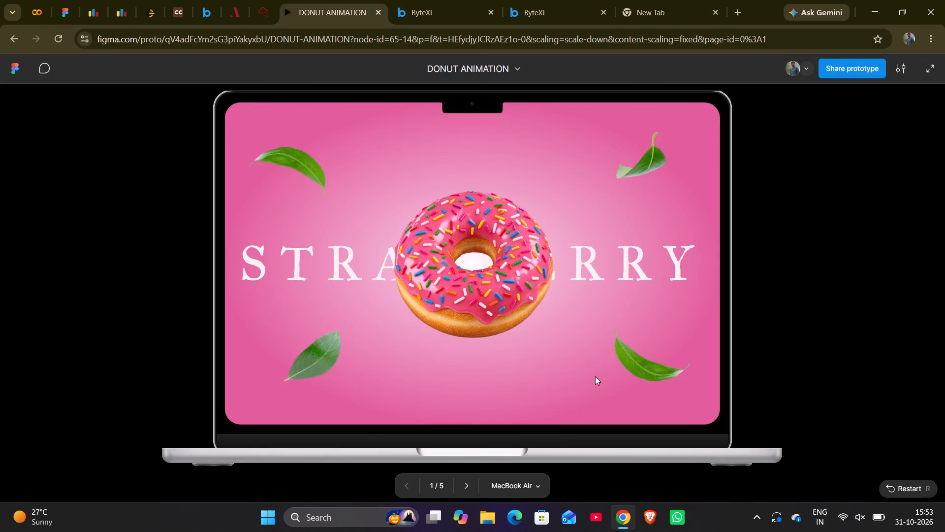
{"action": "key", "text": "Right"}
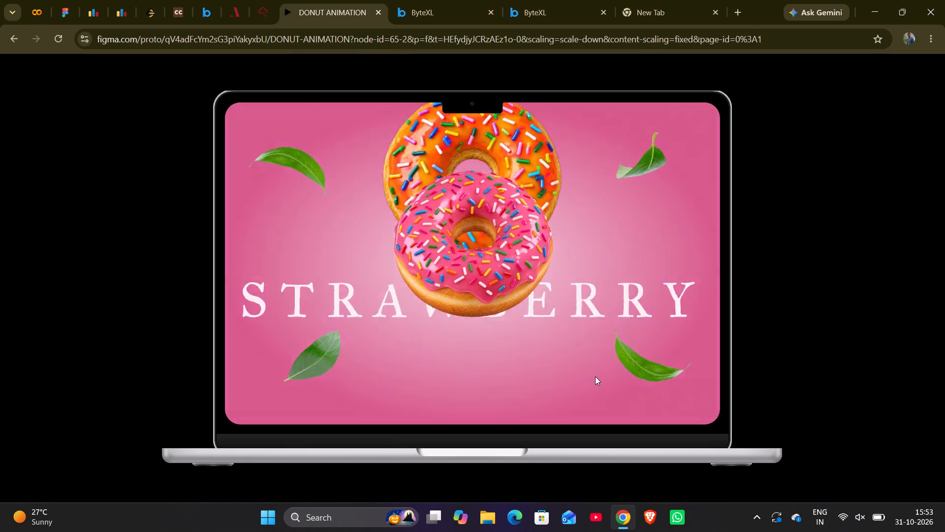
{"action": "key", "text": "Right"}
{"action": "key", "text": "Right"}
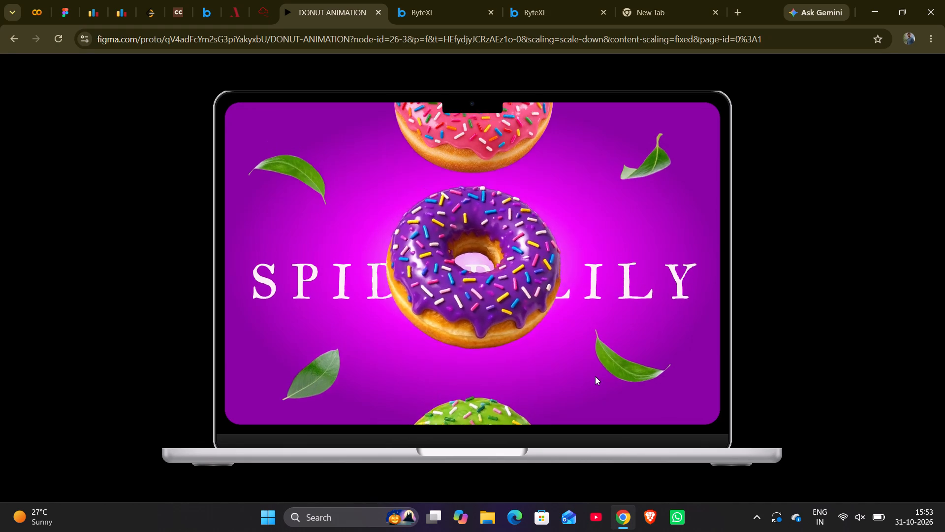
{"action": "key", "text": "Right"}
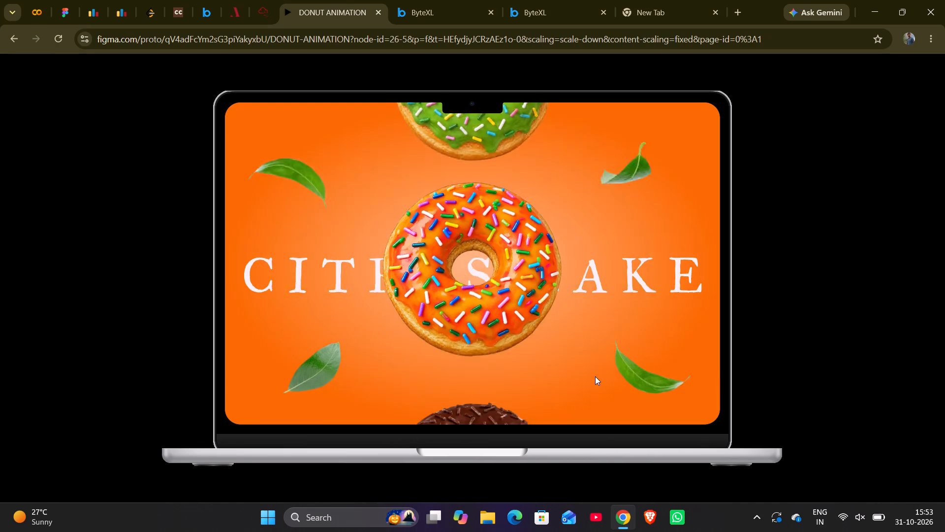
{"action": "key", "text": "Right"}
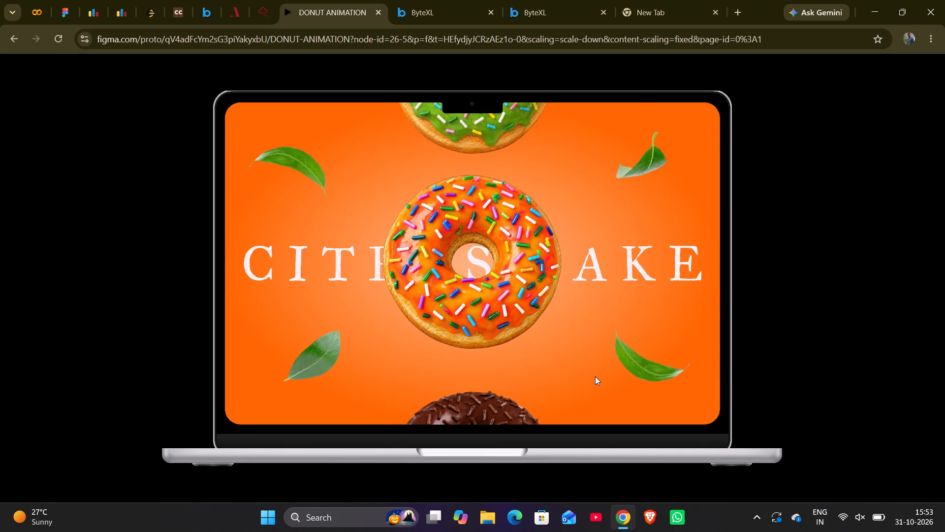
{"action": "key", "text": "Left"}
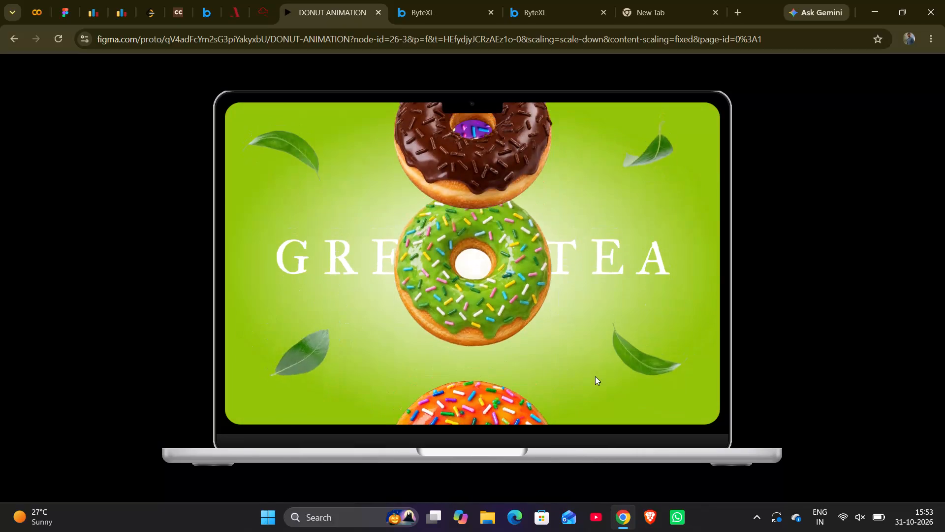
{"action": "key", "text": "Right"}
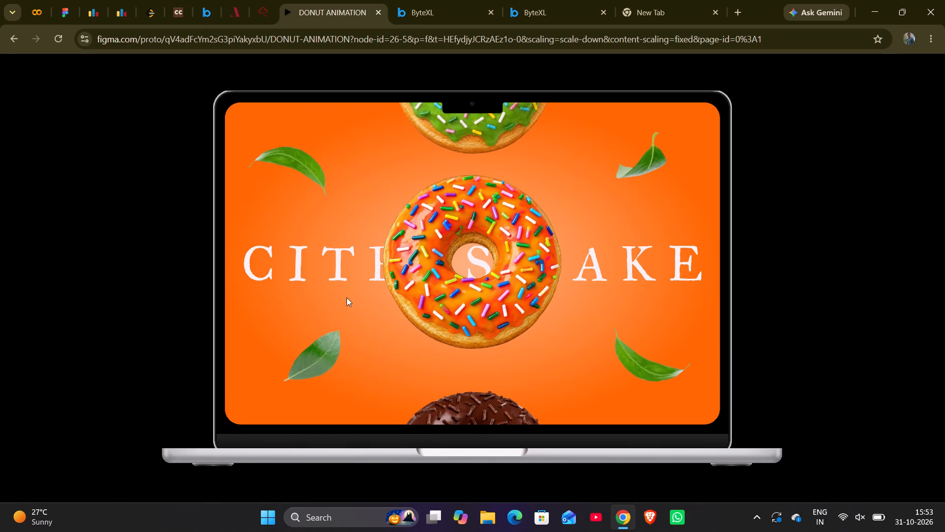
{"action": "left_click", "coordinate": [71, 12]}
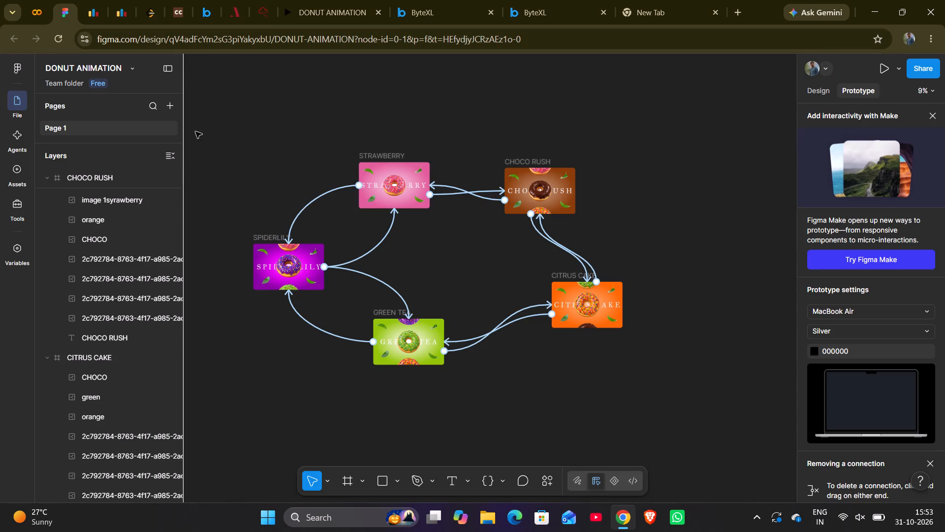
Add a second page to the DONUT ANIMATION file.
{"action": "left_click", "coordinate": [171, 103]}
{"action": "left_click", "coordinate": [319, 188]}
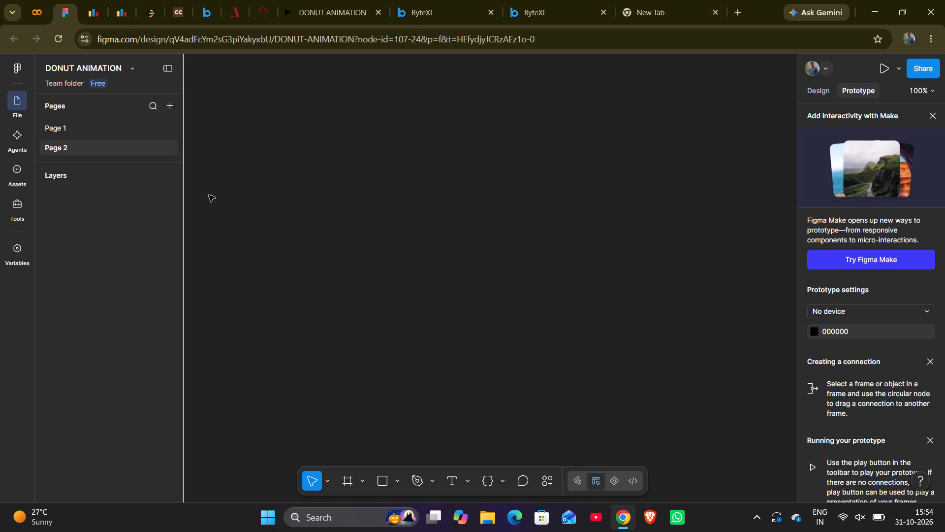
Return to Page 1 and preview the prototype from STRAWBERRY forward through SPIDERLILY and GREEN TEA to CITRUS CAKE.
{"action": "left_click", "coordinate": [118, 121]}
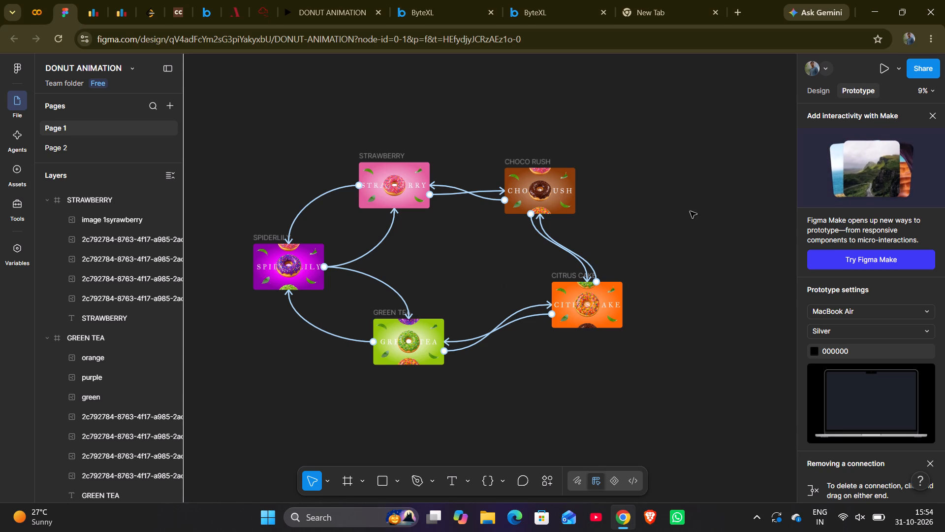
{"action": "left_click", "coordinate": [884, 72]}
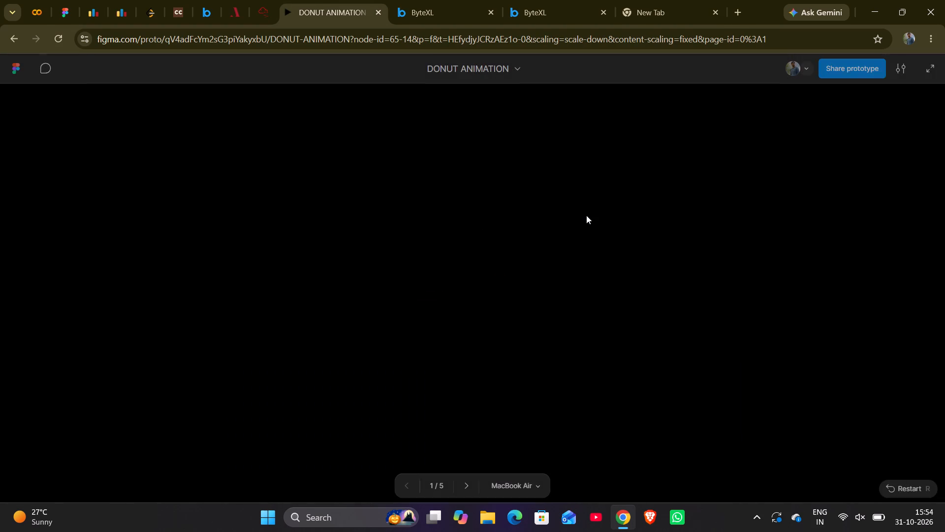
{"action": "key", "text": "Right"}
{"action": "key", "text": "Right"}
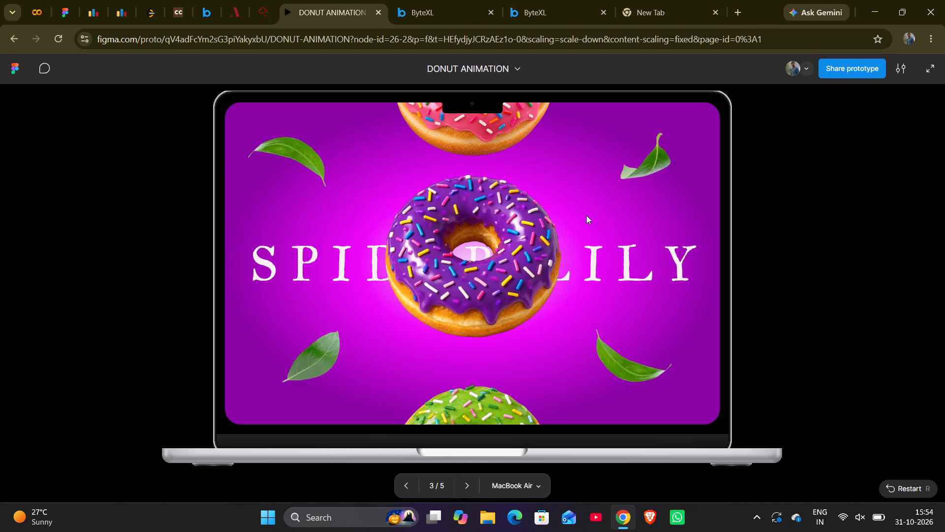
{"action": "key", "text": "Right"}
{"action": "key", "text": "Right"}
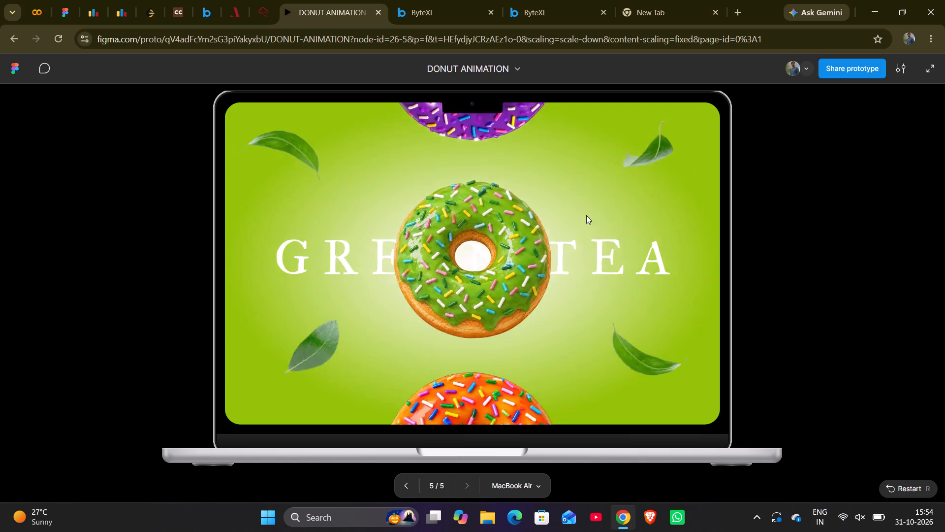
{"action": "key", "text": "Right"}
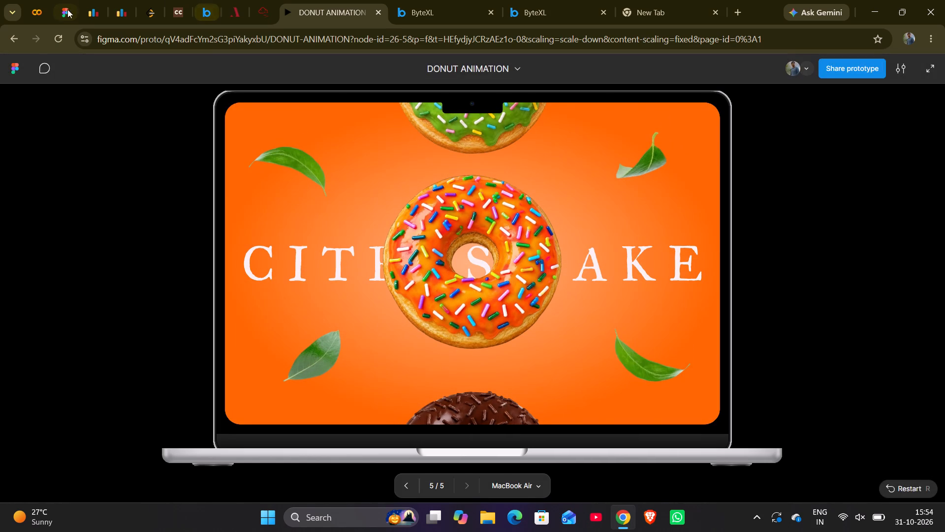
Return to the design file, open Page 2 and set its prototype device to MacBook Air.
{"action": "left_click", "coordinate": [56, 14]}
{"action": "left_click", "coordinate": [423, 145]}
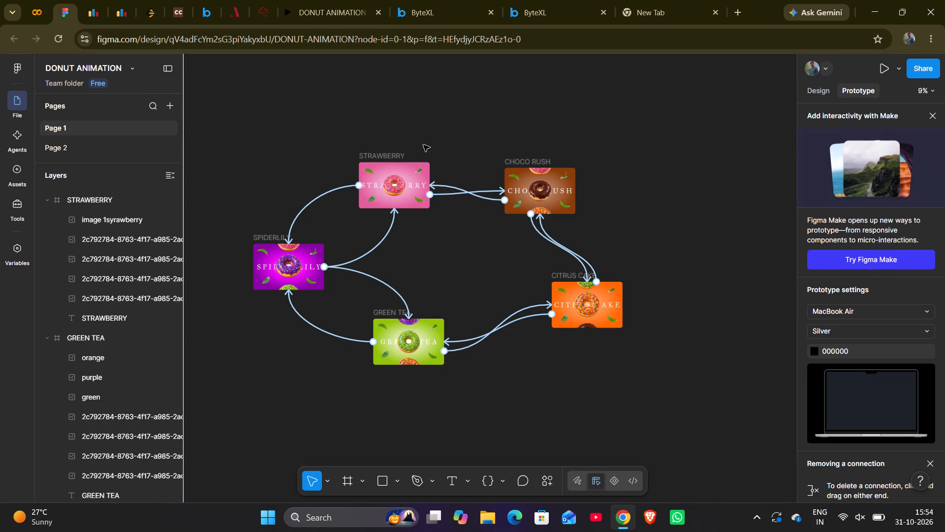
{"action": "left_click", "coordinate": [120, 142]}
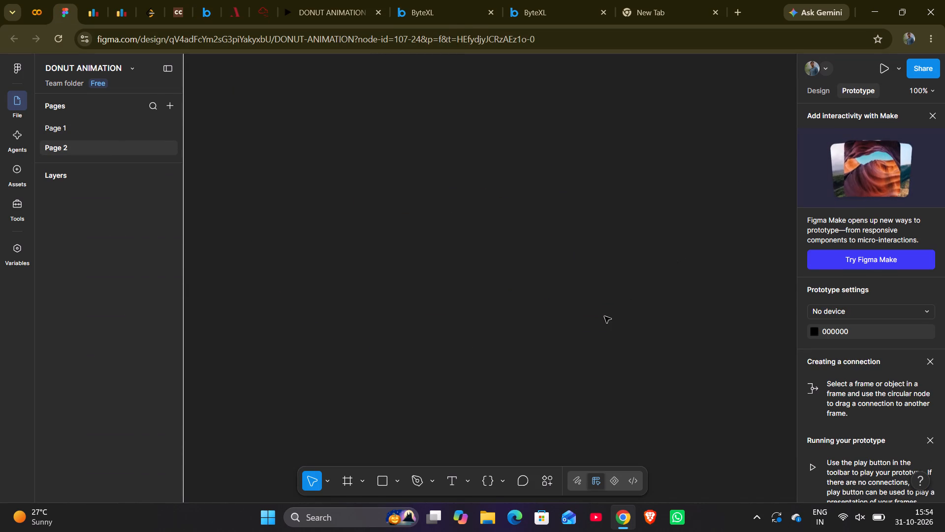
{"action": "left_click", "coordinate": [930, 109]}
{"action": "left_click", "coordinate": [879, 134]}
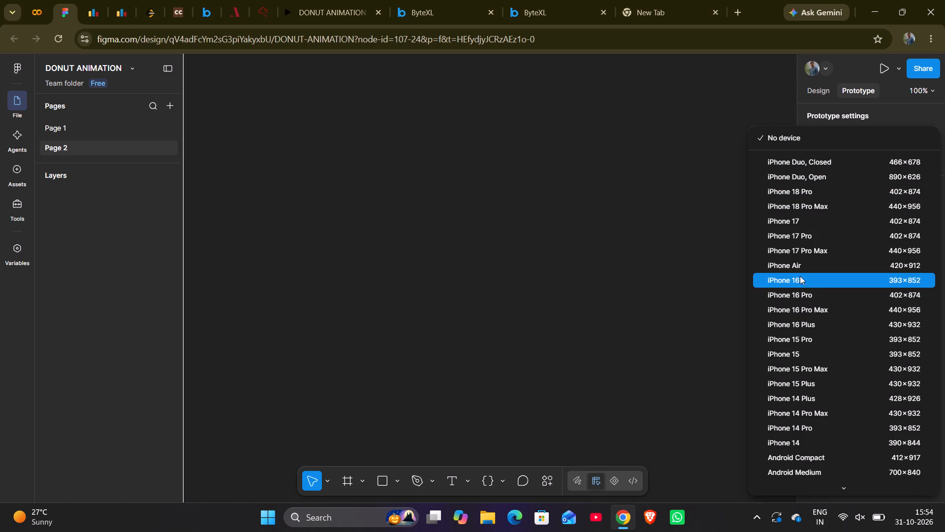
{"action": "scroll", "coordinate": [816, 410], "scroll_direction": "down", "scroll_amount": 3}
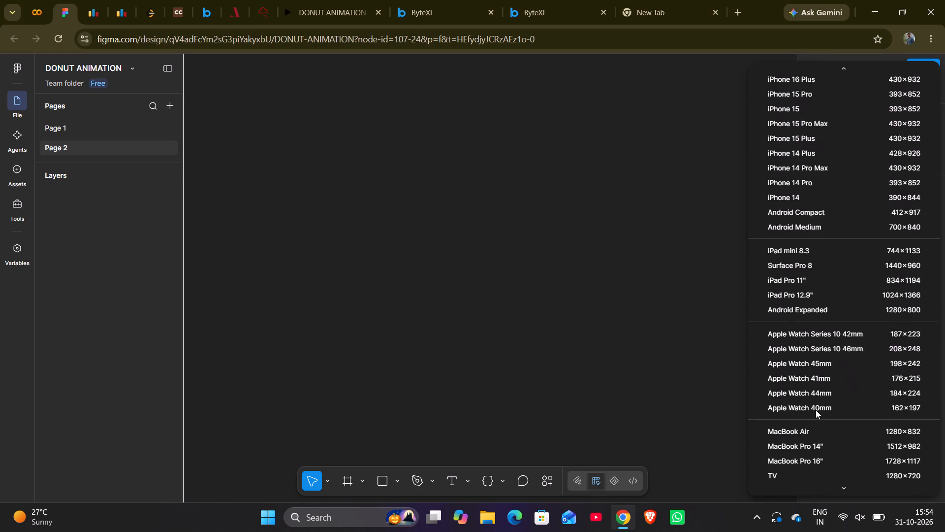
{"action": "scroll", "coordinate": [816, 410], "scroll_direction": "down", "scroll_amount": 1}
{"action": "left_click", "coordinate": [810, 412]}
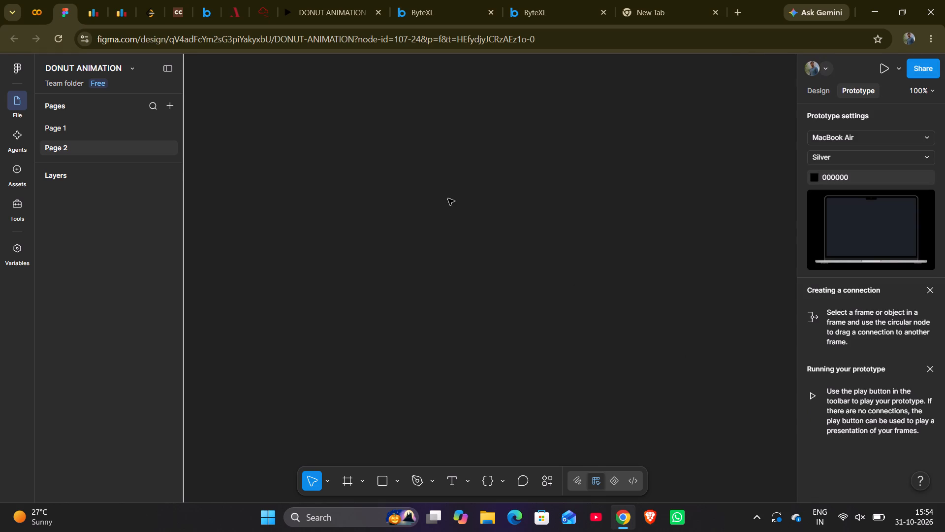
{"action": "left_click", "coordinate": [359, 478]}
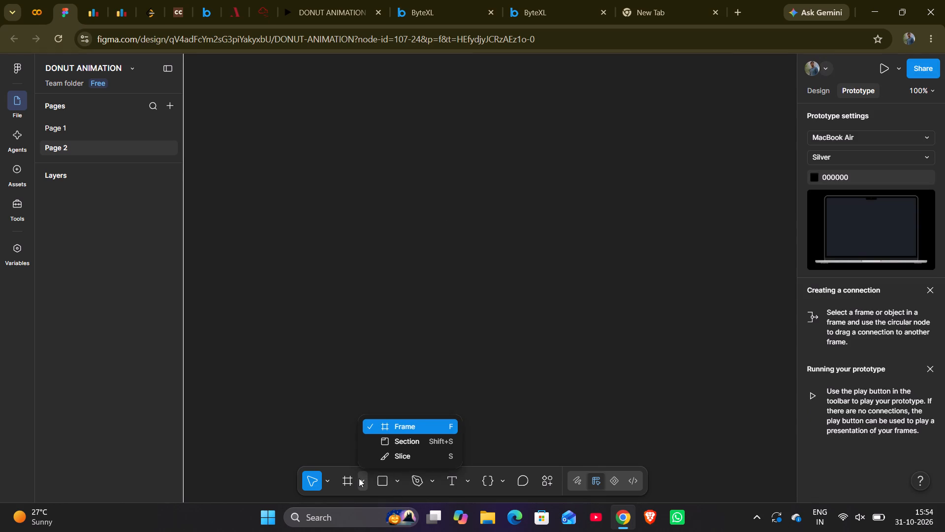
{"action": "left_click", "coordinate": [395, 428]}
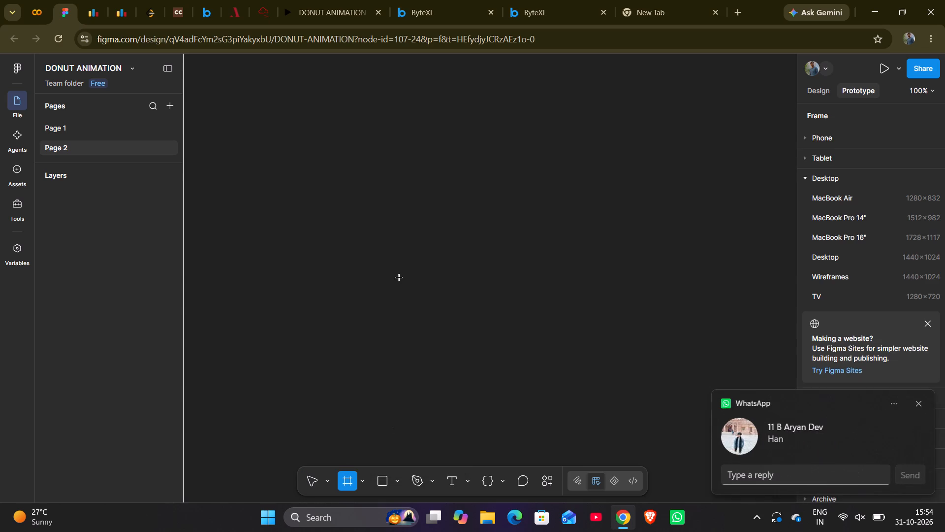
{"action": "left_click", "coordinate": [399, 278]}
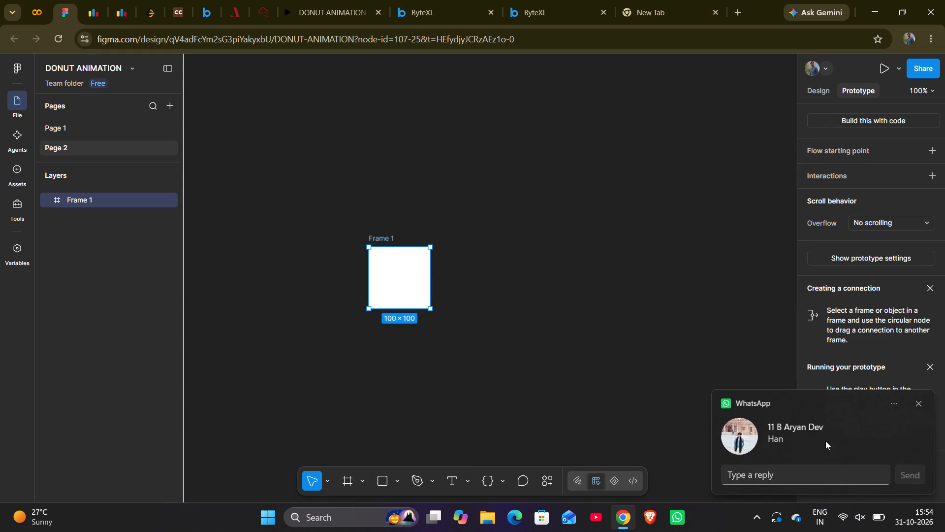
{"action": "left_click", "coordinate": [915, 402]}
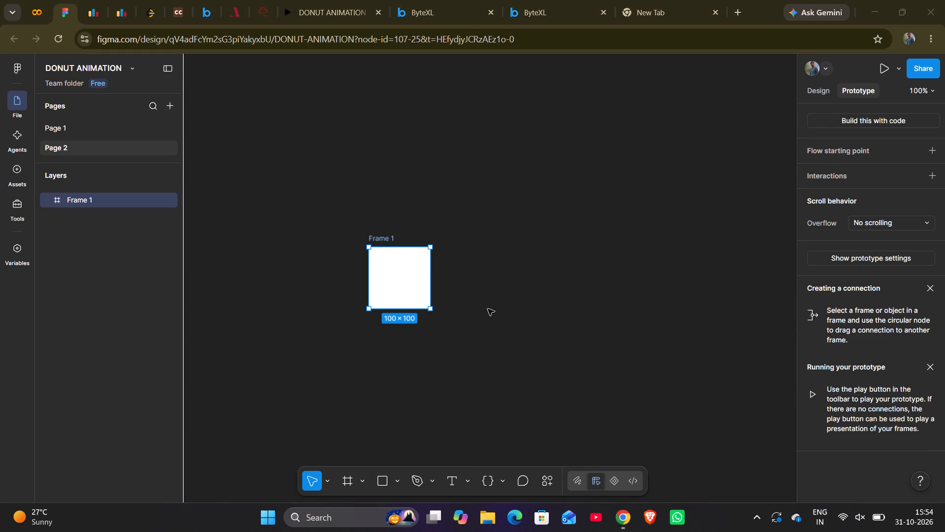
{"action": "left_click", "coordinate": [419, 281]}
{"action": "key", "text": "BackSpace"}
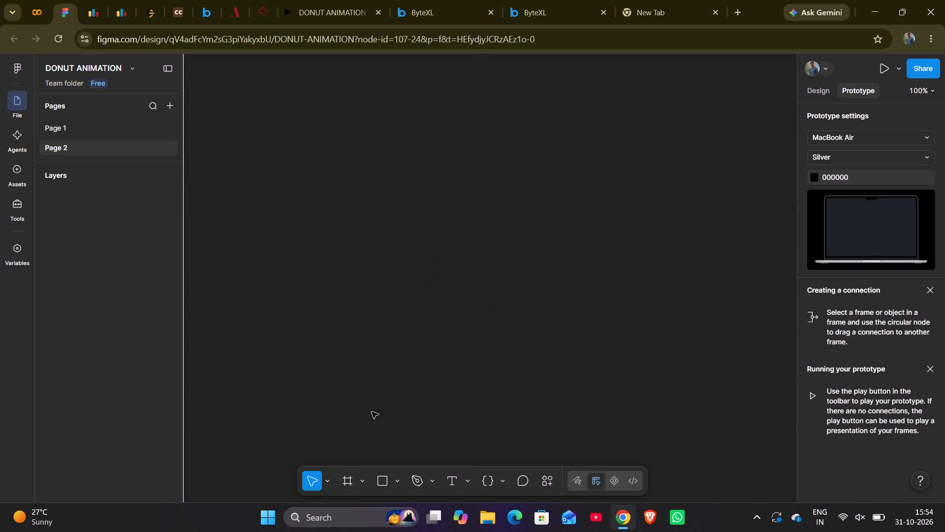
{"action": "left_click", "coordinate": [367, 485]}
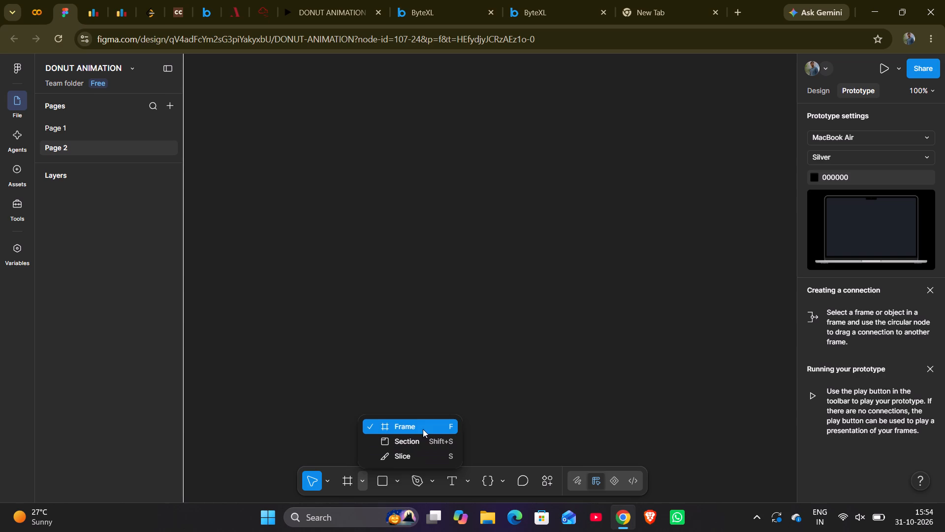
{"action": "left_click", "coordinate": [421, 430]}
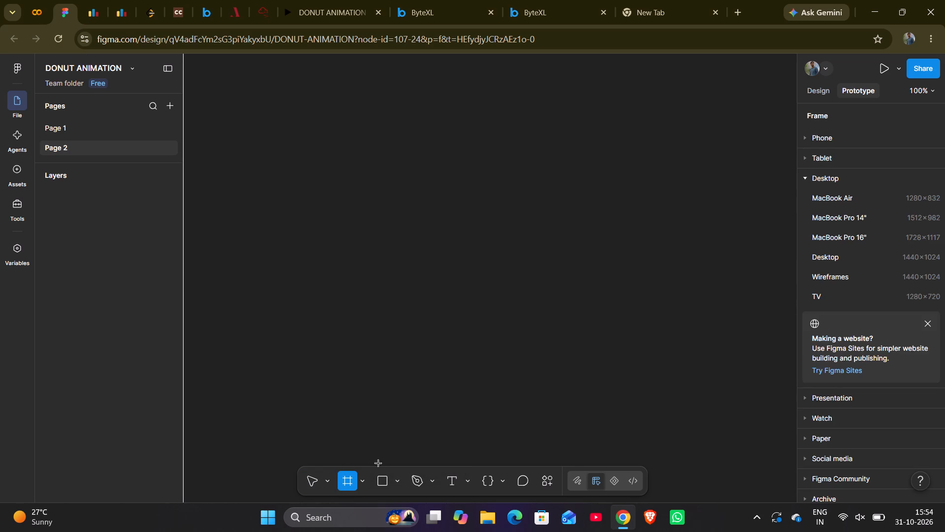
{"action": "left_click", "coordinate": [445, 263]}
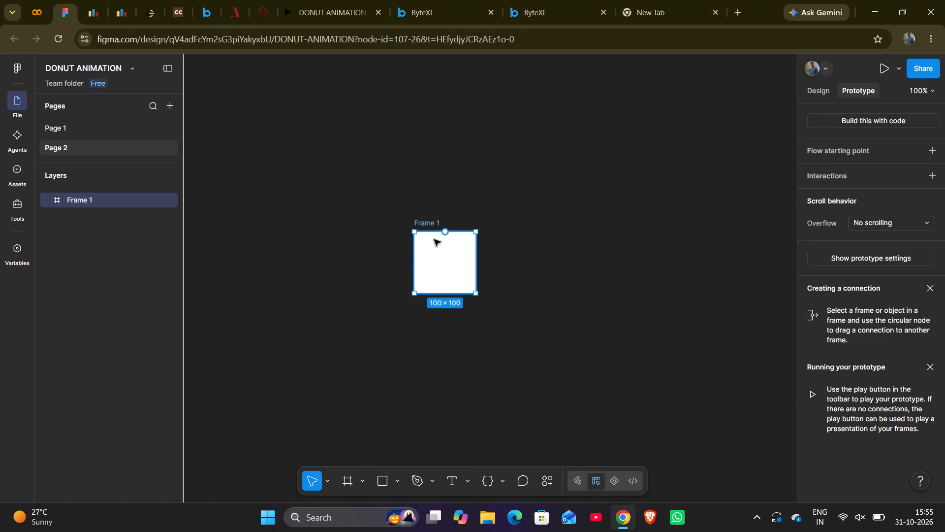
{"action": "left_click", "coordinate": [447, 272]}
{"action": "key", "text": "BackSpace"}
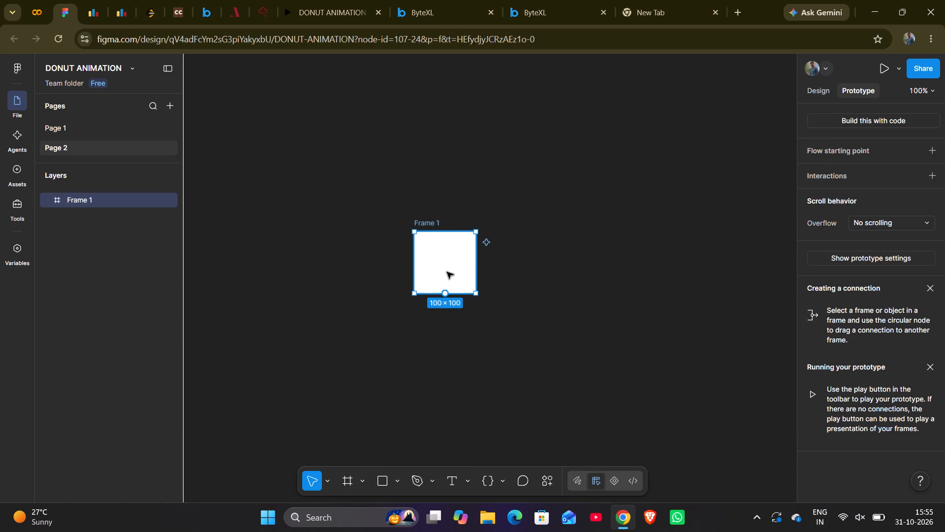
Set the prototype device for Page 2 to MacBook Air.
{"action": "left_click", "coordinate": [851, 132]}
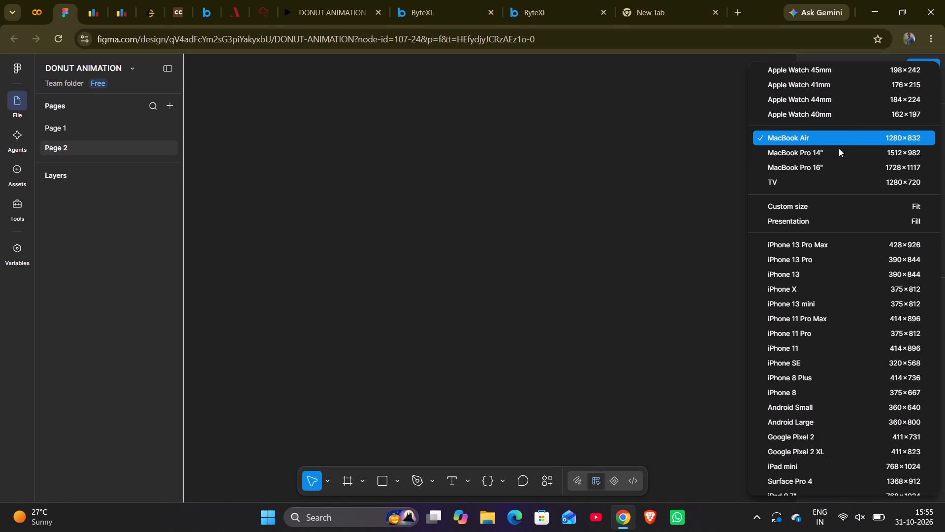
{"action": "left_click", "coordinate": [829, 143]}
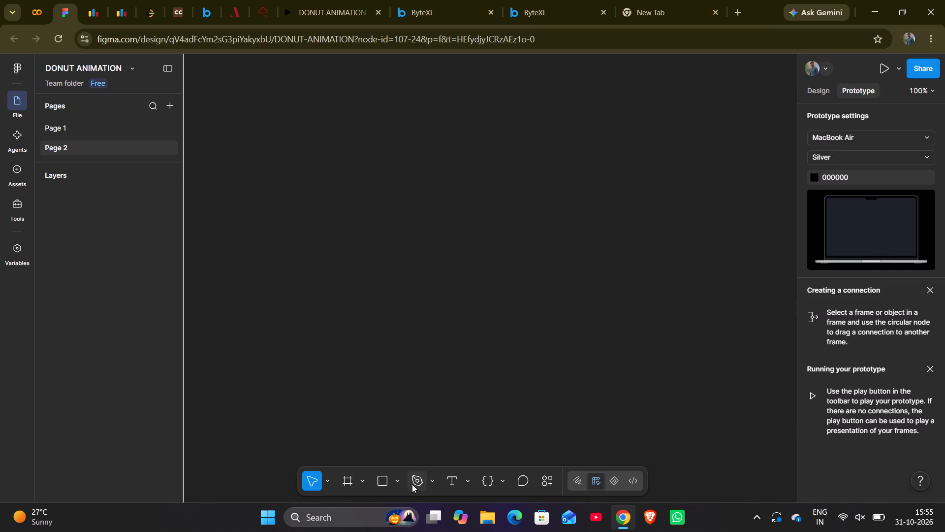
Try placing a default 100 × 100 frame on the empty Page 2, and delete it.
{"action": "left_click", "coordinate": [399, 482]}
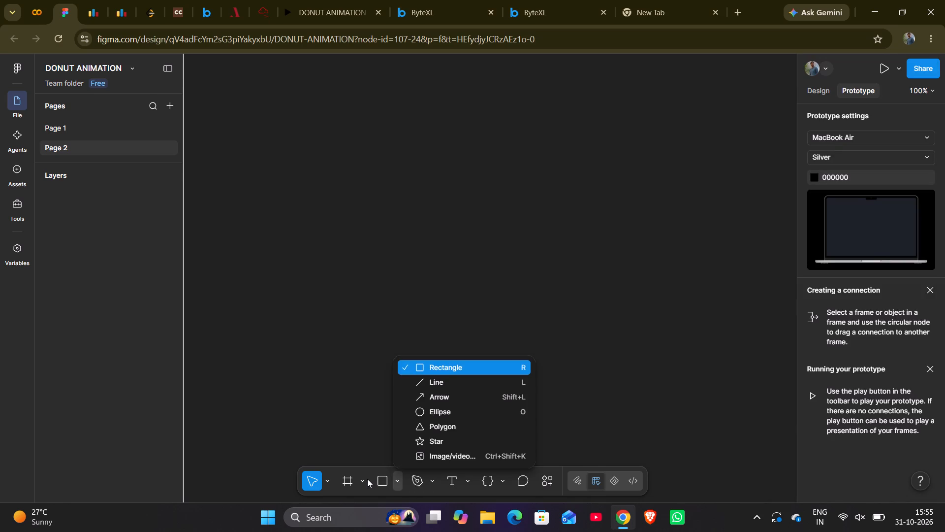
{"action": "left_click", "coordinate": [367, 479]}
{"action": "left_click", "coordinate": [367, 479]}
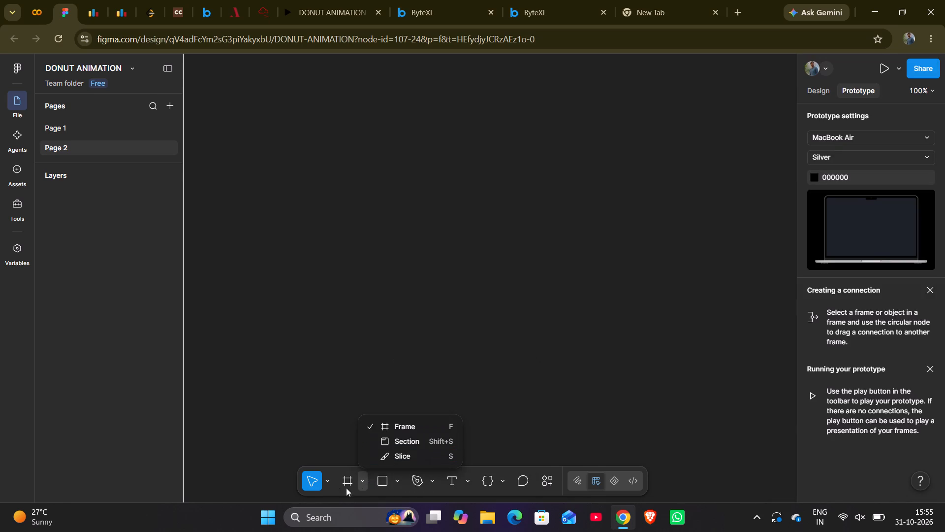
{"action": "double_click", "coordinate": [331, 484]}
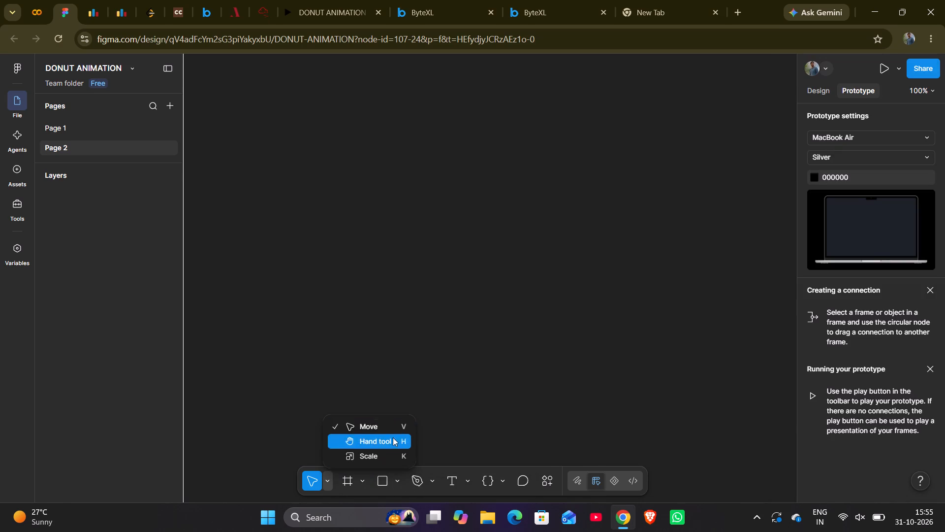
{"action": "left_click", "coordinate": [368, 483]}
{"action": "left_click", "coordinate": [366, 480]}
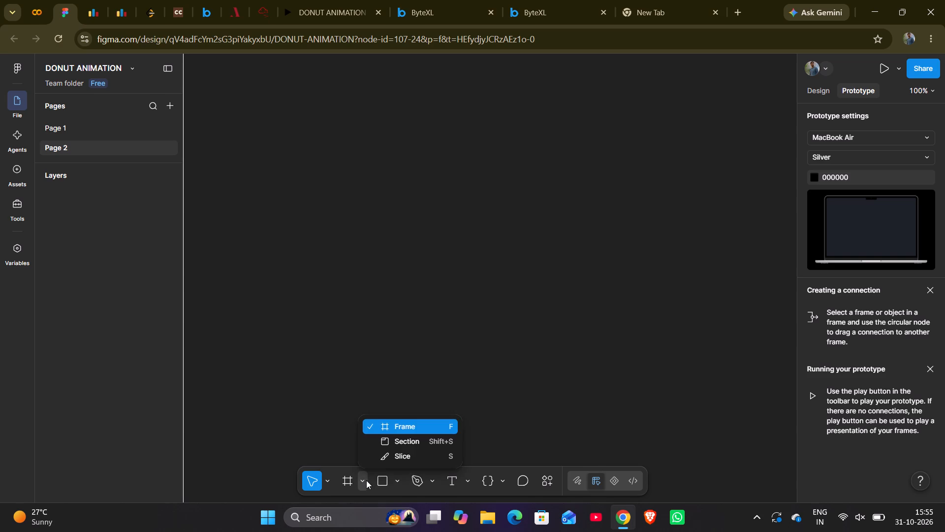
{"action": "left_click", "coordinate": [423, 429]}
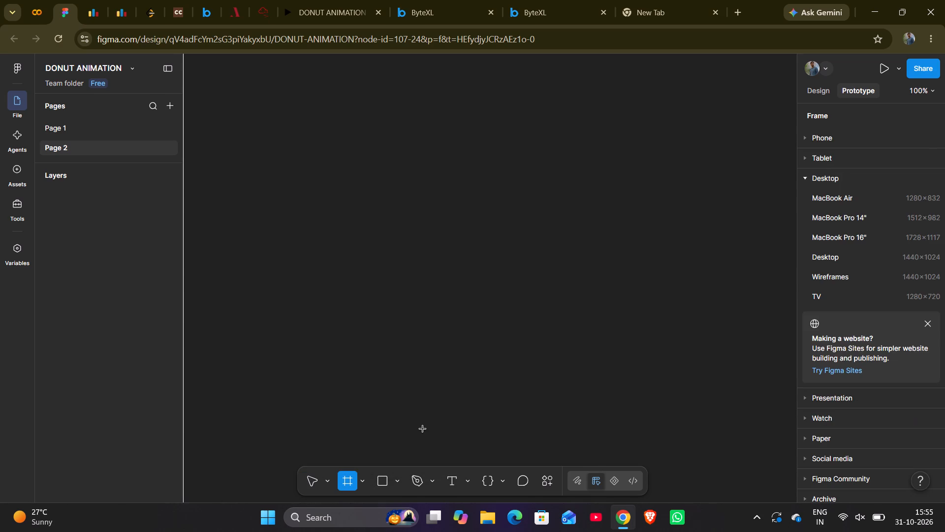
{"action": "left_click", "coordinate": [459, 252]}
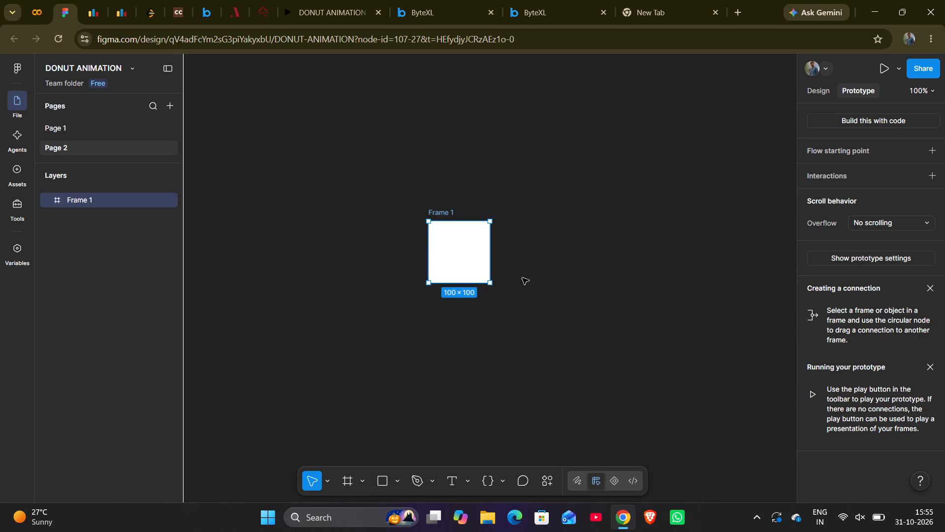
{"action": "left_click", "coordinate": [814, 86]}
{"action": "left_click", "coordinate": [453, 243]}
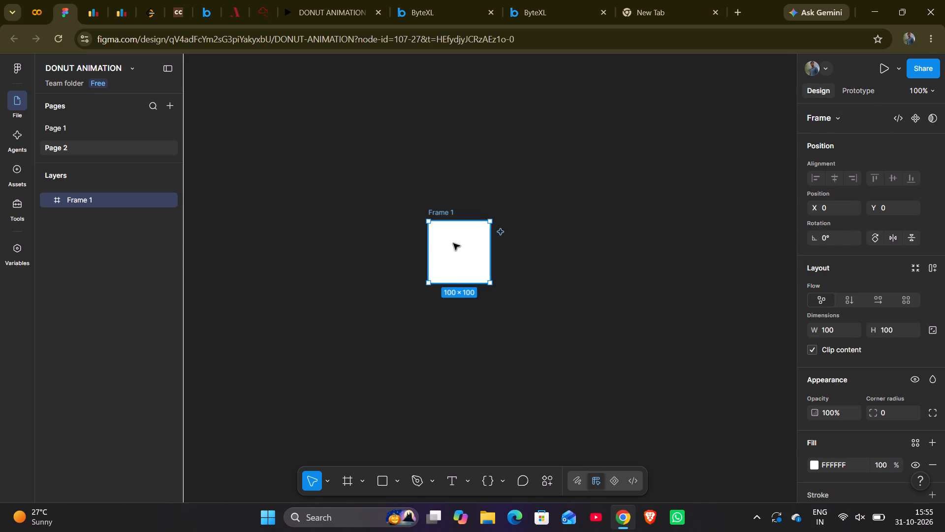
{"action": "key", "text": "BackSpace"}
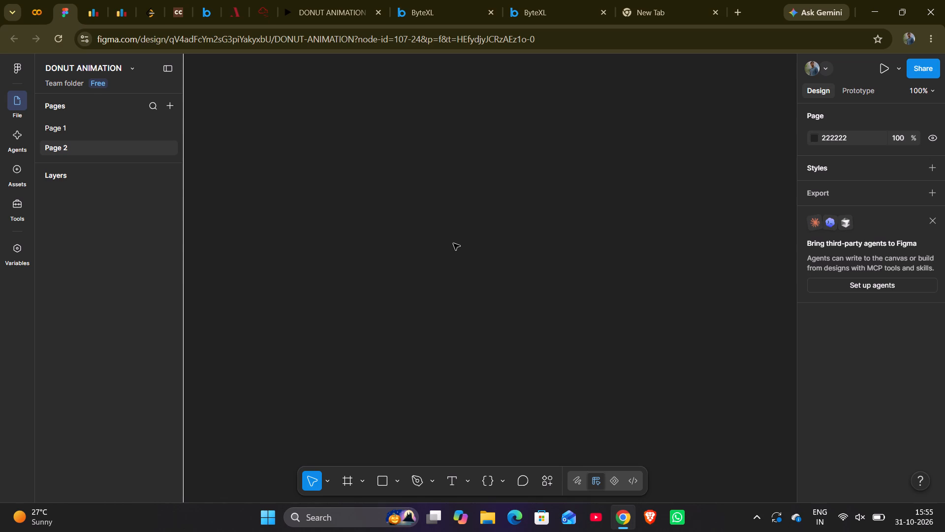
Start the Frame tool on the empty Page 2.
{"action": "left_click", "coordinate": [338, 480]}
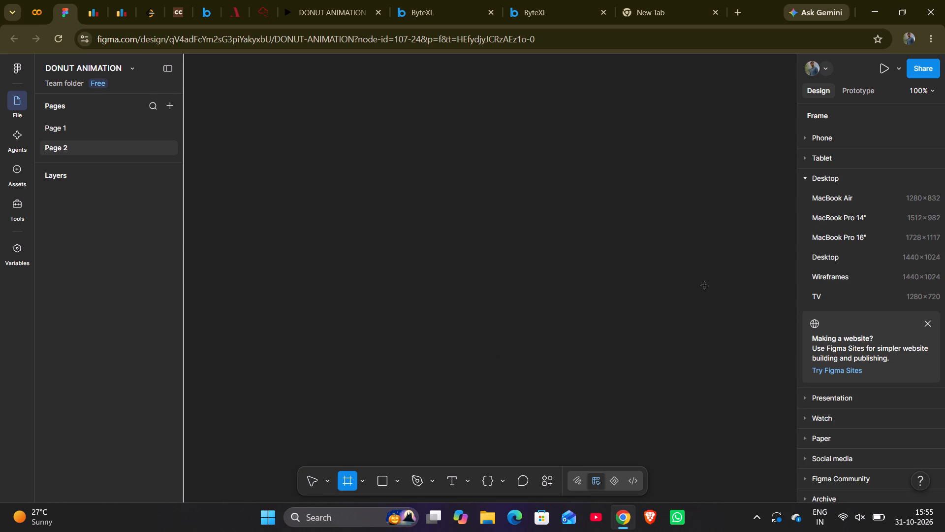
Add a MacBook Air preset frame, 1280 × 832, to the empty Page 2.
{"action": "left_click", "coordinate": [836, 194]}
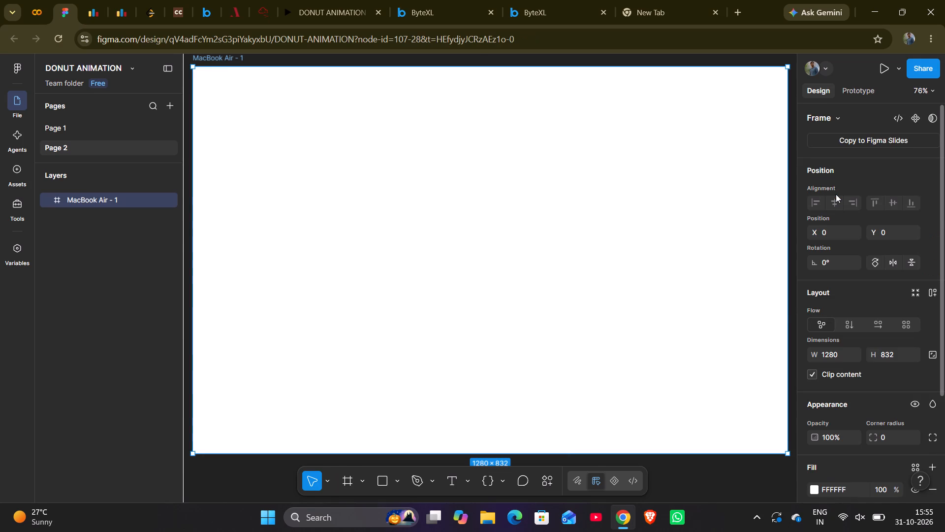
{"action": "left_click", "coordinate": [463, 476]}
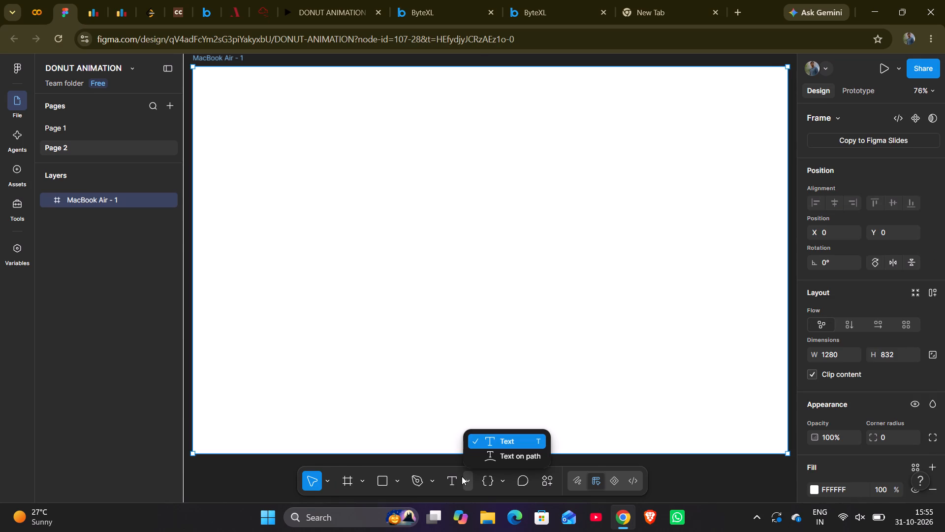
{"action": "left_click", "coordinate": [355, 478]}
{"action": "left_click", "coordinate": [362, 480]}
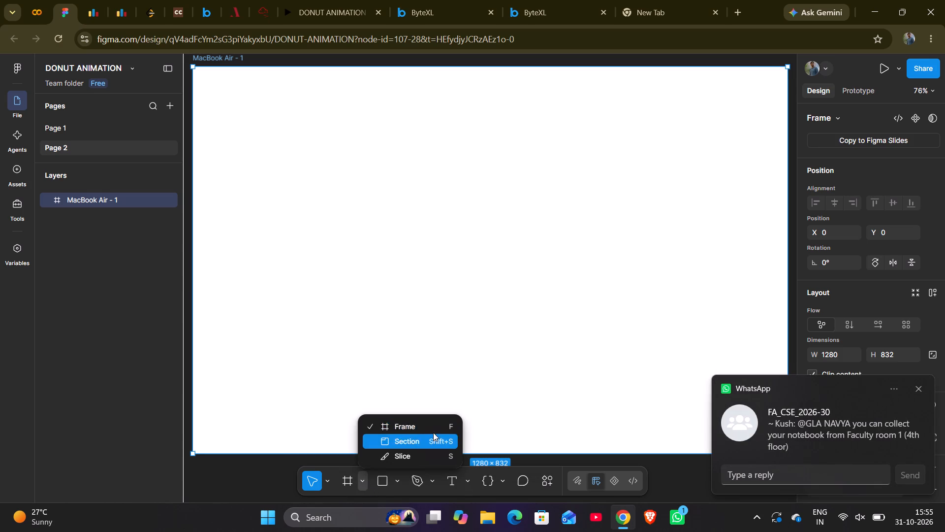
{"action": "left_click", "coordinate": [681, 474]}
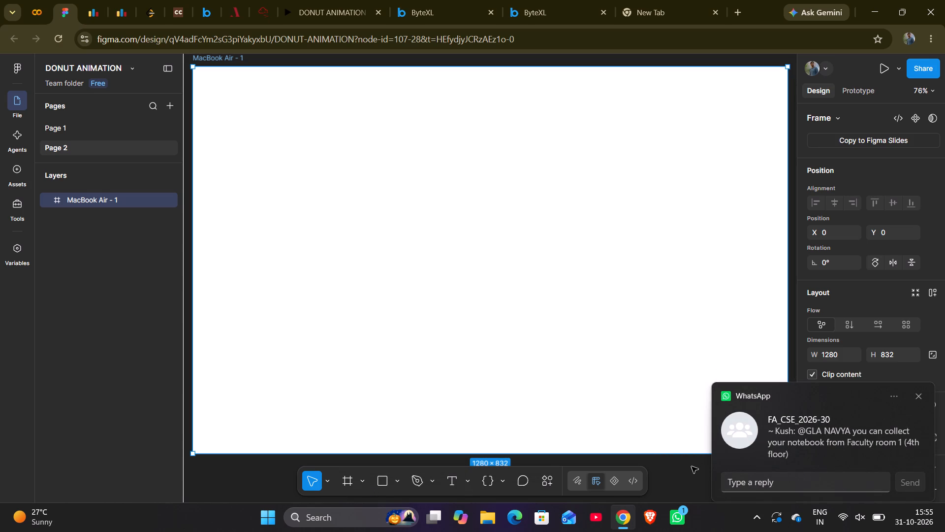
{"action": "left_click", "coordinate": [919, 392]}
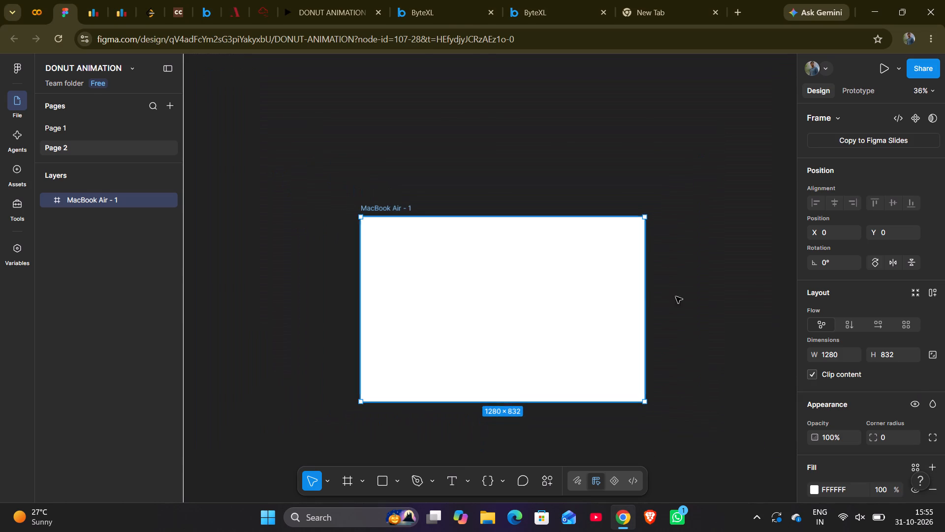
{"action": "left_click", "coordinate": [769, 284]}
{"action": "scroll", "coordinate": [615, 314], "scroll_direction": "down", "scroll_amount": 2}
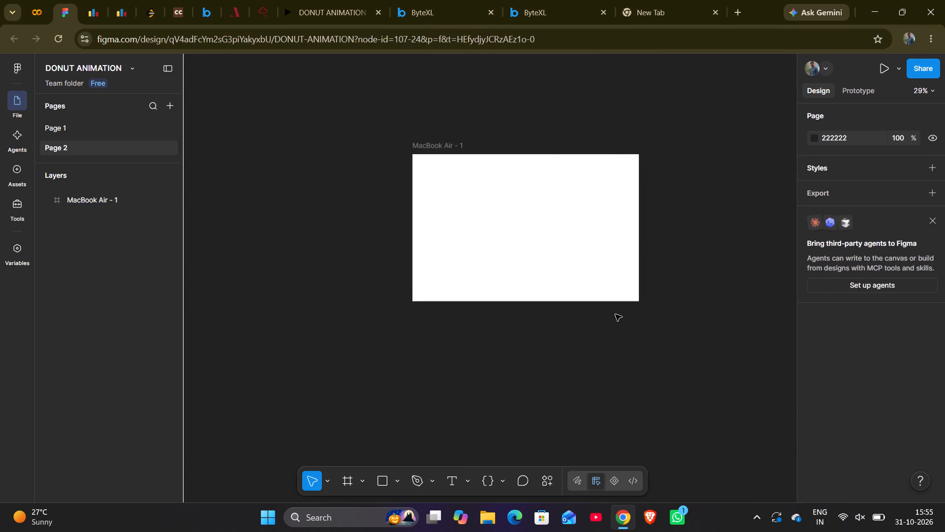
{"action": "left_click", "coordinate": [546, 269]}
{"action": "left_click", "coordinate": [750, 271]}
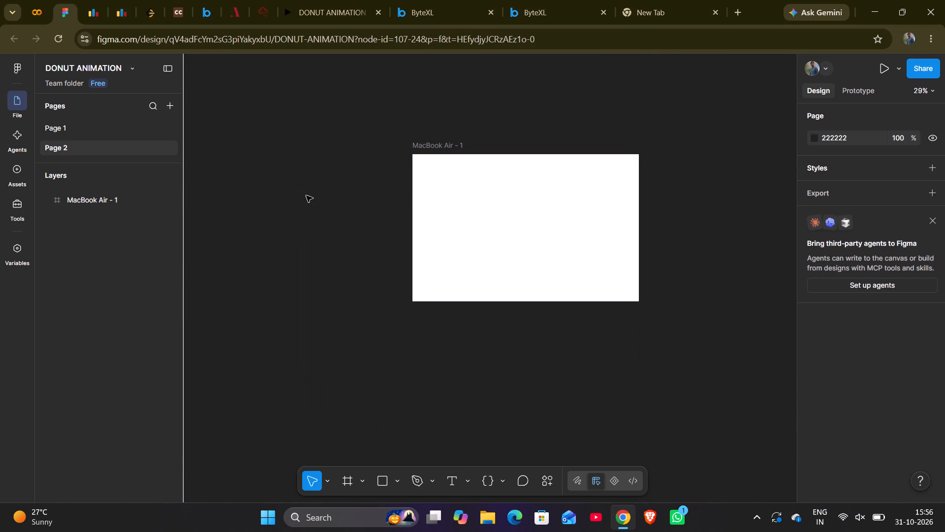
Return to Page 1 and examine the donut flavour frames, focusing on the STRAWBERRY frame.
{"action": "left_click", "coordinate": [121, 125]}
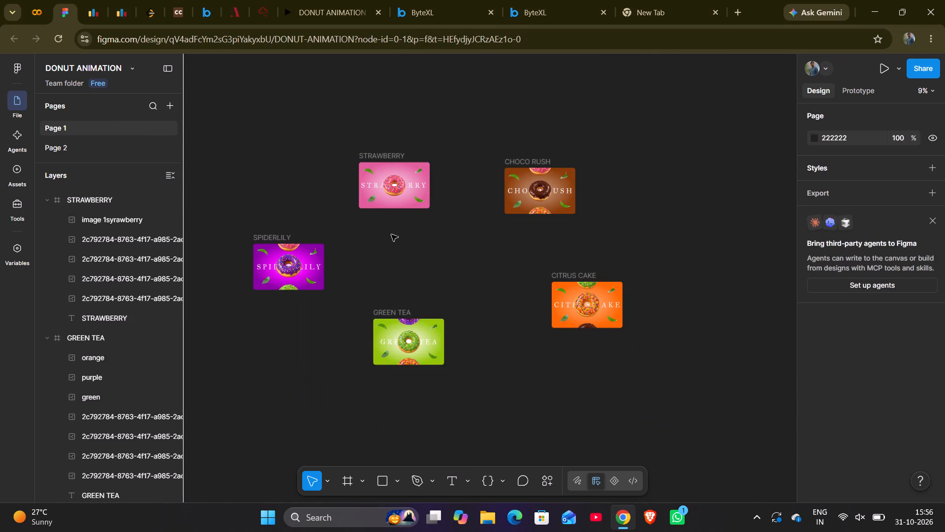
{"action": "scroll", "coordinate": [640, 325], "scroll_direction": "right", "scroll_amount": 1}
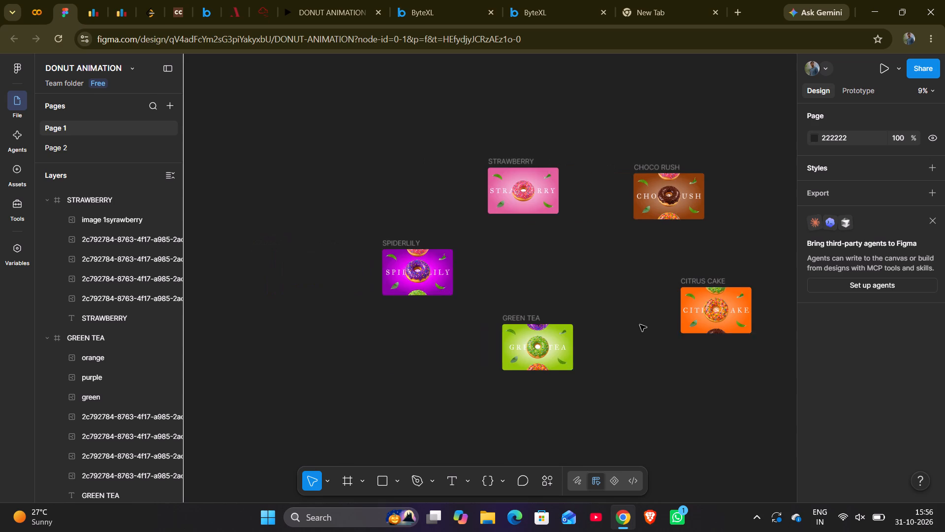
{"action": "scroll", "coordinate": [640, 325], "scroll_direction": "right", "scroll_amount": 1}
{"action": "scroll", "coordinate": [640, 325], "scroll_direction": "up", "scroll_amount": 1}
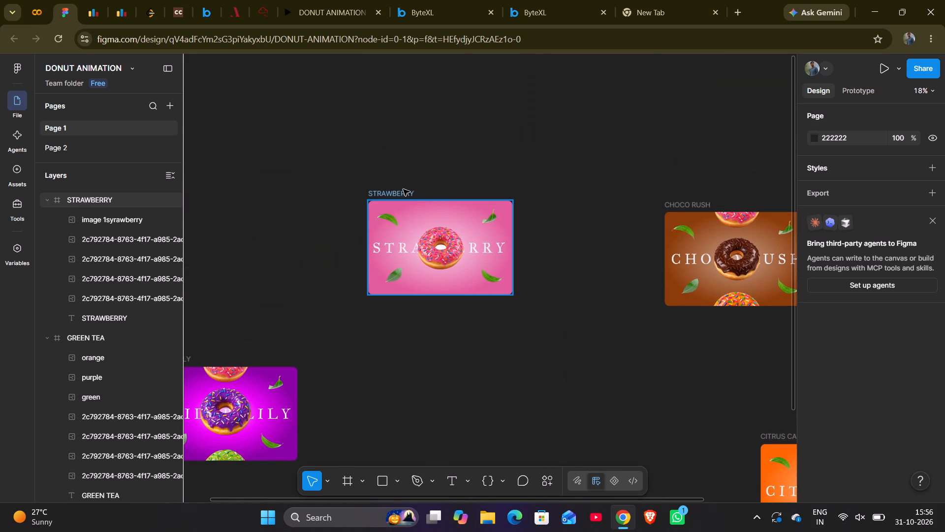
Copy the STRAWBERRY frame from Page 1 and paste it onto Page 2.
{"action": "left_click", "coordinate": [393, 190]}
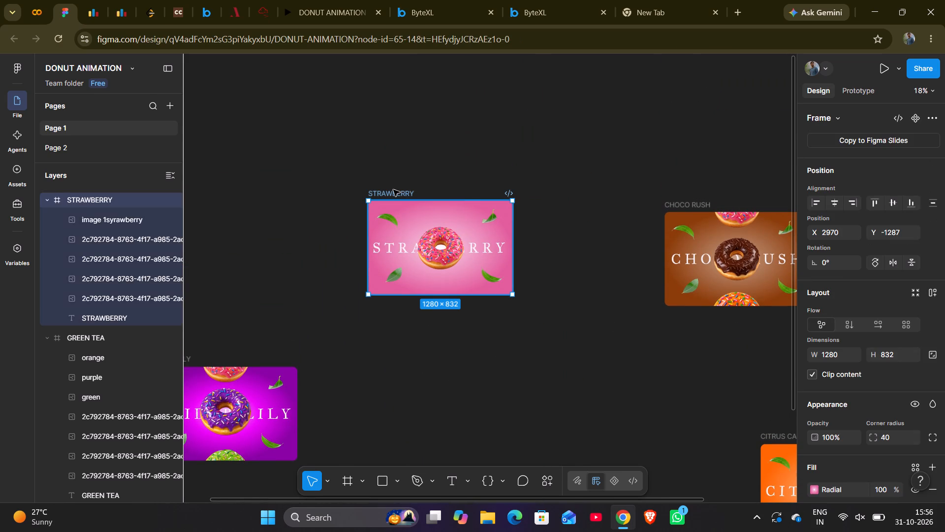
{"action": "key", "text": "ctrl+c"}
{"action": "left_click", "coordinate": [101, 137]}
{"action": "left_click", "coordinate": [101, 143]}
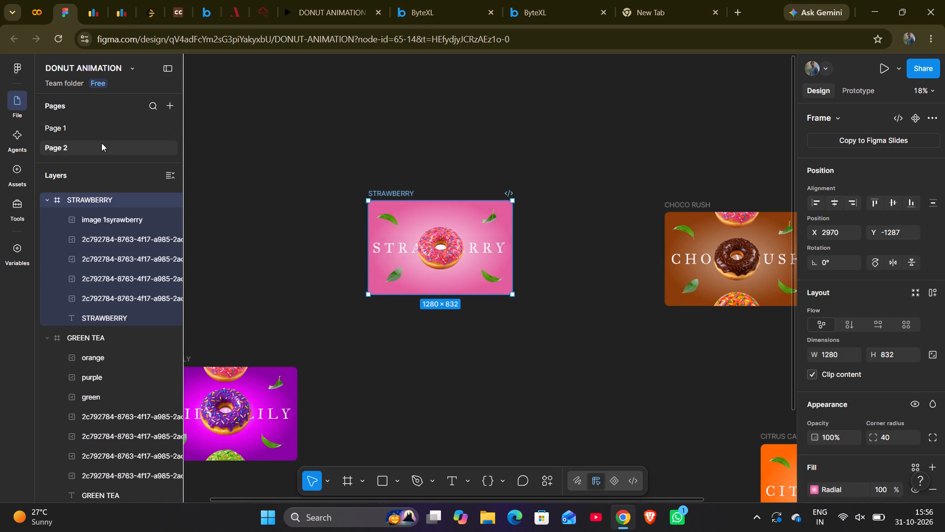
{"action": "scroll", "coordinate": [419, 273], "scroll_direction": "down", "scroll_amount": 1}
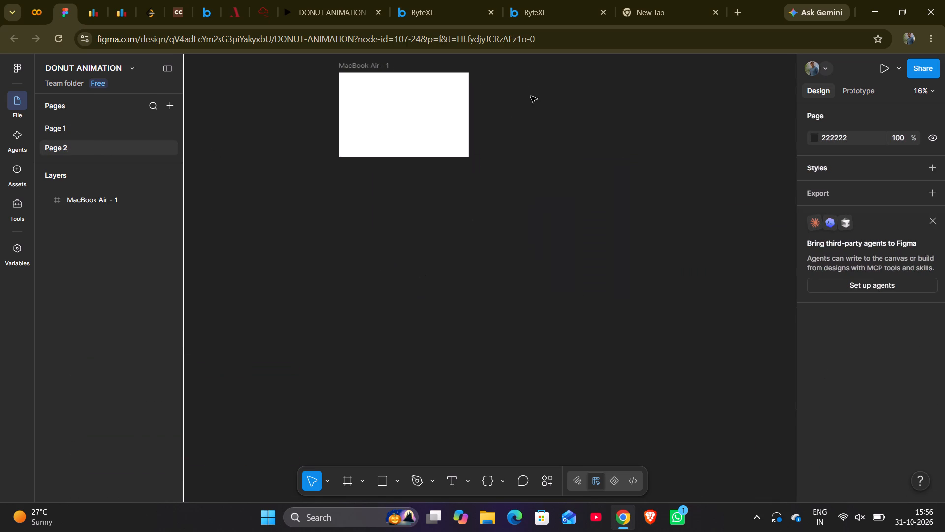
{"action": "left_click", "coordinate": [530, 89]}
{"action": "key", "text": "ctrl+v"}
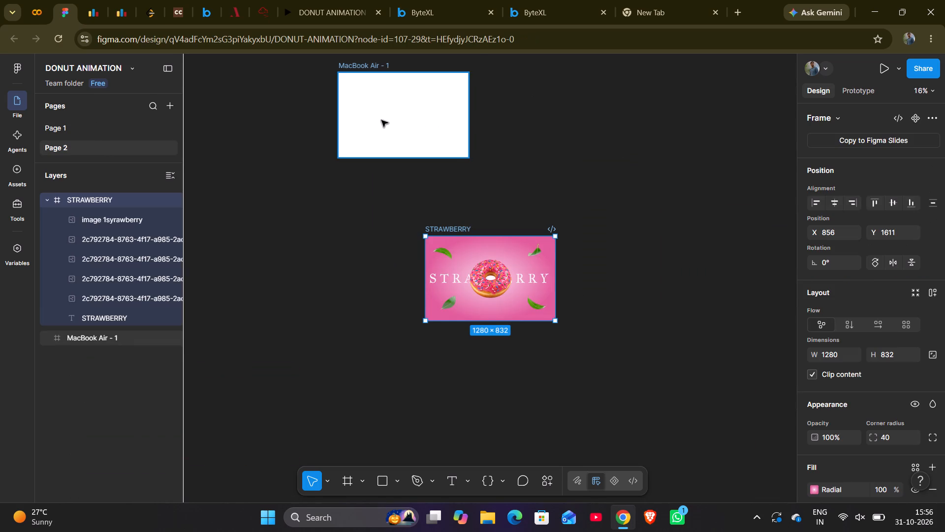
Delete the blank MacBook Air - 1 frame from Page 2.
{"action": "left_click", "coordinate": [381, 120]}
{"action": "key", "text": "BackSpace"}
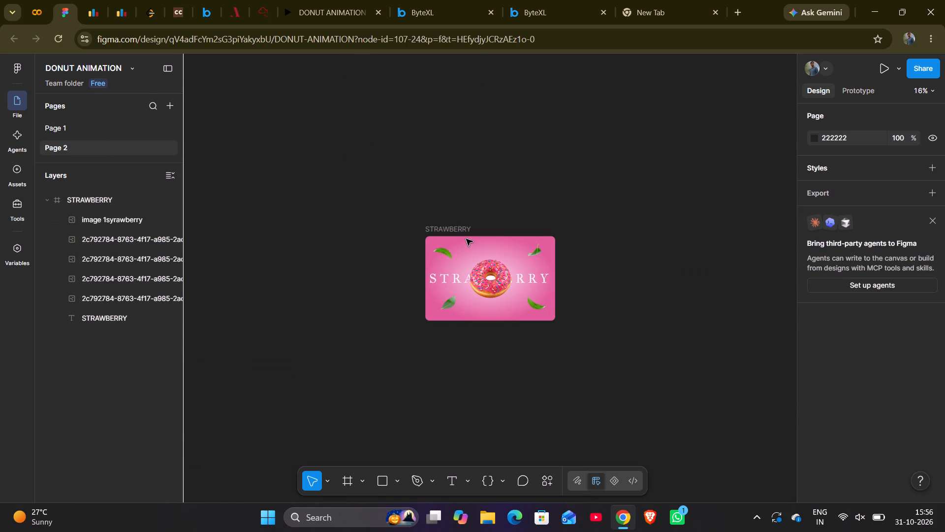
Move the STRAWBERRY frame on Page 2 up to about X 213, Y 446, and deselect it.
{"action": "left_click_drag", "start_coordinate": [454, 230], "coordinate": [389, 111]}
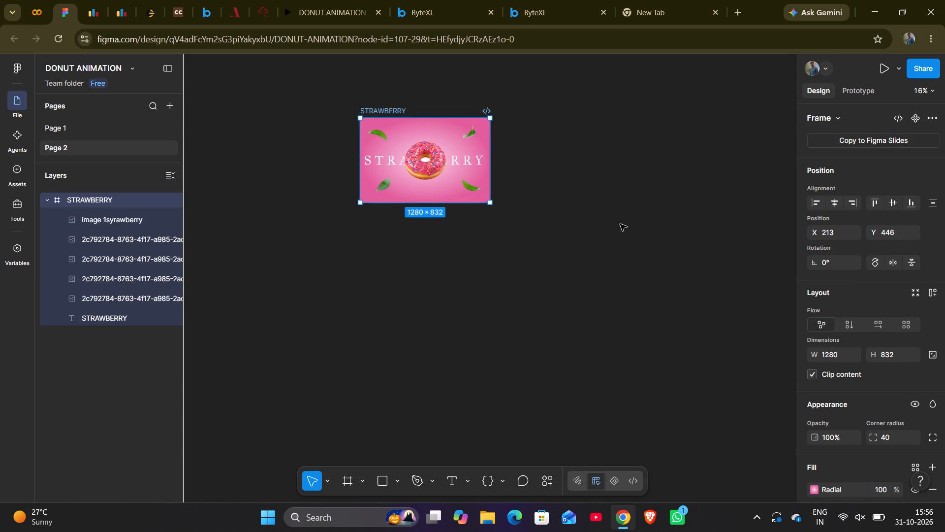
{"action": "left_click", "coordinate": [620, 224]}
Duplicate the strawberry donut image and move the copy out of the STRAWBERRY frame onto the empty canvas to its left.
{"action": "scroll", "coordinate": [620, 224], "scroll_direction": "right", "scroll_amount": 2}
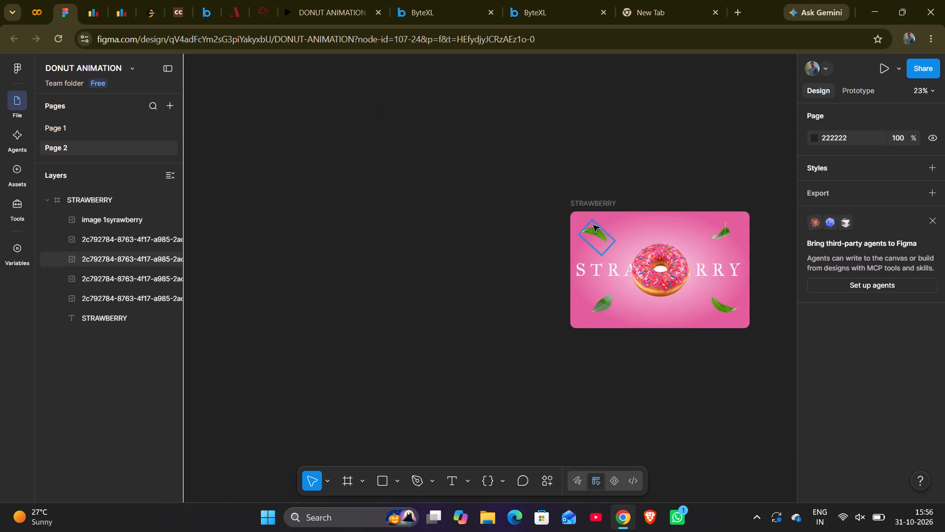
{"action": "left_click", "coordinate": [651, 269]}
{"action": "key", "text": "ctrl+d"}
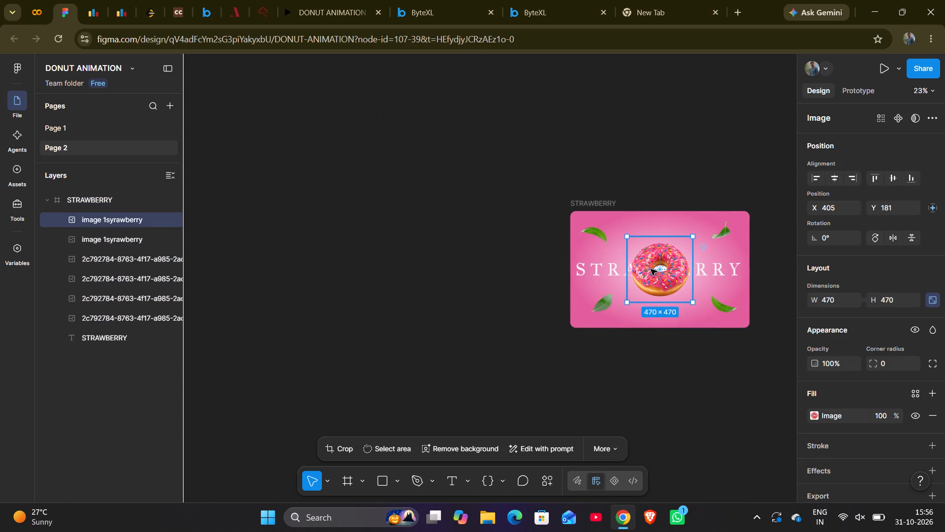
{"action": "left_click_drag", "start_coordinate": [651, 269], "coordinate": [377, 191]}
Delete the original donut image inside the STRAWBERRY frame on Page 2, keeping the duplicate on the canvas.
{"action": "left_click", "coordinate": [678, 292]}
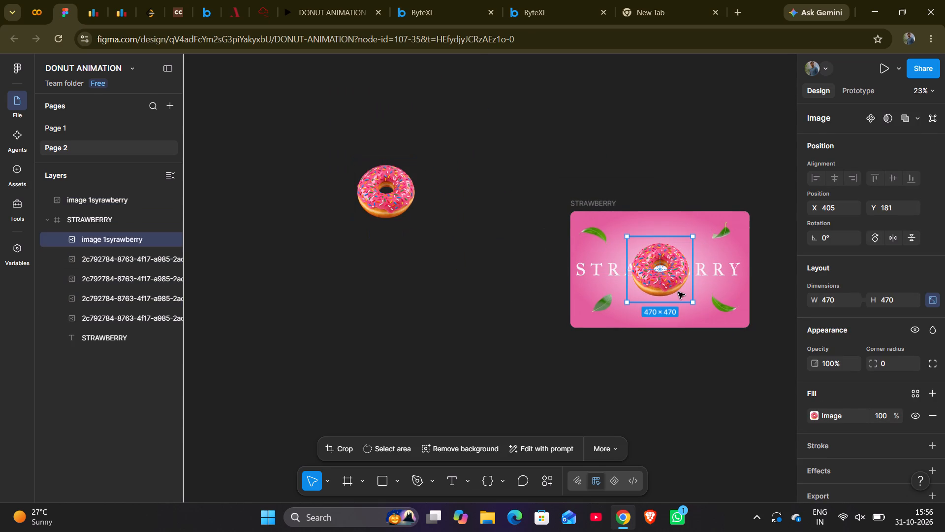
{"action": "key", "text": "BackSpace"}
Inspect the four leaf images in the STRAWBERRY frame one after another.
{"action": "left_click", "coordinate": [605, 234]}
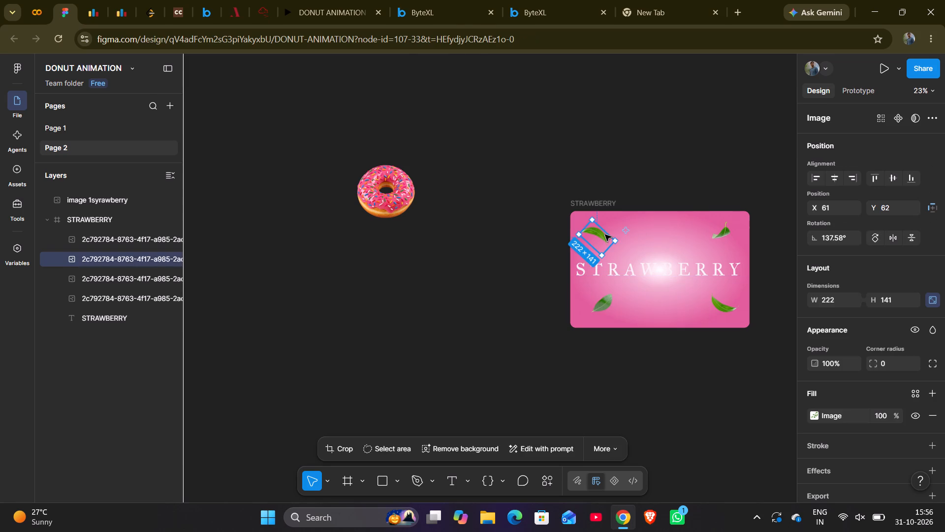
{"action": "left_click", "coordinate": [772, 183]}
{"action": "scroll", "coordinate": [772, 183], "scroll_direction": "left", "scroll_amount": 1}
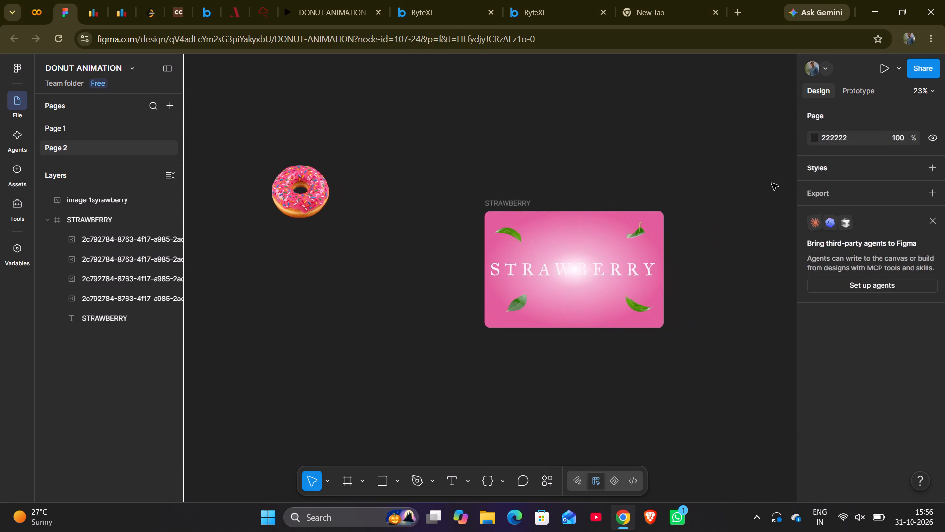
{"action": "left_click", "coordinate": [648, 230]}
{"action": "left_click", "coordinate": [643, 309]}
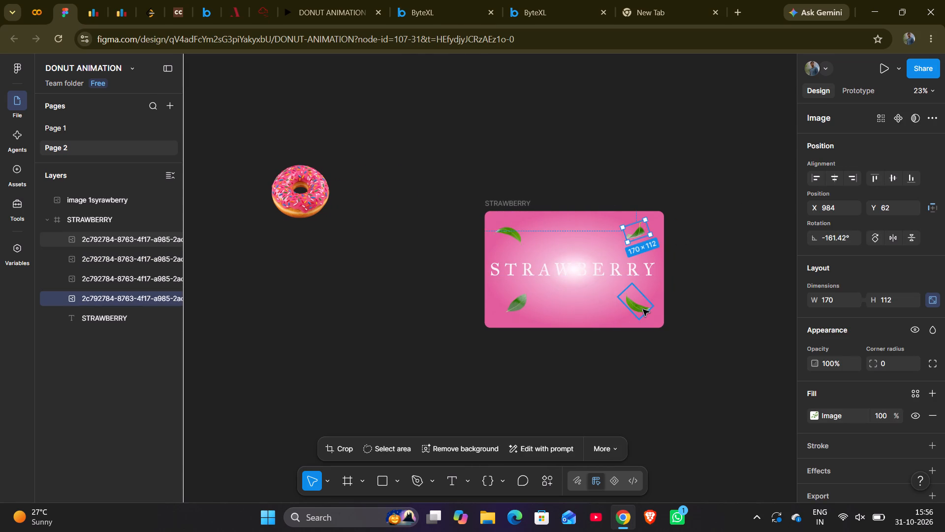
{"action": "left_click", "coordinate": [519, 301]}
{"action": "left_click", "coordinate": [575, 44]}
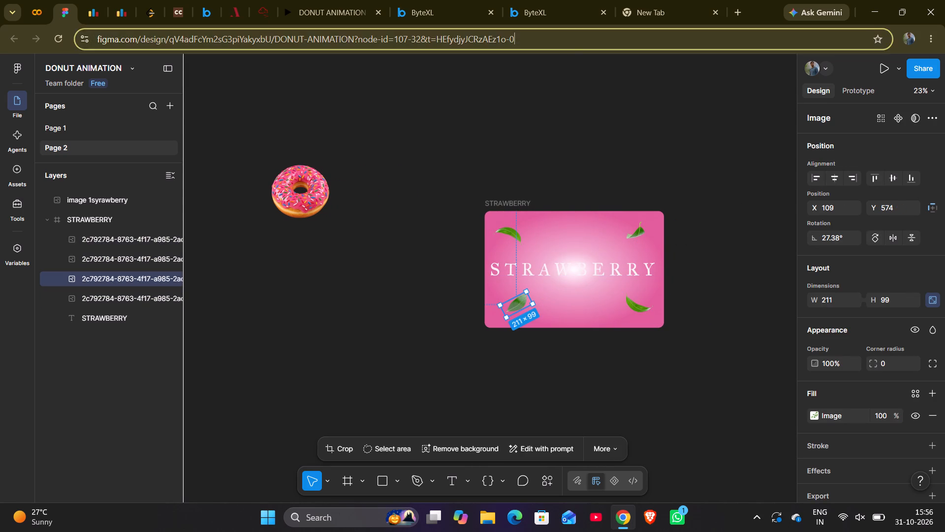
{"action": "left_click", "coordinate": [455, 146]}
{"action": "left_click", "coordinate": [455, 146]}
Move the duplicate donut into the STRAWBERRY frame and centre it horizontally and vertically at X 405, Y 181.
{"action": "scroll", "coordinate": [455, 146], "scroll_direction": "left", "scroll_amount": 1}
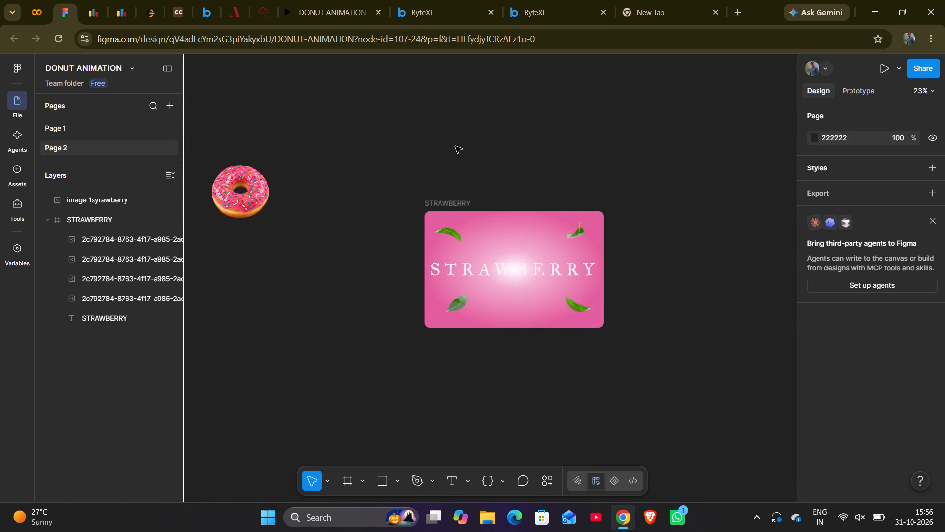
{"action": "left_click_drag", "start_coordinate": [231, 194], "coordinate": [489, 272]}
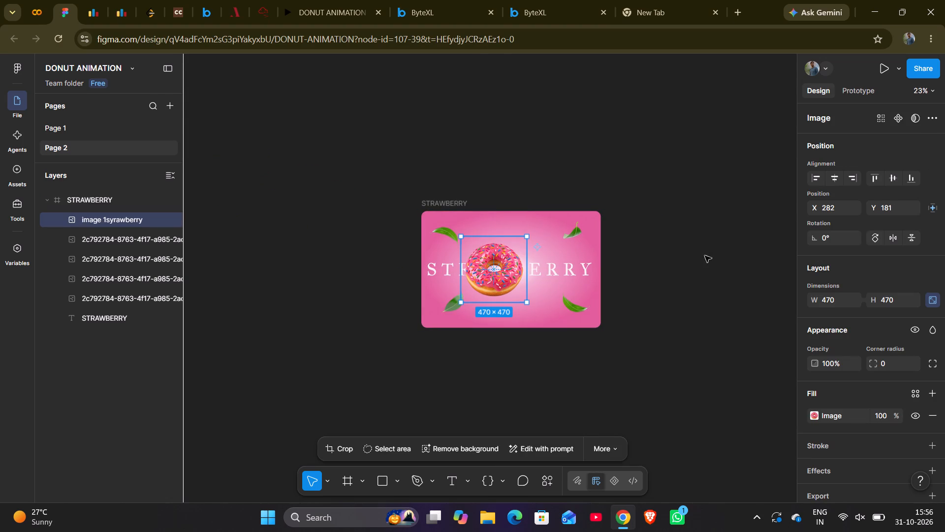
{"action": "left_click", "coordinate": [837, 180]}
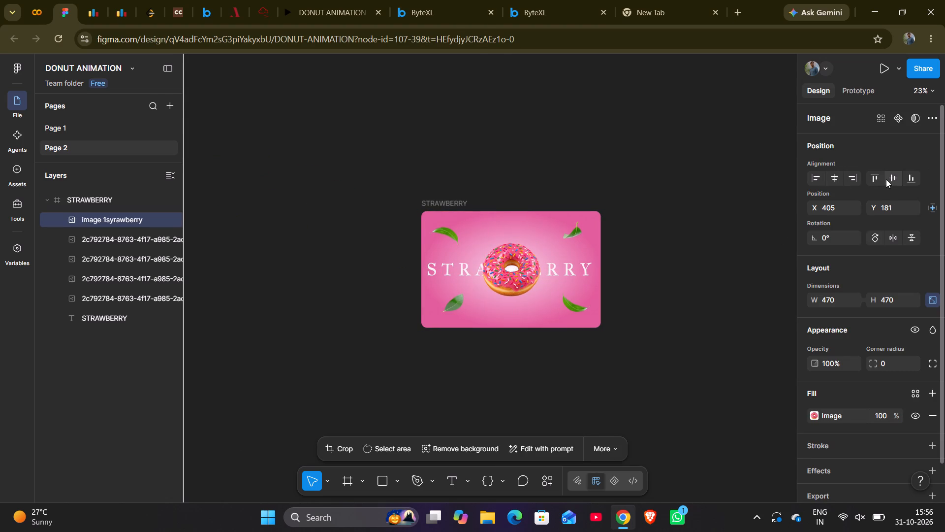
{"action": "left_click", "coordinate": [886, 179]}
{"action": "left_click", "coordinate": [886, 179]}
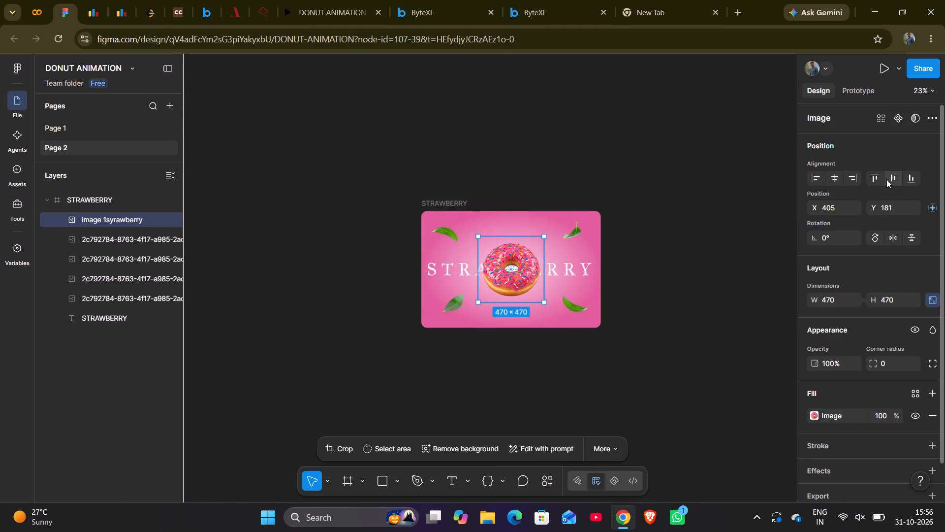
{"action": "left_click", "coordinate": [602, 177]}
Copy the SPIDERLILY frame from Page 1 and paste it onto Page 2.
{"action": "scroll", "coordinate": [602, 177], "scroll_direction": "down", "scroll_amount": 1}
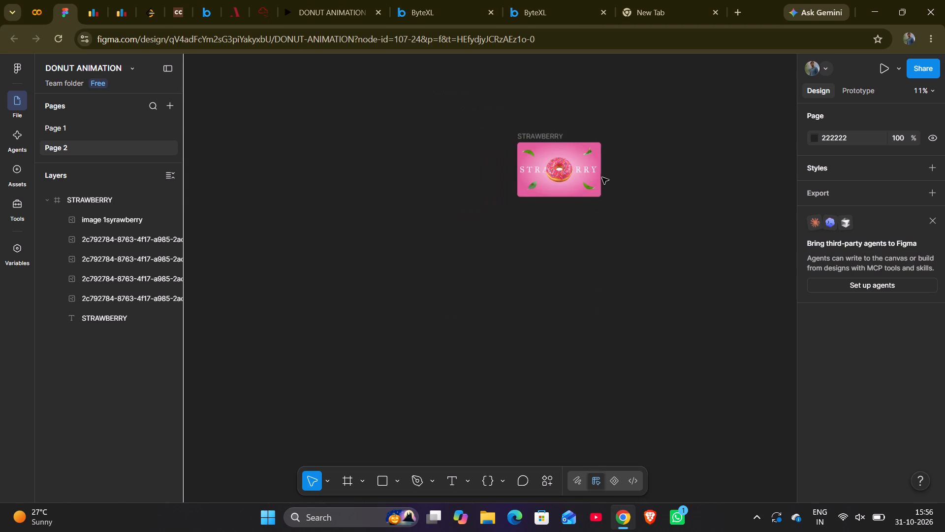
{"action": "left_click", "coordinate": [66, 126]}
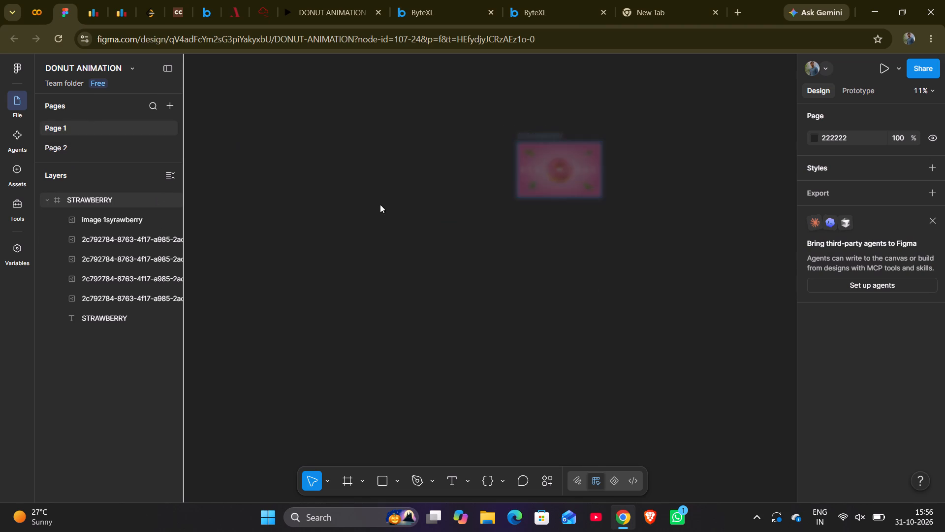
{"action": "scroll", "coordinate": [525, 322], "scroll_direction": "down", "scroll_amount": 1}
{"action": "left_click", "coordinate": [525, 322]}
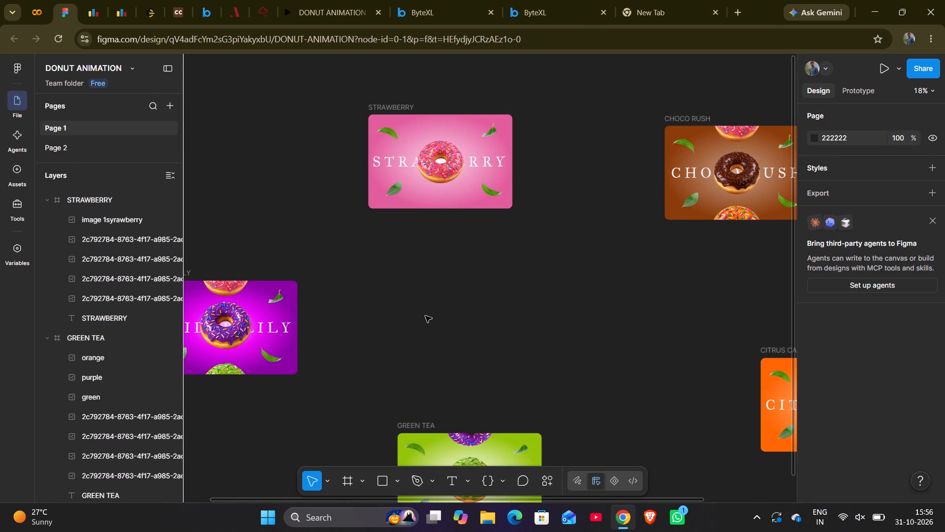
{"action": "scroll", "coordinate": [353, 313], "scroll_direction": "down", "scroll_amount": 1}
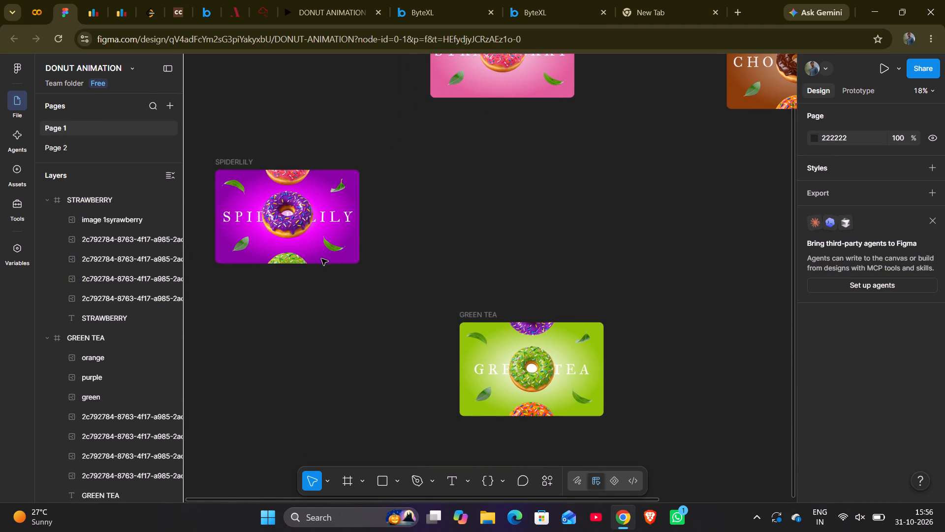
{"action": "left_click", "coordinate": [238, 161]}
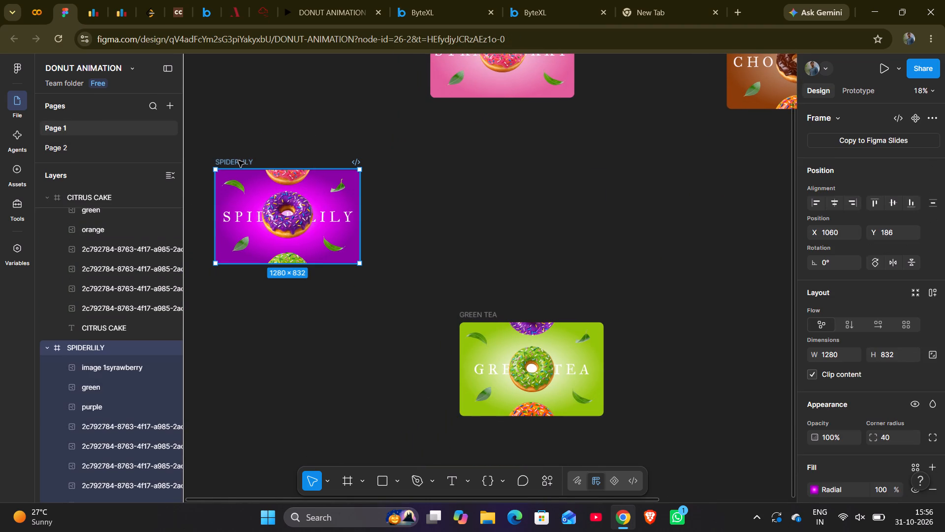
{"action": "key", "text": "ctrl+c"}
{"action": "left_click", "coordinate": [127, 148]}
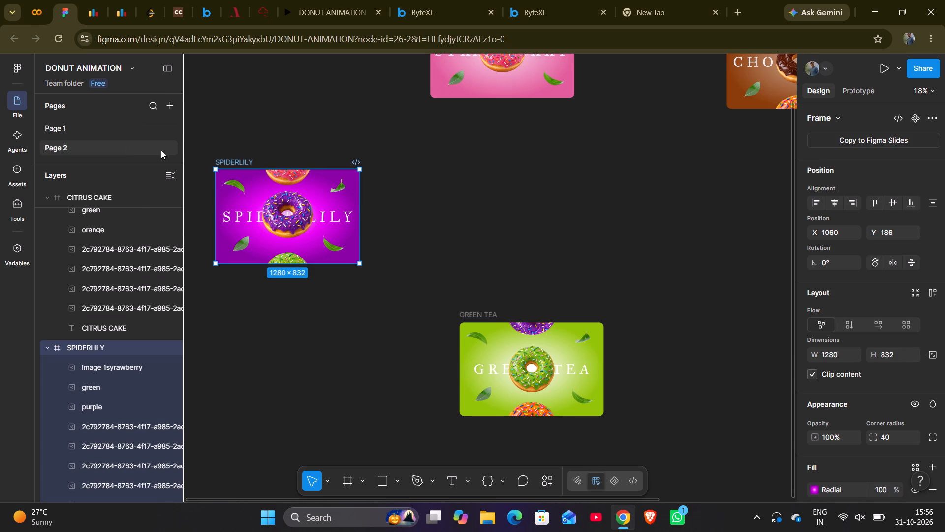
{"action": "left_click", "coordinate": [549, 266]}
{"action": "key", "text": "ctrl+v"}
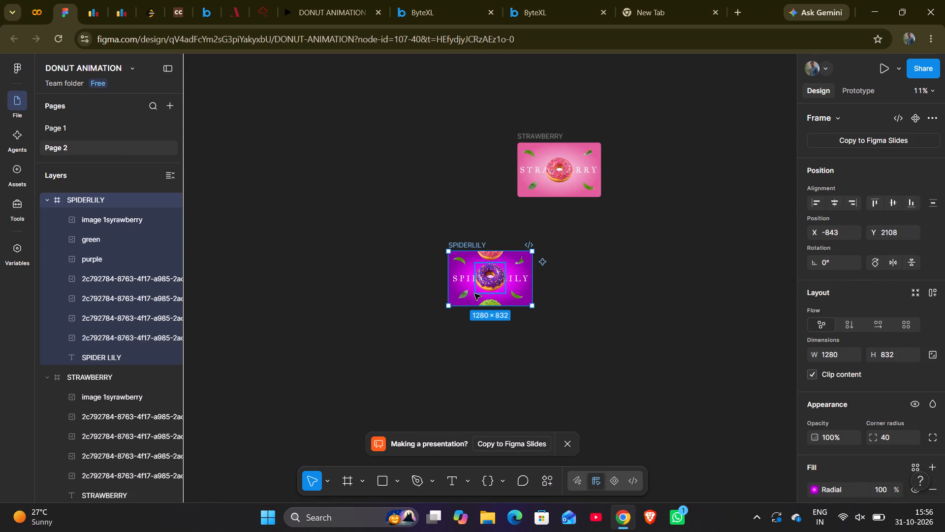
Move the SPIDERLILY frame on Page 2 directly below the STRAWBERRY frame, with their left edges aligned.
{"action": "left_click_drag", "start_coordinate": [471, 299], "coordinate": [542, 287]}
{"action": "left_click", "coordinate": [641, 196]}
Copy the GREEN TEA frame from Page 1 and paste it onto Page 2.
{"action": "scroll", "coordinate": [641, 196], "scroll_direction": "down", "scroll_amount": 1}
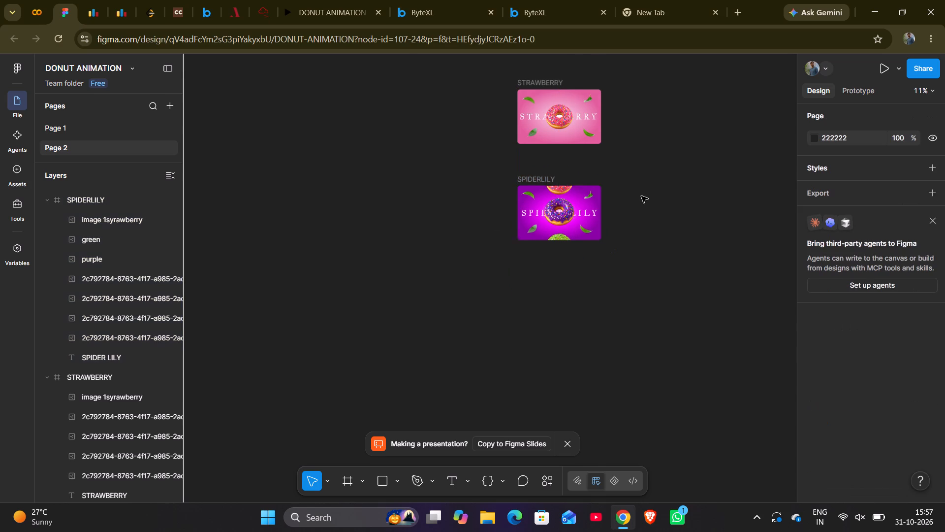
{"action": "left_click_drag", "start_coordinate": [74, 118], "coordinate": [74, 128]}
{"action": "left_click", "coordinate": [74, 128]}
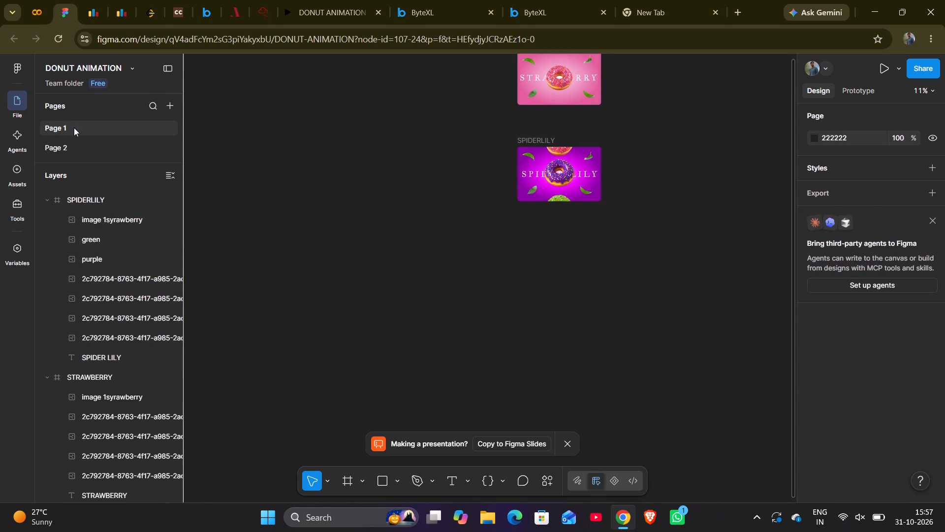
{"action": "left_click", "coordinate": [488, 312]}
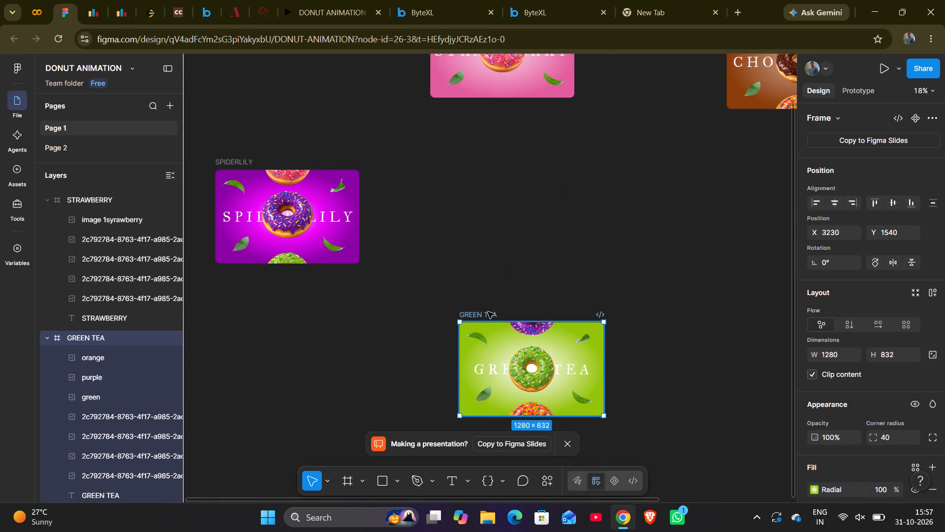
{"action": "key", "text": "ctrl+c"}
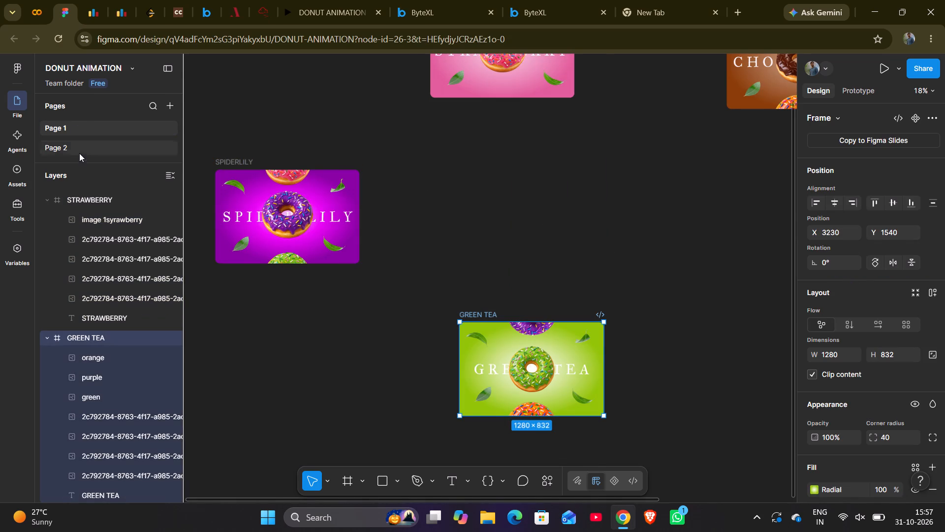
{"action": "left_click", "coordinate": [79, 156]}
{"action": "left_click", "coordinate": [88, 143]}
{"action": "scroll", "coordinate": [483, 251], "scroll_direction": "down", "scroll_amount": 1}
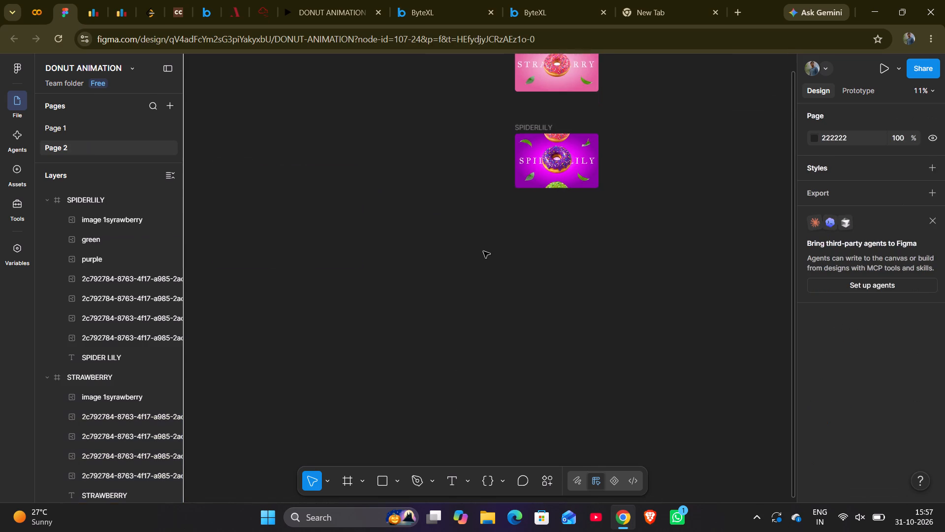
{"action": "scroll", "coordinate": [483, 251], "scroll_direction": "down", "scroll_amount": 1}
{"action": "left_click", "coordinate": [550, 239]}
{"action": "key", "text": "ctrl+v"}
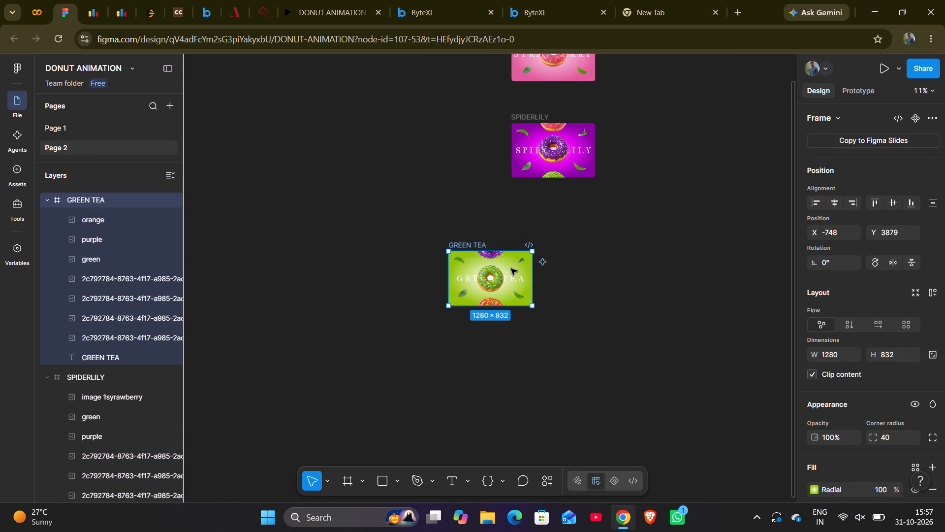
Move the GREEN TEA frame below SPIDERLILY to about X 213, Y 3530, aligned with the frames above.
{"action": "left_click_drag", "start_coordinate": [511, 268], "coordinate": [577, 253]}
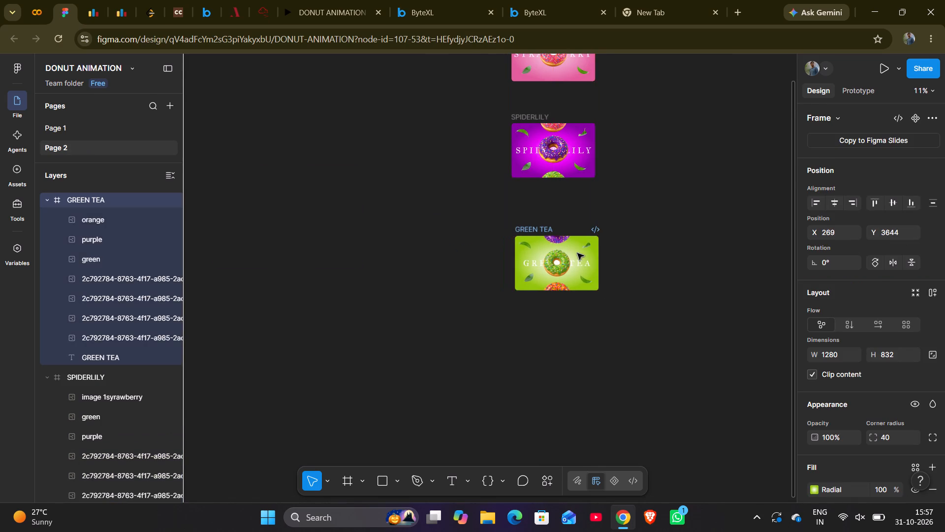
{"action": "left_click_drag", "start_coordinate": [577, 253], "coordinate": [569, 254]}
{"action": "left_click_drag", "start_coordinate": [570, 255], "coordinate": [572, 255]}
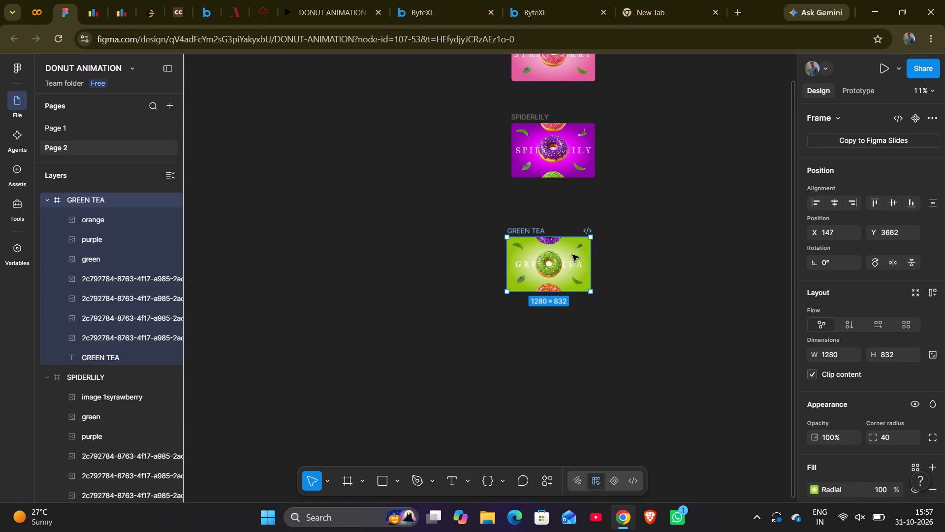
{"action": "left_click_drag", "start_coordinate": [572, 255], "coordinate": [576, 246]}
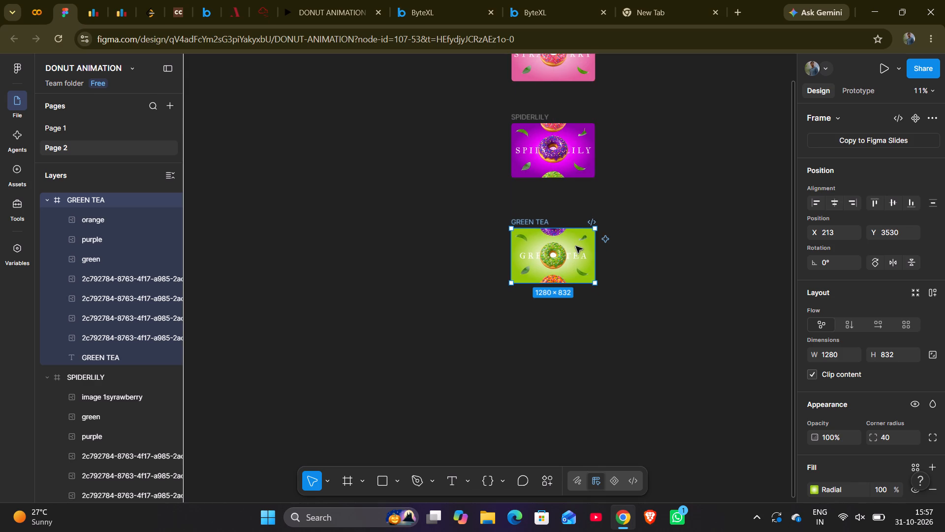
{"action": "left_click", "coordinate": [610, 239]}
{"action": "left_click", "coordinate": [655, 179]}
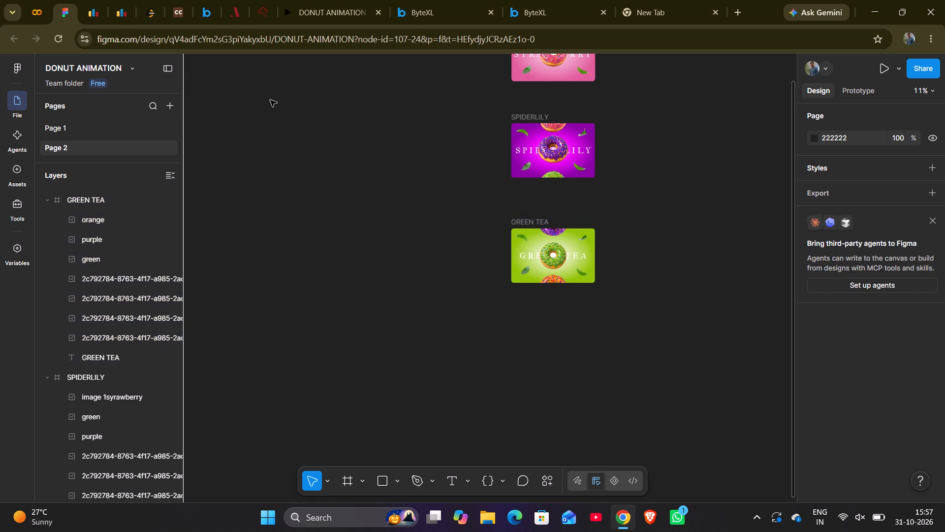
Copy the CITRUS CAKE frame from Page 1 and paste it onto Page 2.
{"action": "left_click", "coordinate": [92, 132]}
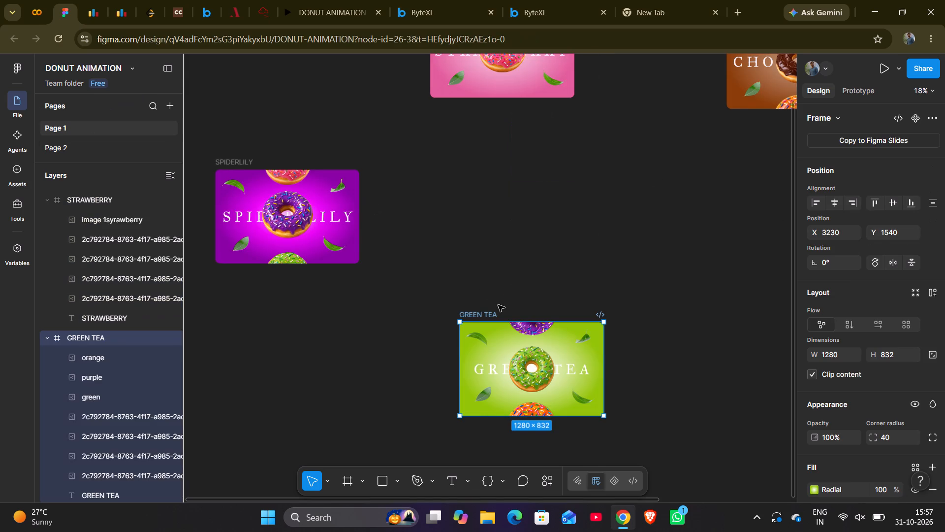
{"action": "scroll", "coordinate": [498, 305], "scroll_direction": "left", "scroll_amount": 1}
{"action": "left_click", "coordinate": [568, 236]}
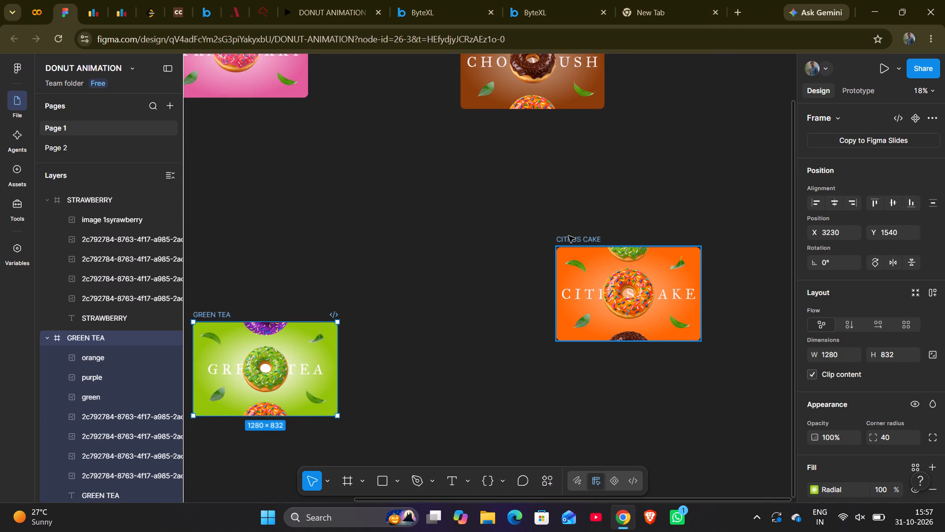
{"action": "key", "text": "ctrl+c"}
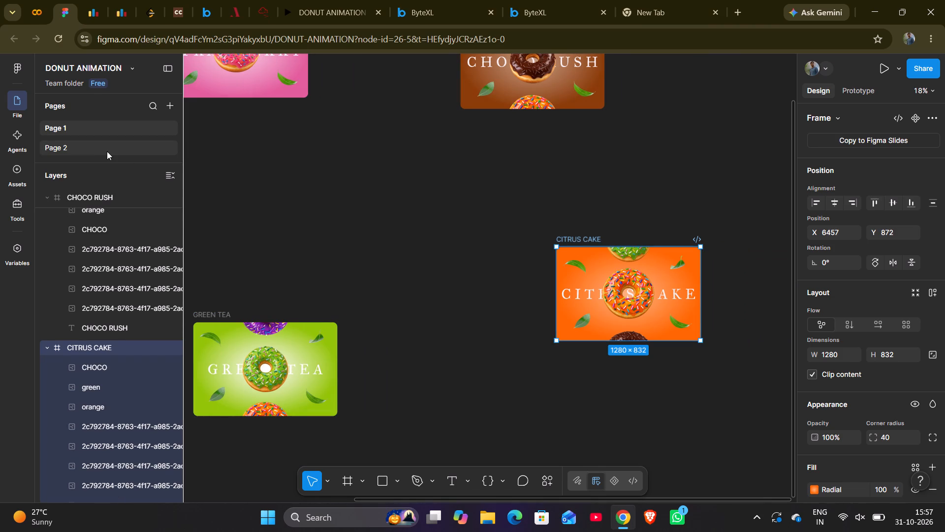
{"action": "left_click", "coordinate": [100, 148]}
{"action": "left_click", "coordinate": [543, 345]}
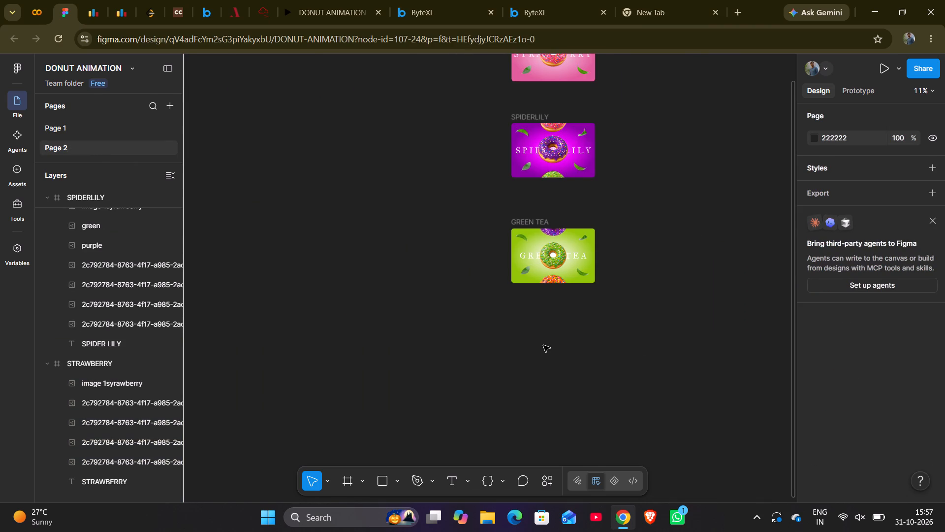
{"action": "key", "text": "ctrl+v"}
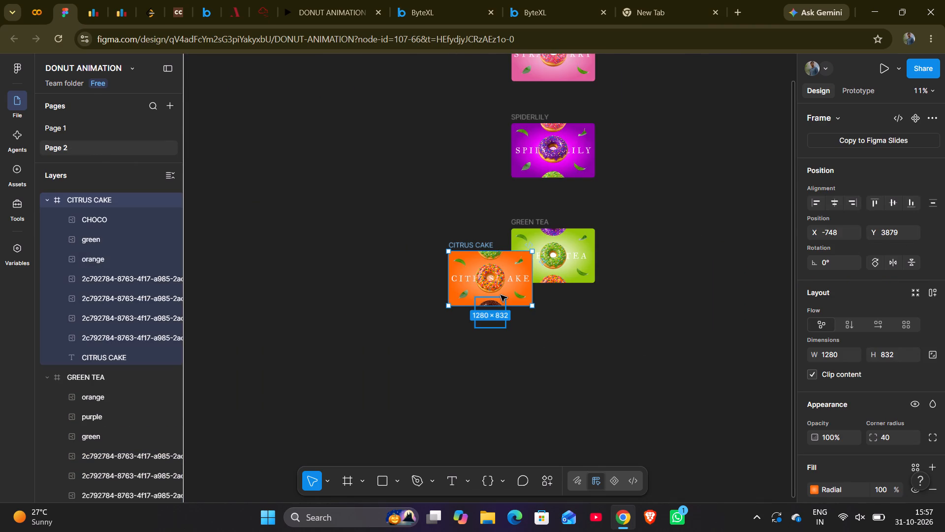
Move the CITRUS CAKE frame on Page 2 directly below GREEN TEA, with their left edges aligned.
{"action": "left_click_drag", "start_coordinate": [508, 299], "coordinate": [560, 342]}
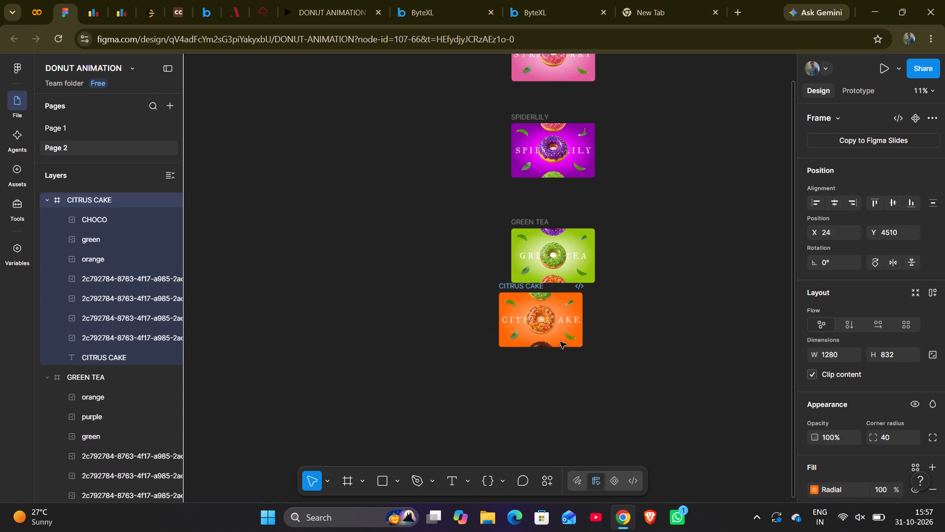
{"action": "left_click_drag", "start_coordinate": [560, 342], "coordinate": [572, 360]}
{"action": "left_click", "coordinate": [623, 296]}
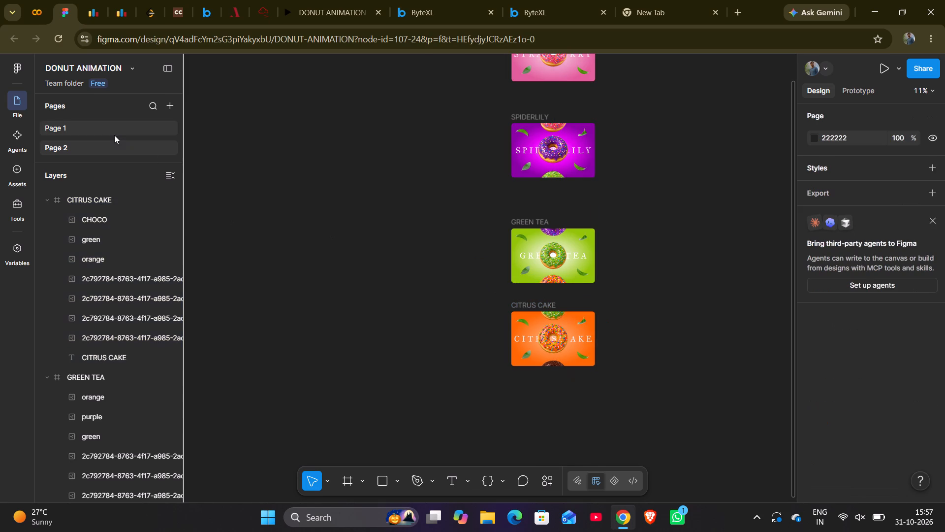
Copy the CHOCO RUSH frame from Page 1 and paste it onto Page 2.
{"action": "left_click", "coordinate": [112, 131]}
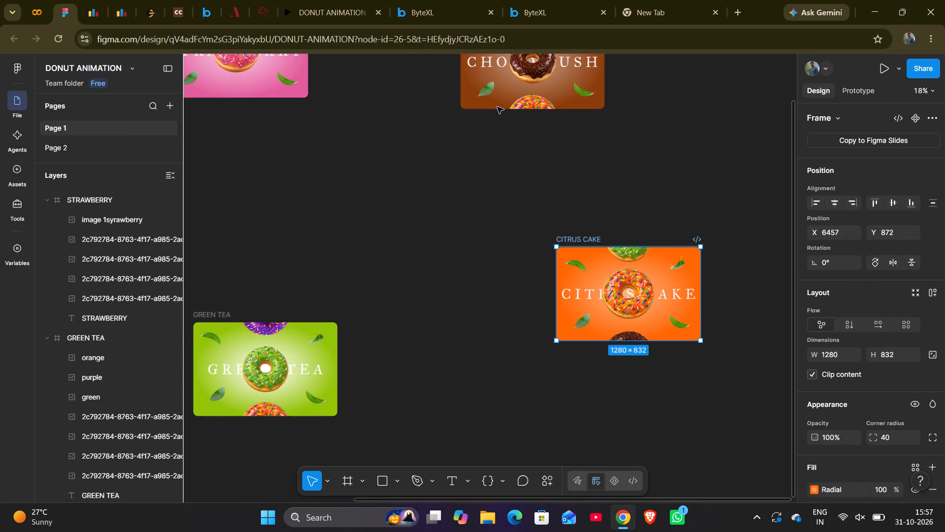
{"action": "scroll", "coordinate": [472, 96], "scroll_direction": "up", "scroll_amount": 1}
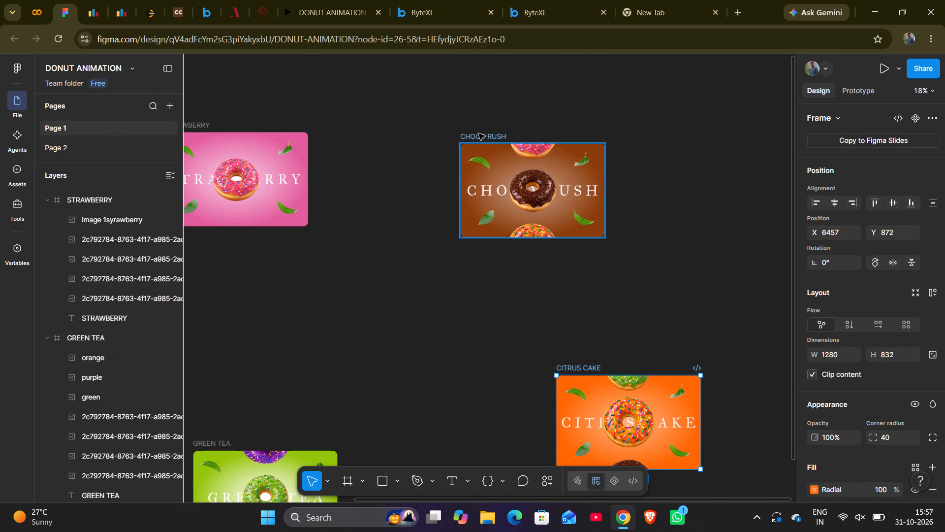
{"action": "left_click", "coordinate": [478, 134]}
{"action": "key", "text": "ctrl+c"}
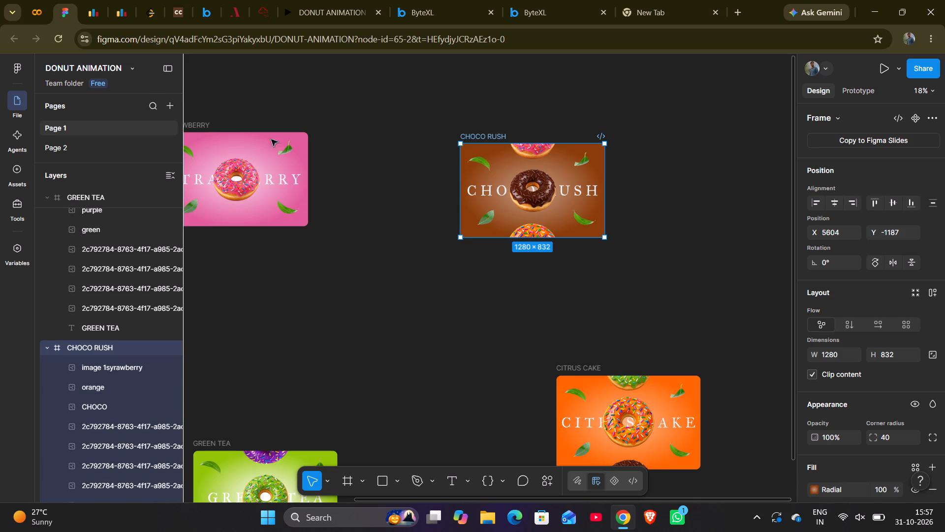
{"action": "left_click", "coordinate": [133, 152]}
{"action": "scroll", "coordinate": [516, 289], "scroll_direction": "down", "scroll_amount": 2}
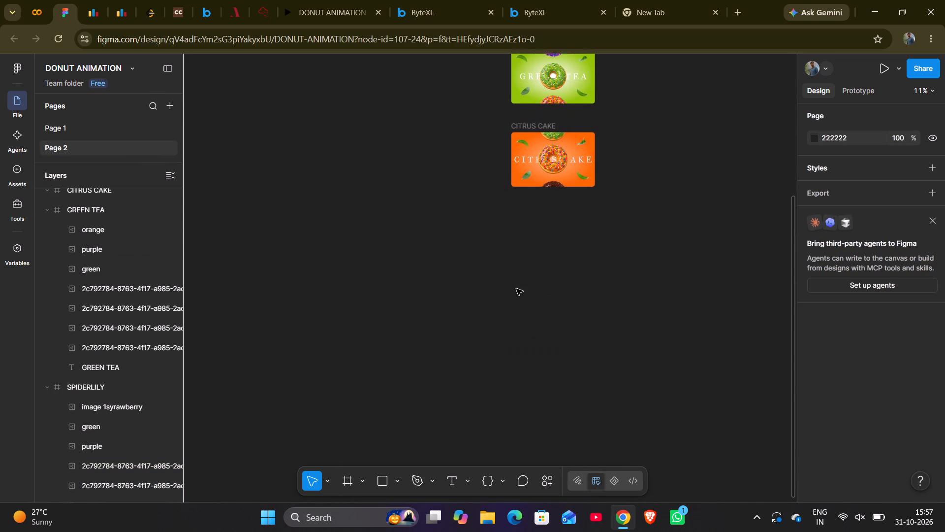
{"action": "key", "text": "ctrl+v"}
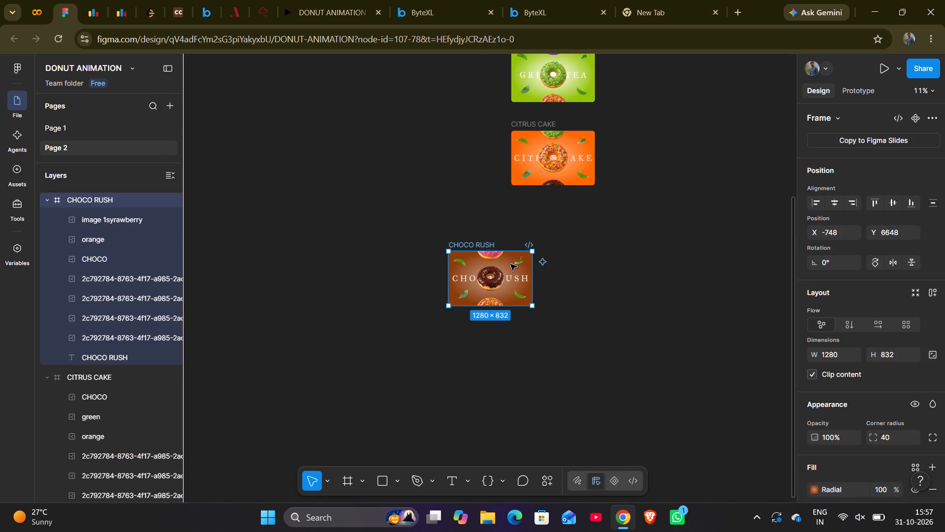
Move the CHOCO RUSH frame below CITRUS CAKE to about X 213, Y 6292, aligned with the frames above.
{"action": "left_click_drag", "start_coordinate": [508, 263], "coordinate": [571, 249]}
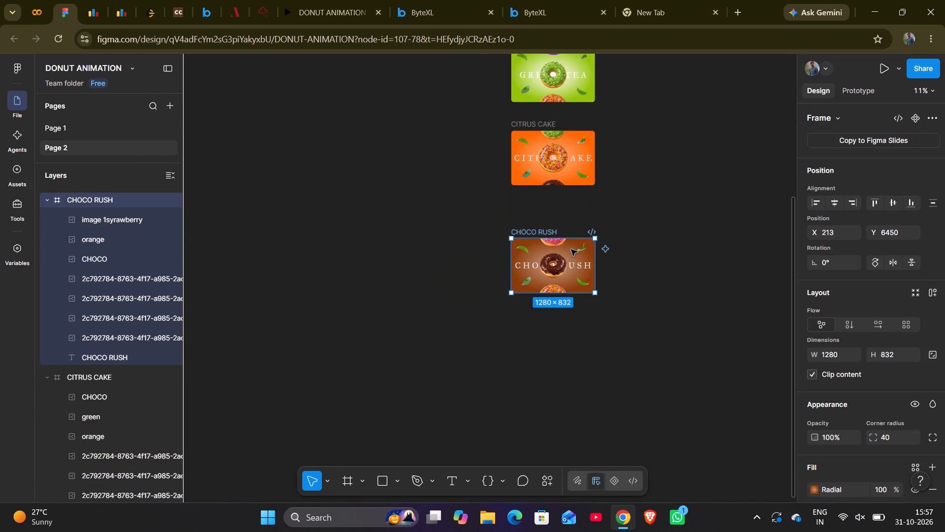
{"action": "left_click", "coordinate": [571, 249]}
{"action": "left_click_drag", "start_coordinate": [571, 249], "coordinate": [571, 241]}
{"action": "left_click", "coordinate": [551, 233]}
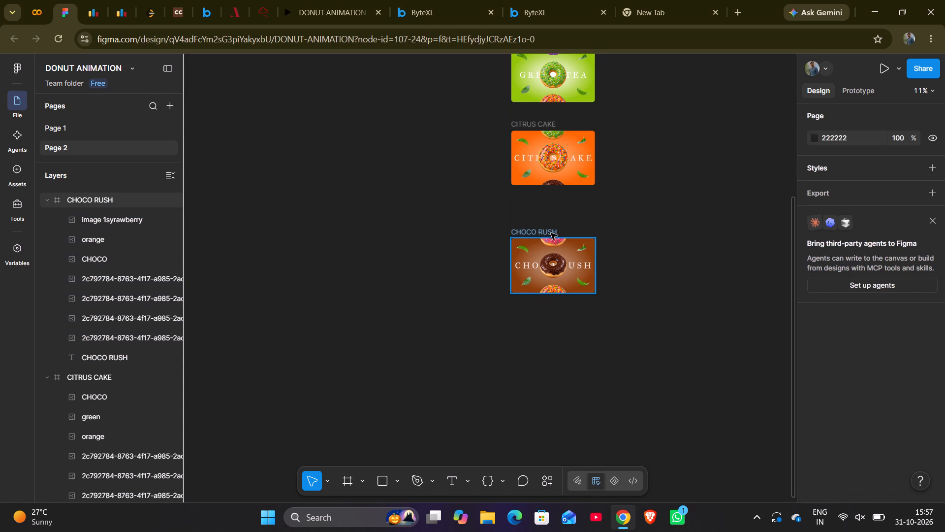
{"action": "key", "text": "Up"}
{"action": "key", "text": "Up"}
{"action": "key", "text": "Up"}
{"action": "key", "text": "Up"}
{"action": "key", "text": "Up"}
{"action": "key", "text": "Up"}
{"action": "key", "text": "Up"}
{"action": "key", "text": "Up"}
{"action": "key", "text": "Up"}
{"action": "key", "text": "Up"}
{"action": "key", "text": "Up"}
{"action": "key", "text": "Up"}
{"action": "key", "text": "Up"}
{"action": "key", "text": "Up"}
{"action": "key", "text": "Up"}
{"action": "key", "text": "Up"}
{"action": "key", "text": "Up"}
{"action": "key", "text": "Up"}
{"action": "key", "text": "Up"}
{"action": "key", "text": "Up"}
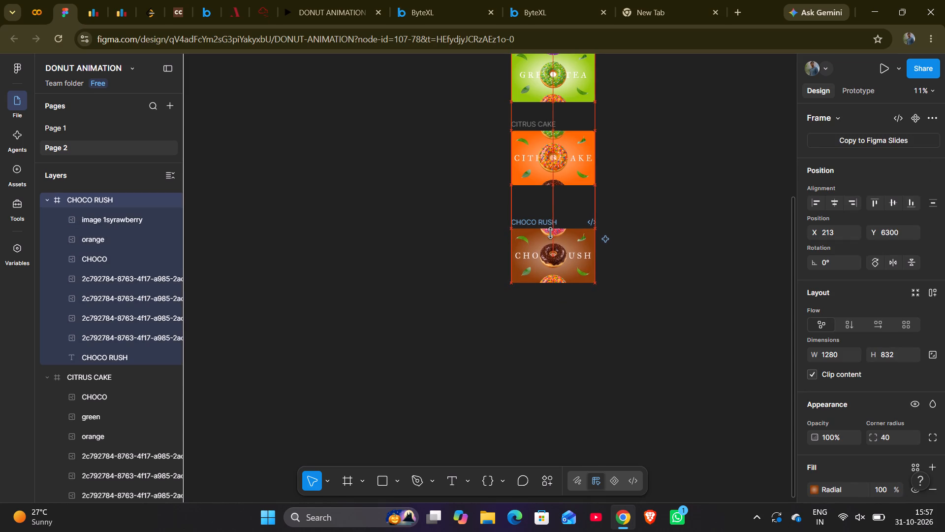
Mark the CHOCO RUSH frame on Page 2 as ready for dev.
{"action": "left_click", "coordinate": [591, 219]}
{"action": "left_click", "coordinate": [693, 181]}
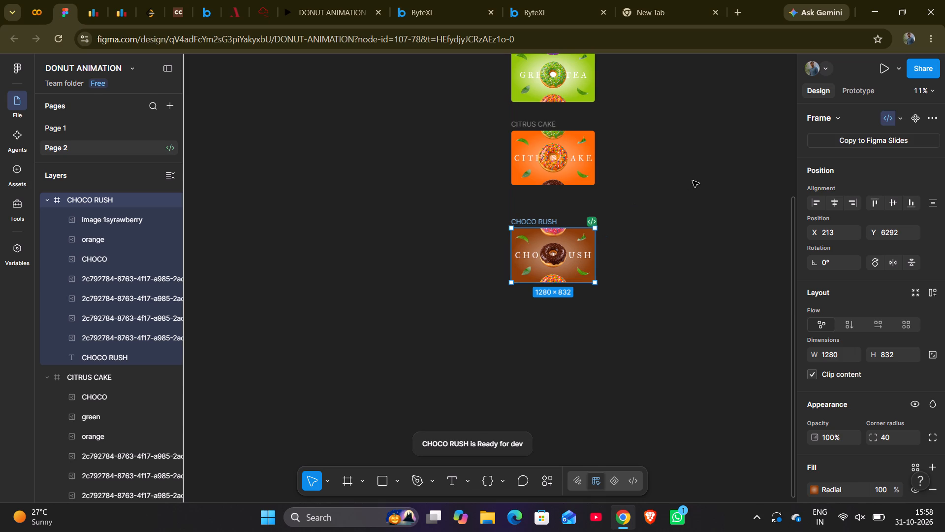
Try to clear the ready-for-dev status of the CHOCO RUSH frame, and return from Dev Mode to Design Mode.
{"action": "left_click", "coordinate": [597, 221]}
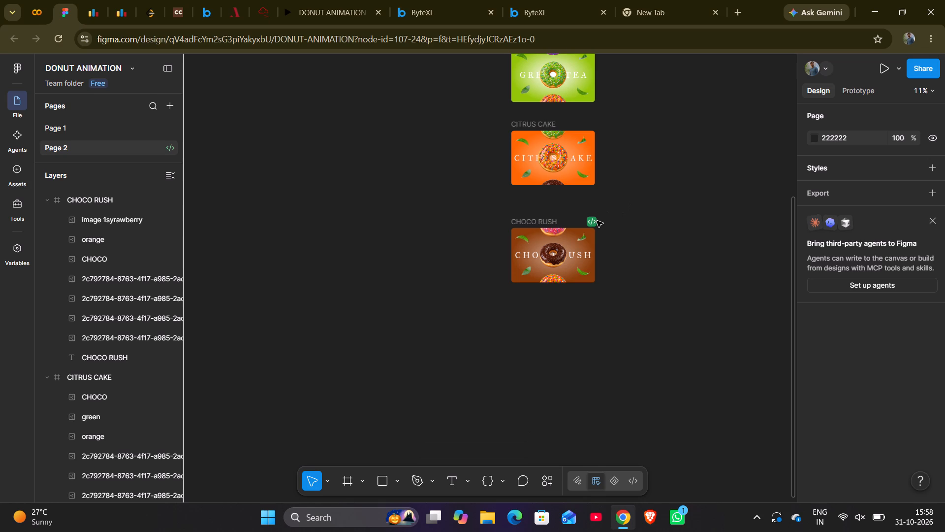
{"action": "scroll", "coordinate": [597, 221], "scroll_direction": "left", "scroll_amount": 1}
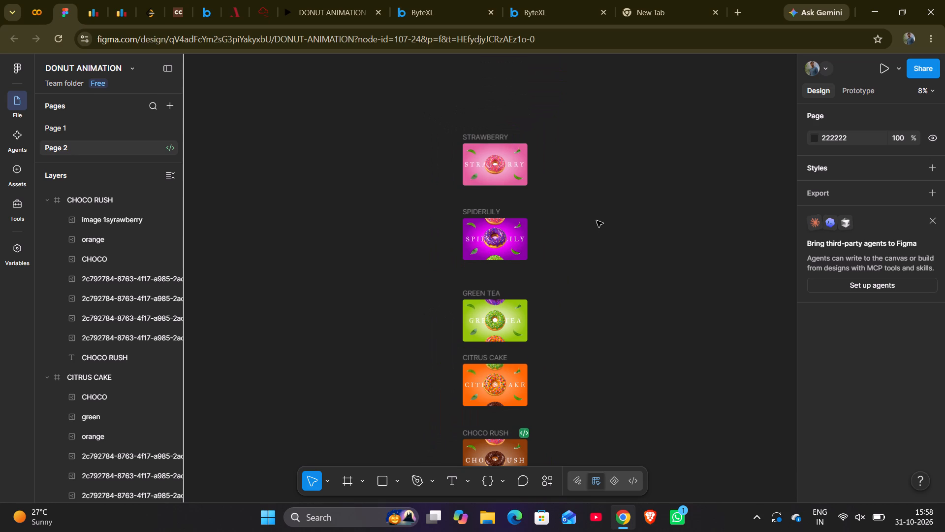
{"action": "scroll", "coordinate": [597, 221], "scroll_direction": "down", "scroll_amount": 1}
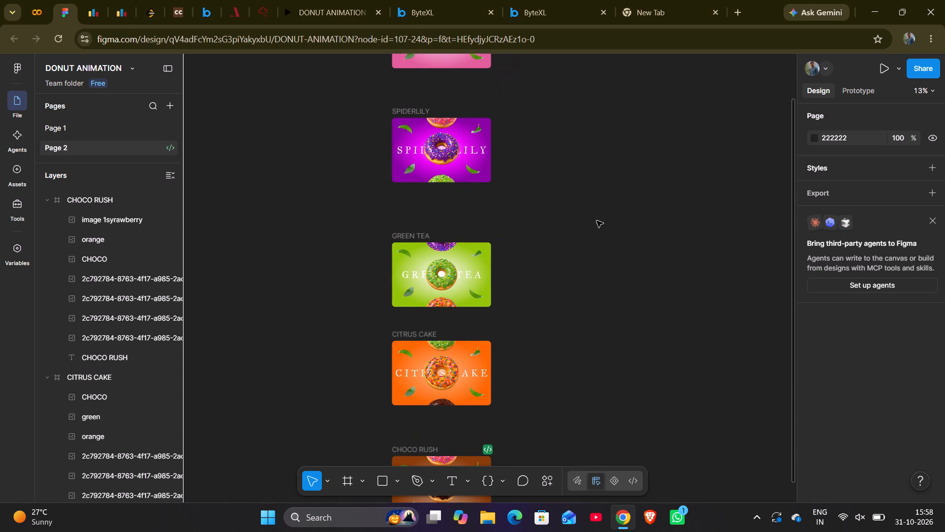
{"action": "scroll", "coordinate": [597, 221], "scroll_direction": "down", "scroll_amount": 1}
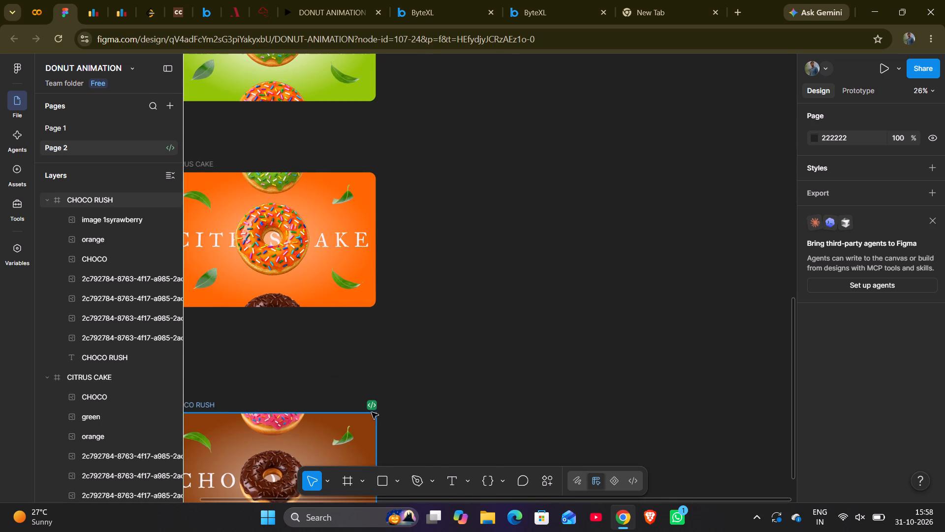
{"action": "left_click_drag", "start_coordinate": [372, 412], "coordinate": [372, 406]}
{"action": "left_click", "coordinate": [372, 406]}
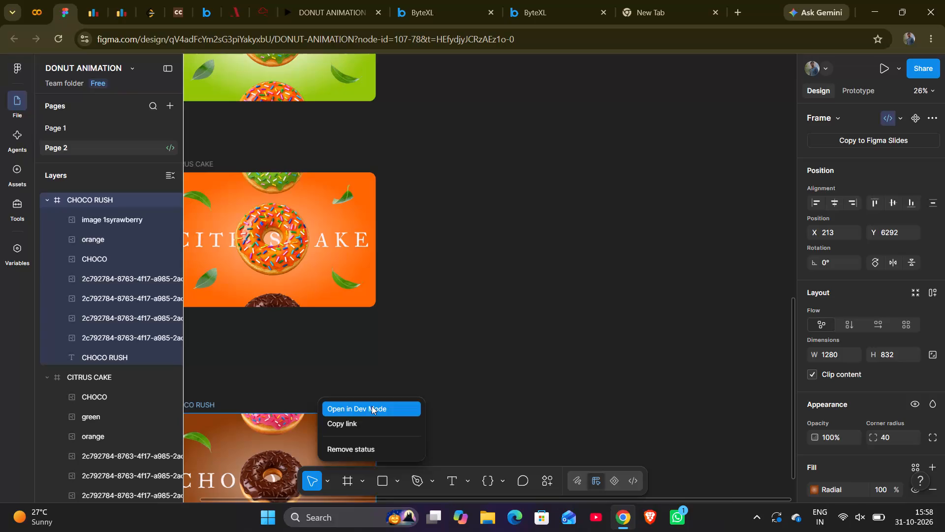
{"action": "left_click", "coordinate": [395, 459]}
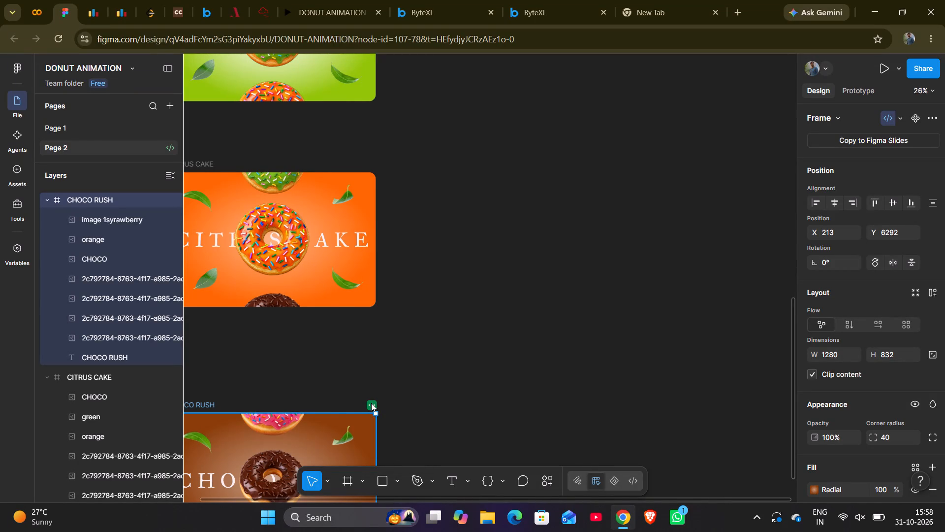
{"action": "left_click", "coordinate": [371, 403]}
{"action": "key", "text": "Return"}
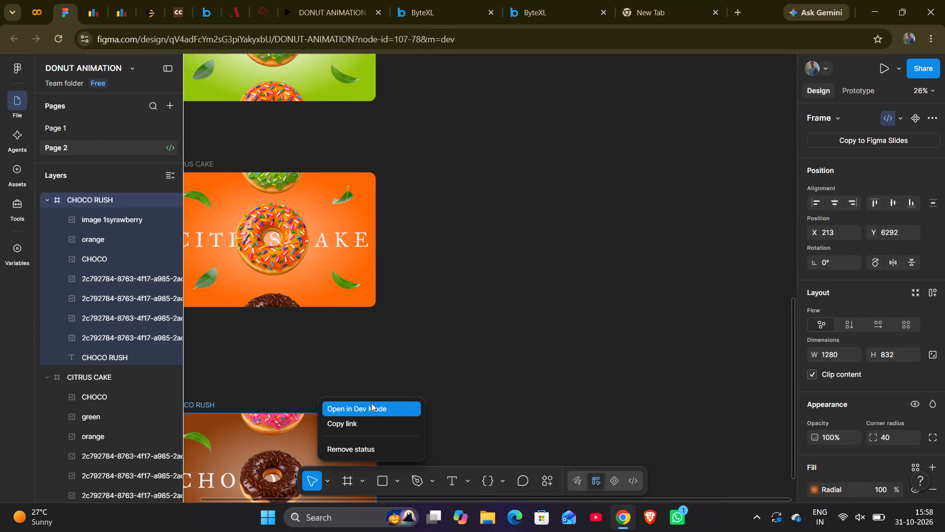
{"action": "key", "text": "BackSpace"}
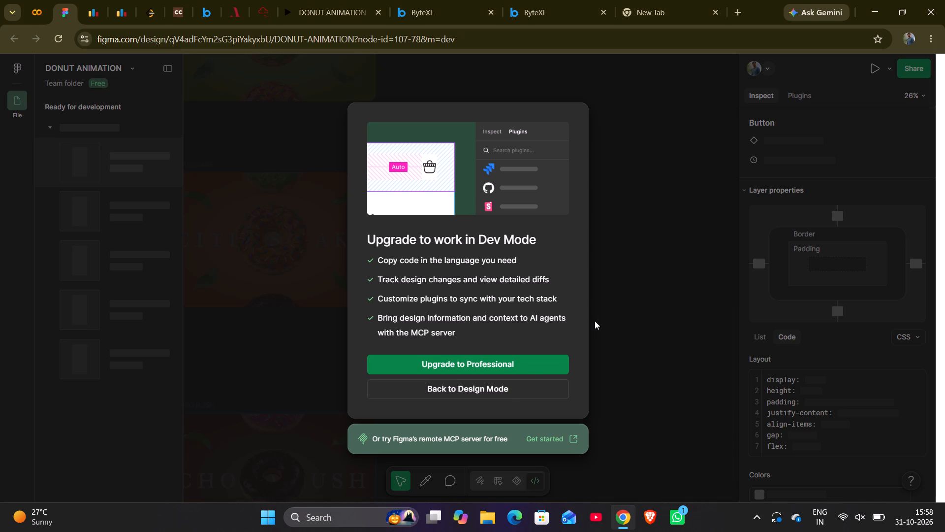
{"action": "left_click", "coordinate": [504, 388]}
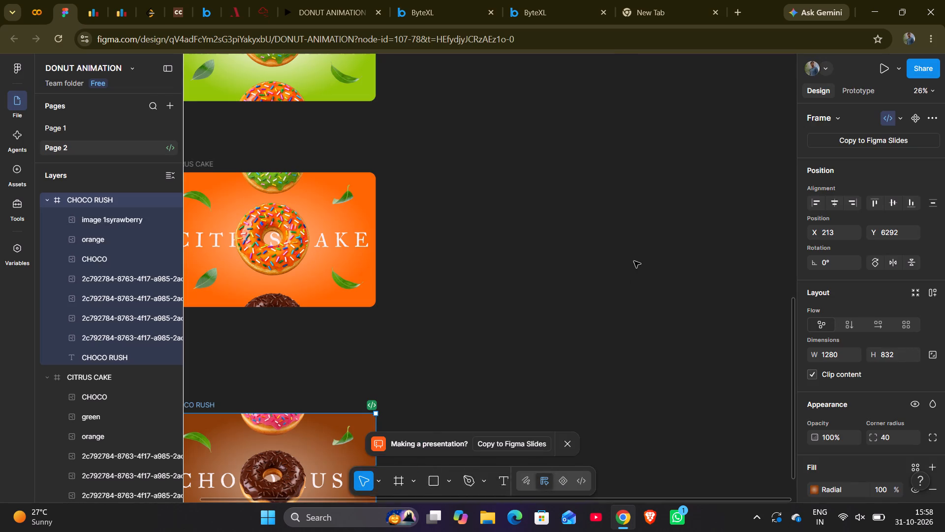
Delete the CHOCO RUSH frame marked ready for dev on Page 2 and paste a fresh copy in its place.
{"action": "scroll", "coordinate": [552, 283], "scroll_direction": "down", "scroll_amount": 3}
{"action": "left_click", "coordinate": [514, 246]}
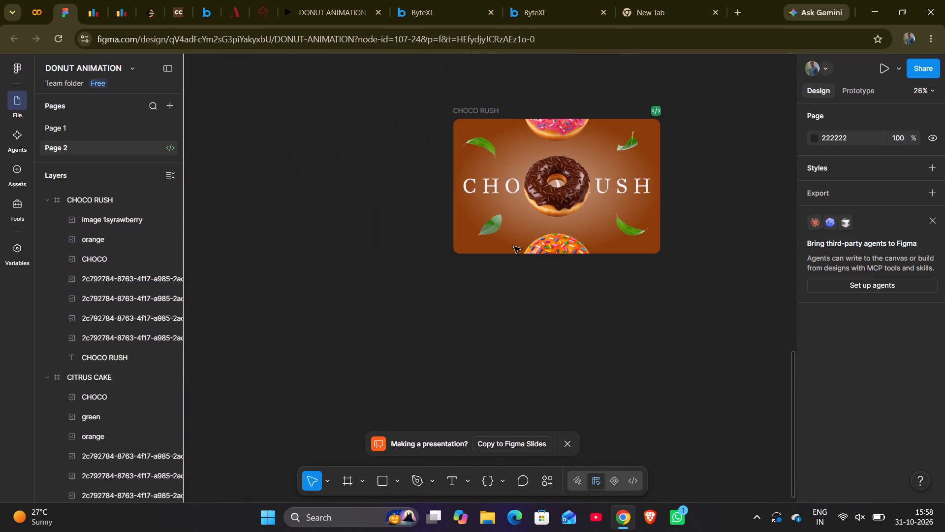
{"action": "key", "text": "BackSpace"}
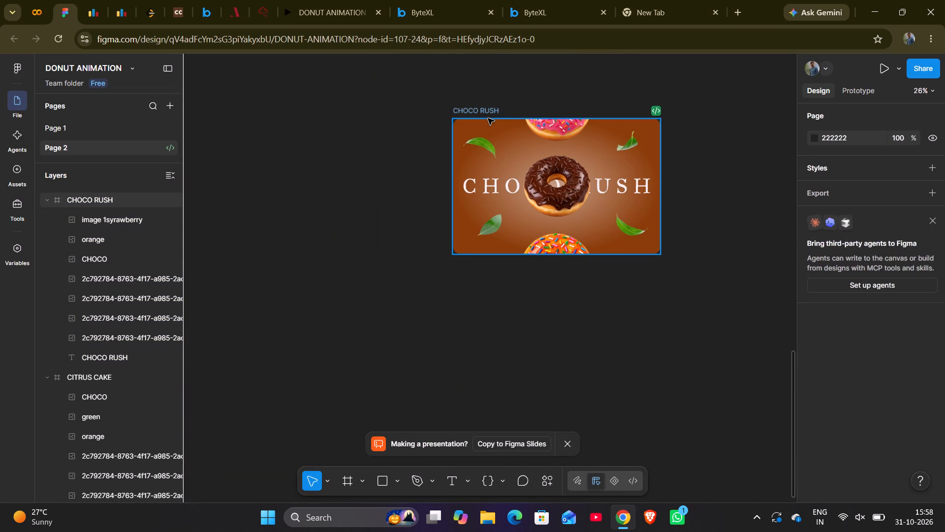
{"action": "left_click", "coordinate": [488, 118]}
{"action": "key", "text": "BackSpace"}
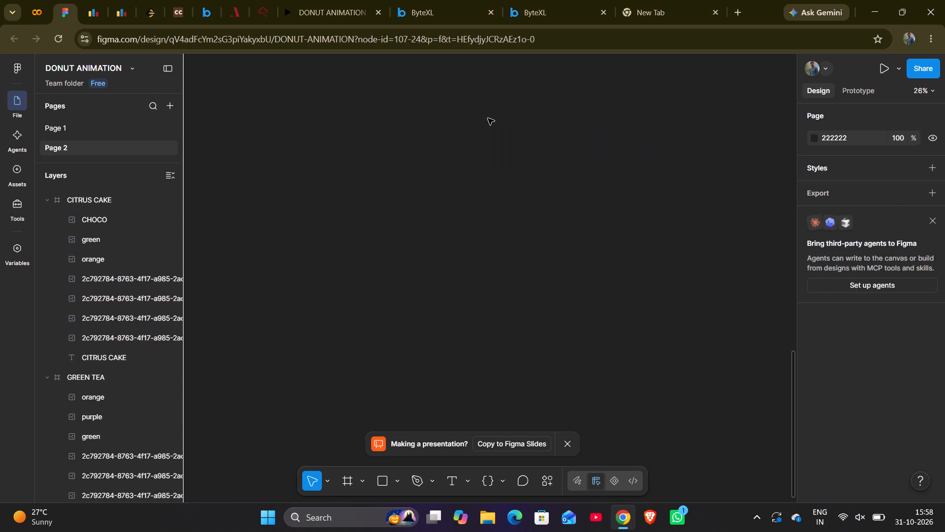
{"action": "key", "text": "ctrl+v"}
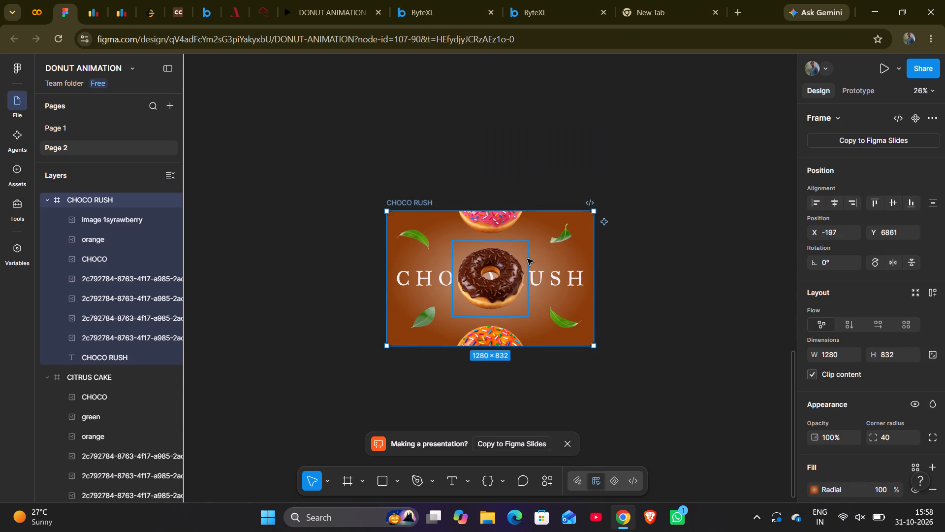
Move the new CHOCO RUSH frame directly below CITRUS CAKE to about X 213, Y 5970, with left edges aligned.
{"action": "left_click_drag", "start_coordinate": [531, 259], "coordinate": [643, 146]}
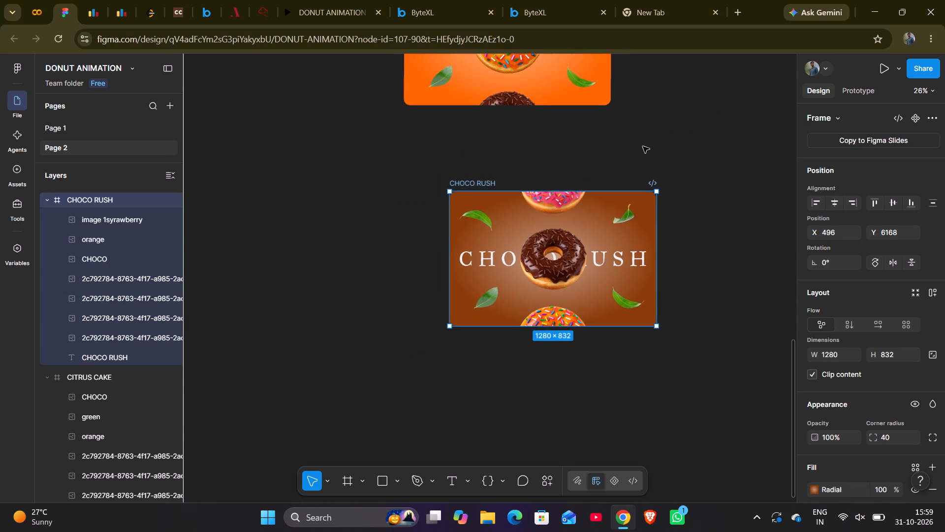
{"action": "left_click", "coordinate": [585, 244]}
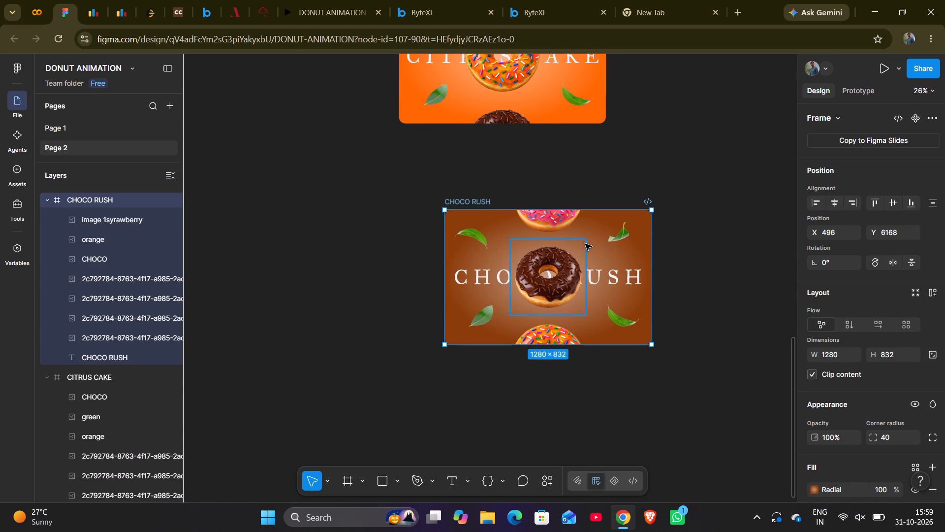
{"action": "left_click", "coordinate": [670, 244]}
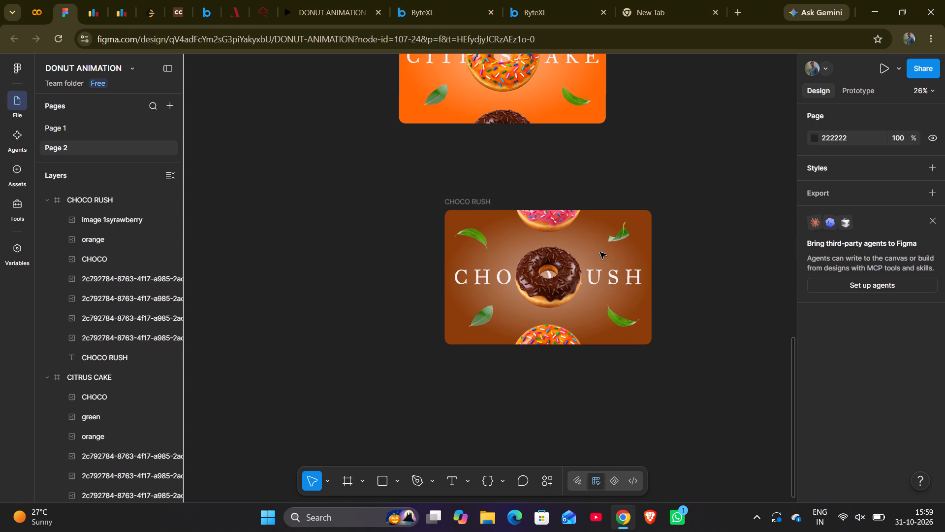
{"action": "left_click_drag", "start_coordinate": [594, 251], "coordinate": [669, 225]}
{"action": "left_click", "coordinate": [669, 225]}
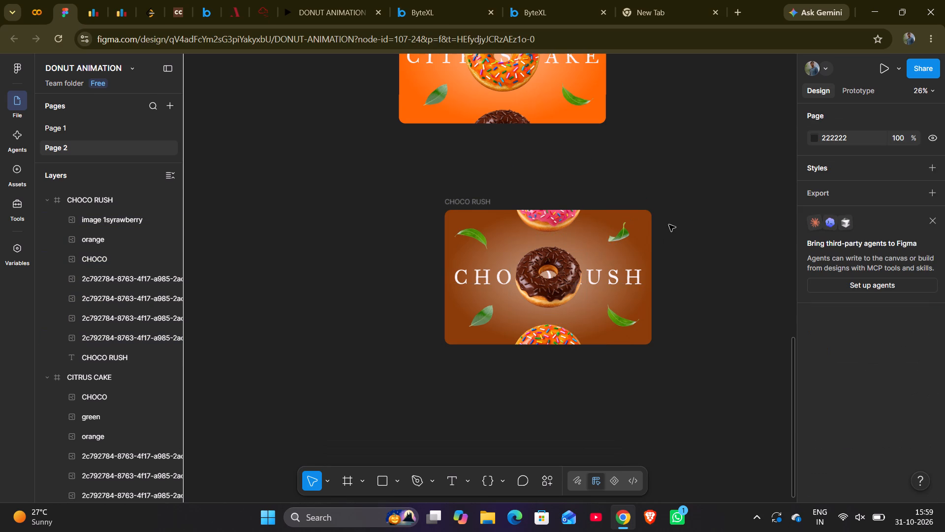
{"action": "left_click", "coordinate": [826, 68]}
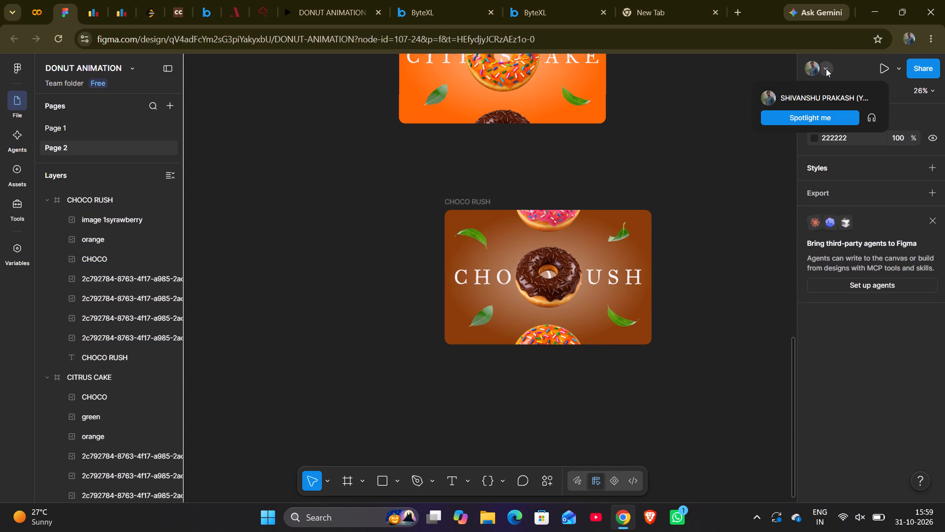
{"action": "left_click", "coordinate": [756, 137]}
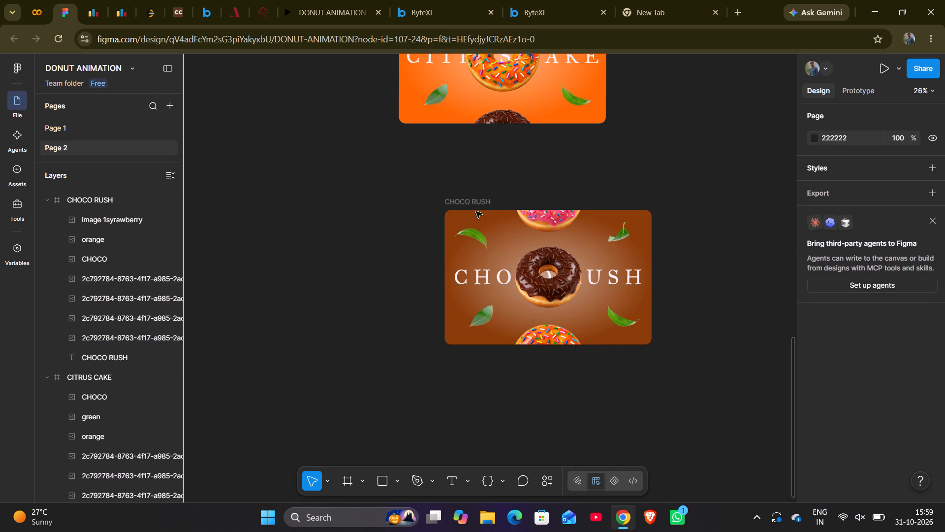
{"action": "left_click_drag", "start_coordinate": [472, 209], "coordinate": [424, 177]}
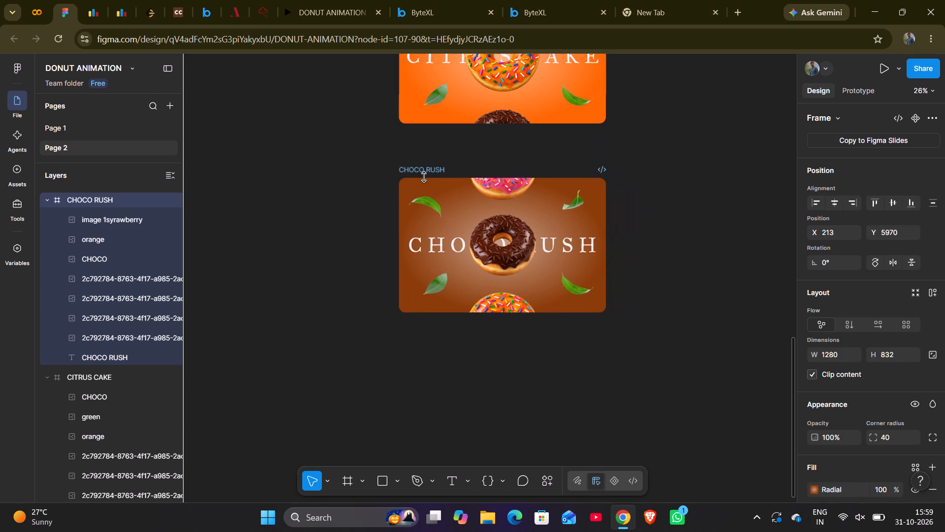
{"action": "left_click", "coordinate": [762, 171]}
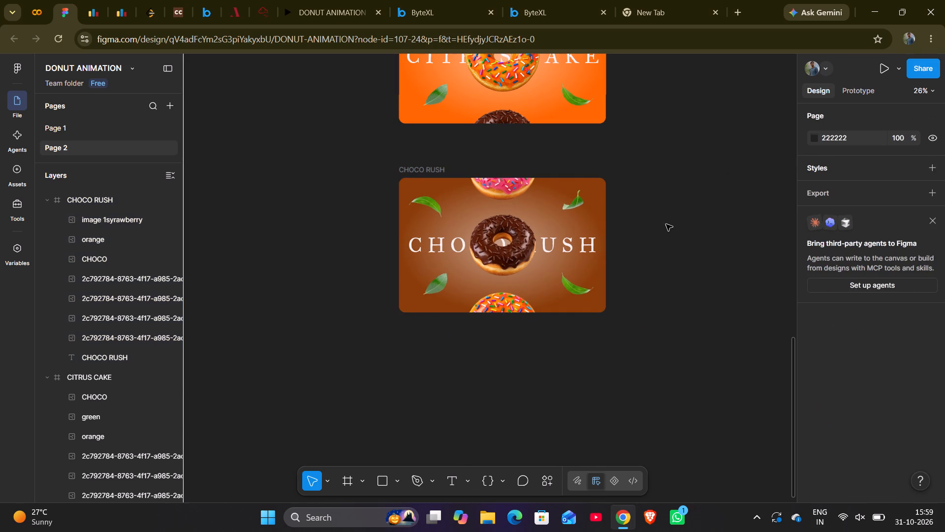
Move the SPIDERLILY frame down closer to GREEN TEA, to about X 213, Y 2185.
{"action": "scroll", "coordinate": [666, 224], "scroll_direction": "up", "scroll_amount": 3}
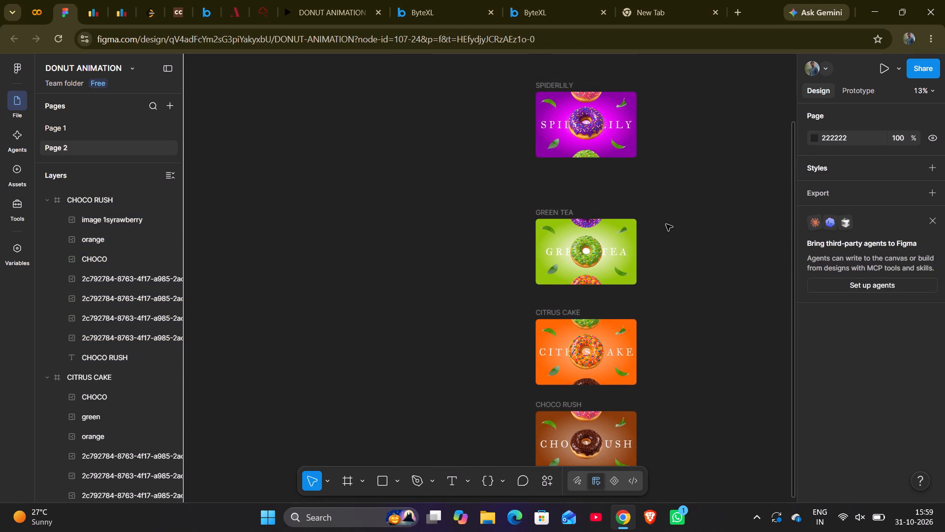
{"action": "scroll", "coordinate": [627, 189], "scroll_direction": "up", "scroll_amount": 1}
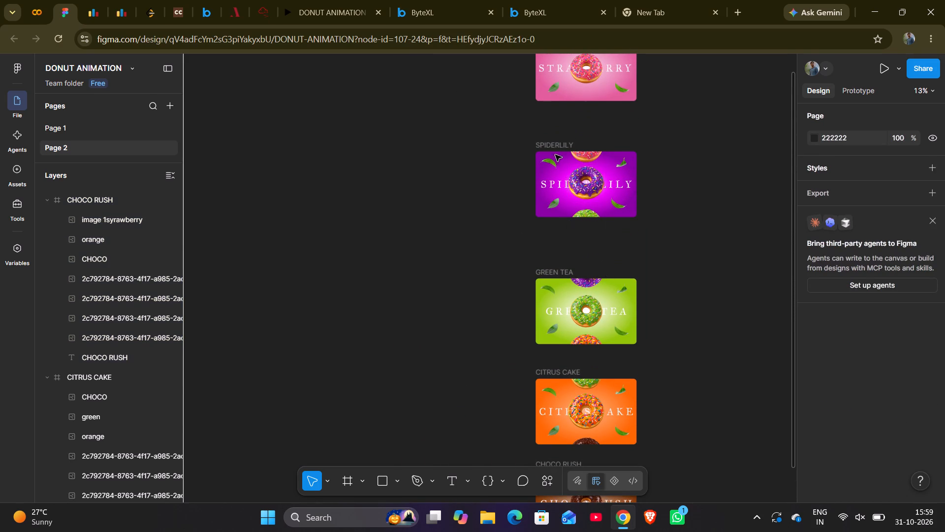
{"action": "left_click_drag", "start_coordinate": [548, 145], "coordinate": [548, 166]}
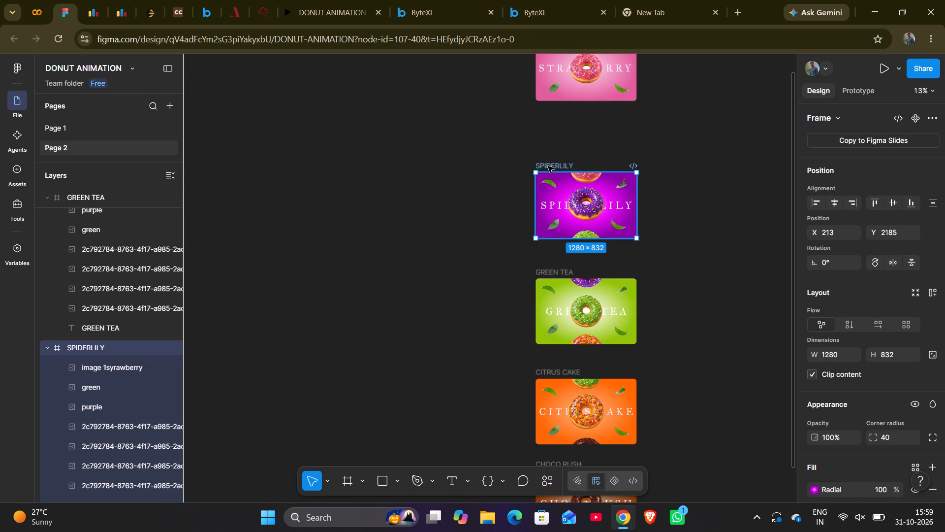
{"action": "left_click", "coordinate": [544, 125]}
Move the STRAWBERRY frame straight down closer to SPIDERLILY, keeping it in line with the column.
{"action": "scroll", "coordinate": [544, 125], "scroll_direction": "up", "scroll_amount": 1}
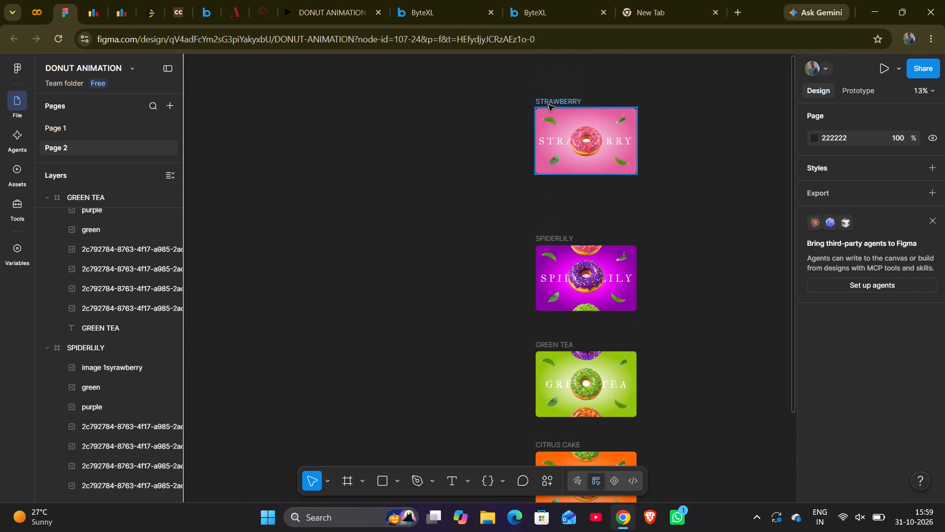
{"action": "left_click_drag", "start_coordinate": [548, 103], "coordinate": [547, 130]}
{"action": "left_click", "coordinate": [508, 140]}
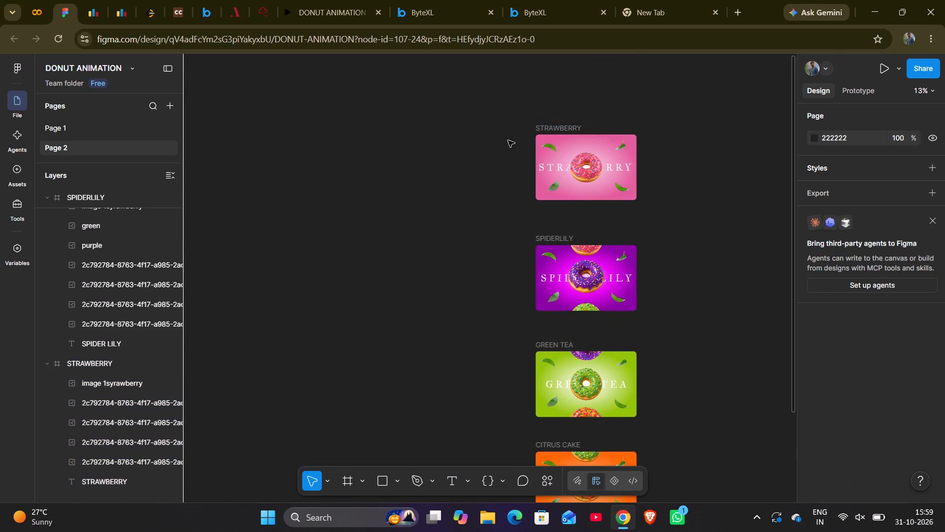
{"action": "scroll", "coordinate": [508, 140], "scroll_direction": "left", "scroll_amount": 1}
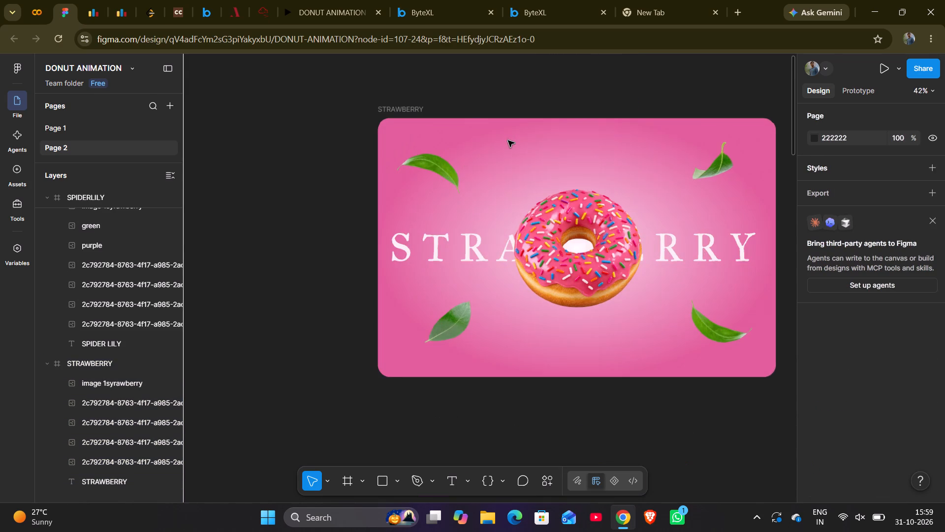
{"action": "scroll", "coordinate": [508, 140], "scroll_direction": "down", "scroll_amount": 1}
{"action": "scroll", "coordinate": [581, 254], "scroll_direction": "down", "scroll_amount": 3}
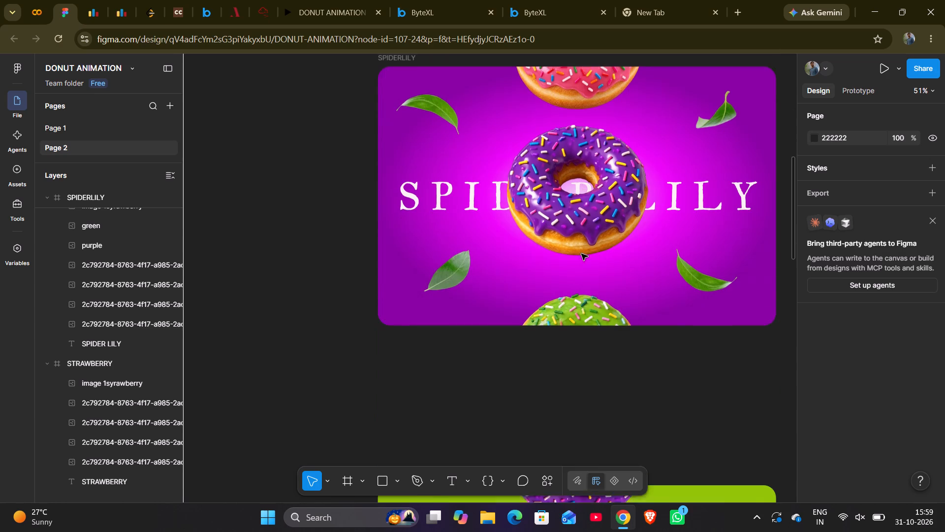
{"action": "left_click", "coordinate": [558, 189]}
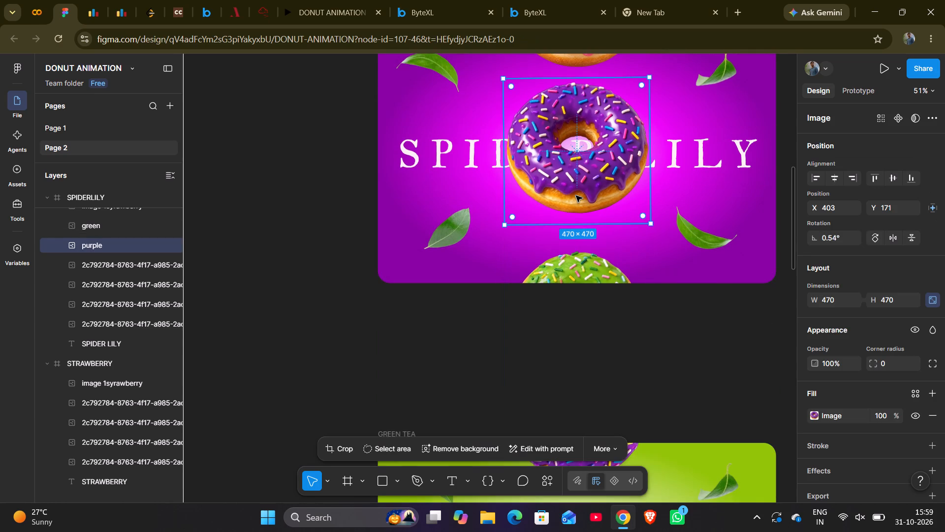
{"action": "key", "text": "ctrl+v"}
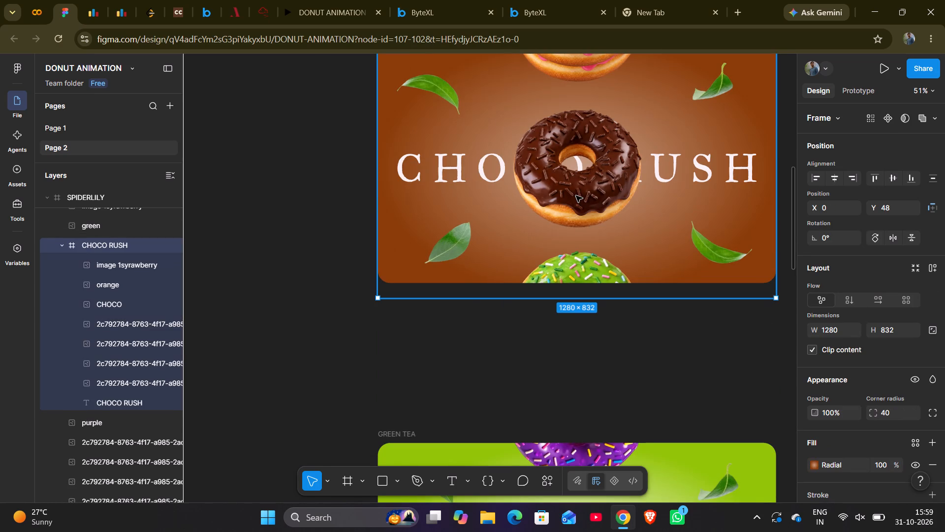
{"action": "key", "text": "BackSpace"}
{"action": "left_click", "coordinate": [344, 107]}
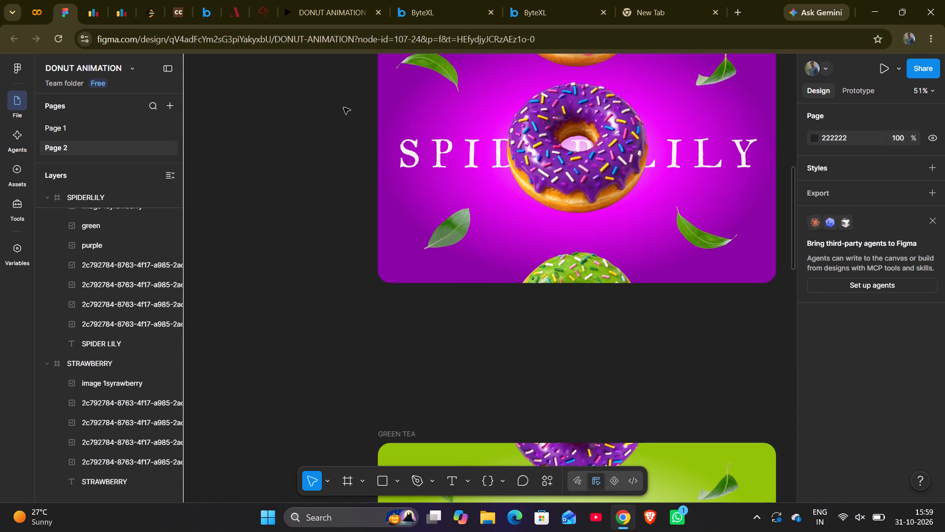
Replace the SPIDERLILY frame's central purple donut with a duplicate, deleting the original and centring the copy horizontally and vertically in the frame.
{"action": "left_click", "coordinate": [566, 134]}
{"action": "key", "text": "ctrl+d"}
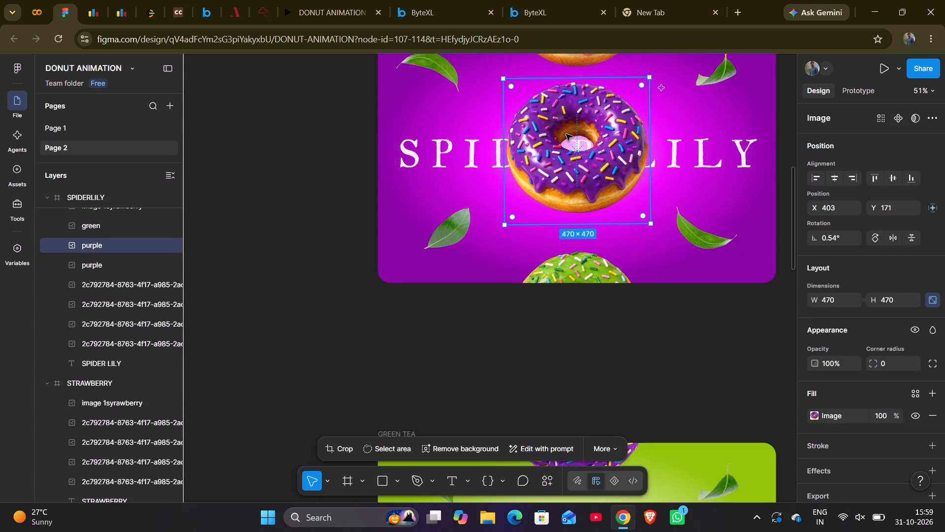
{"action": "left_click_drag", "start_coordinate": [566, 134], "coordinate": [309, 145]}
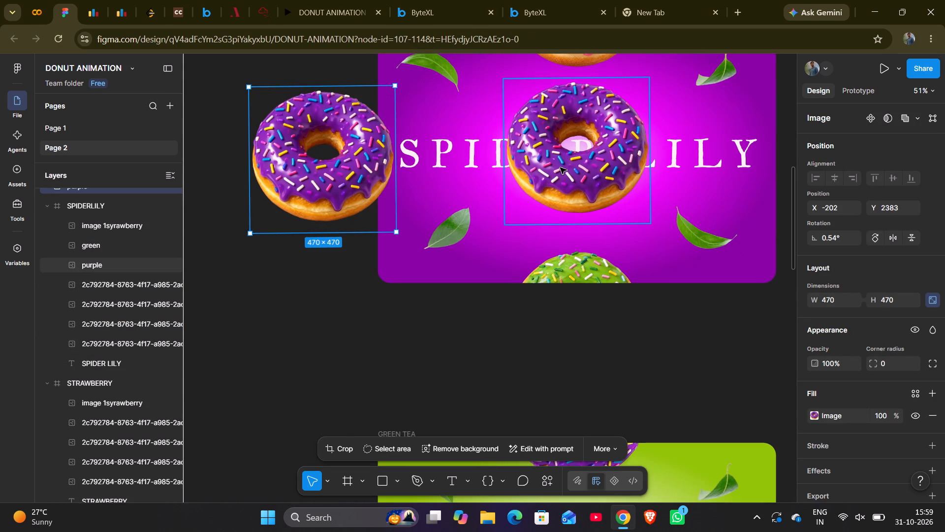
{"action": "left_click", "coordinate": [560, 167]}
{"action": "key", "text": "BackSpace"}
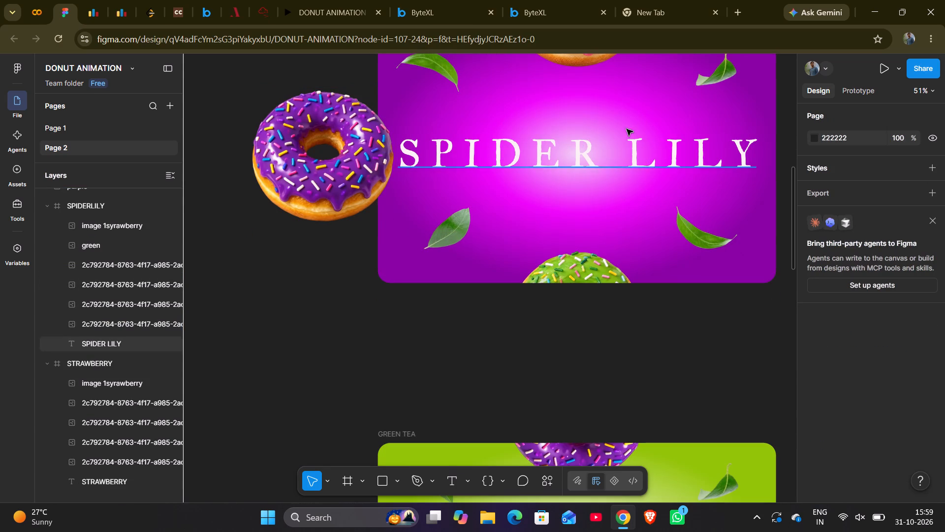
{"action": "left_click", "coordinate": [302, 121]}
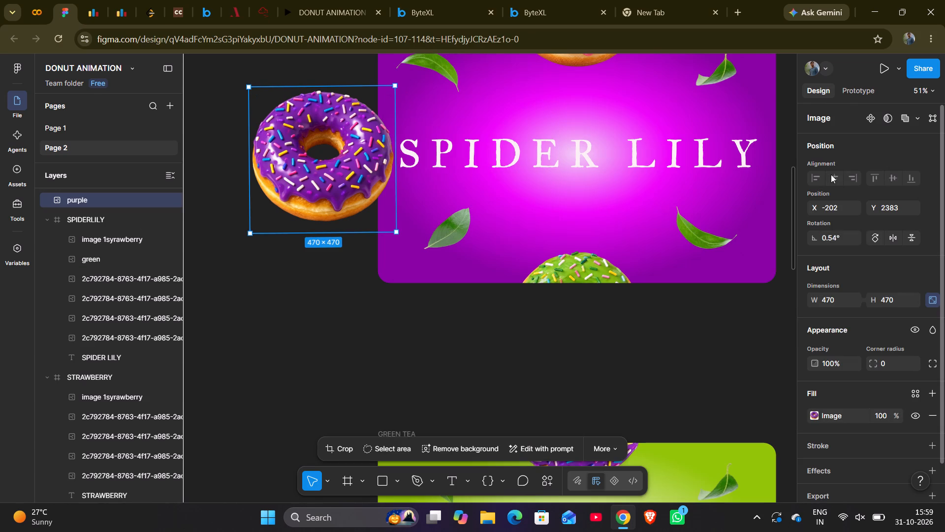
{"action": "left_click_drag", "start_coordinate": [329, 150], "coordinate": [596, 152]}
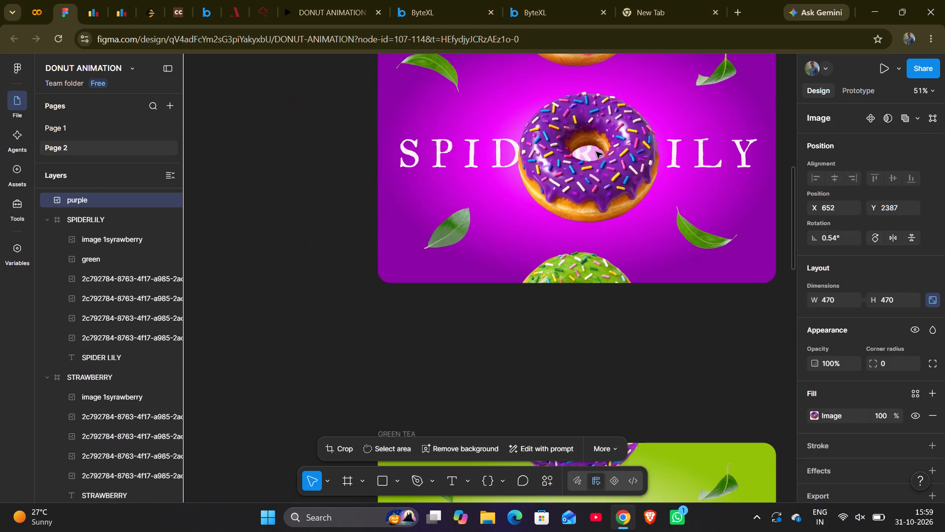
{"action": "left_click_drag", "start_coordinate": [596, 152], "coordinate": [617, 151]}
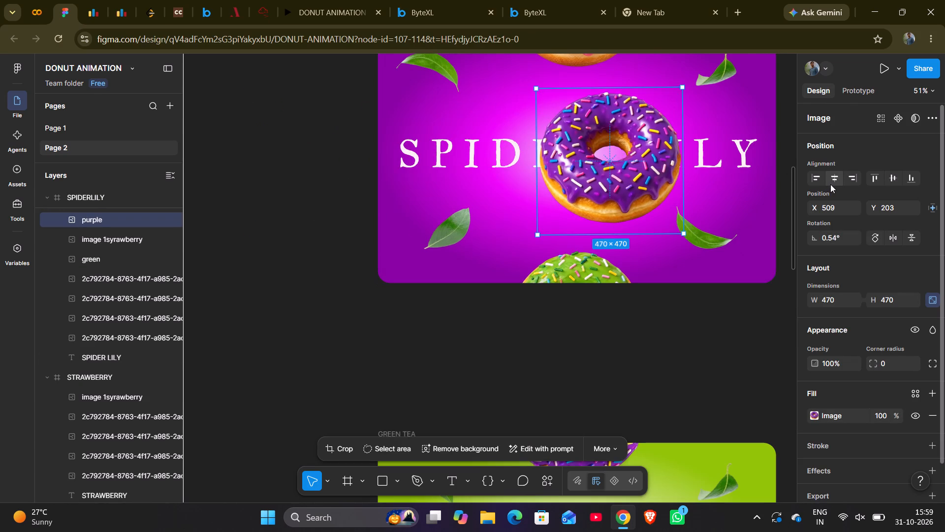
{"action": "left_click", "coordinate": [830, 184]}
{"action": "left_click", "coordinate": [896, 176]}
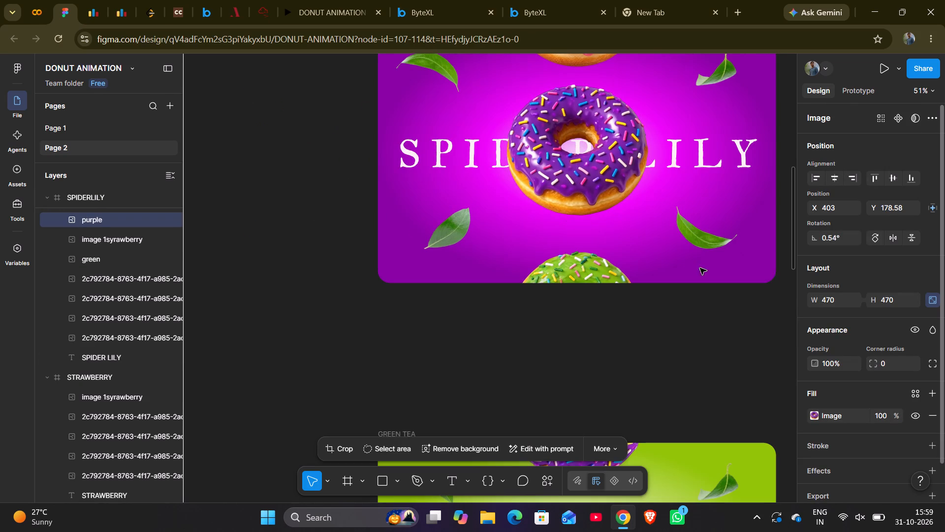
{"action": "left_click", "coordinate": [653, 347]}
Replace the GREEN TEA frame's central green donut with a duplicate, deleting the original and centring the copy horizontally and vertically in the frame.
{"action": "scroll", "coordinate": [653, 347], "scroll_direction": "down", "scroll_amount": 2}
{"action": "left_click_drag", "start_coordinate": [591, 431], "coordinate": [321, 370]}
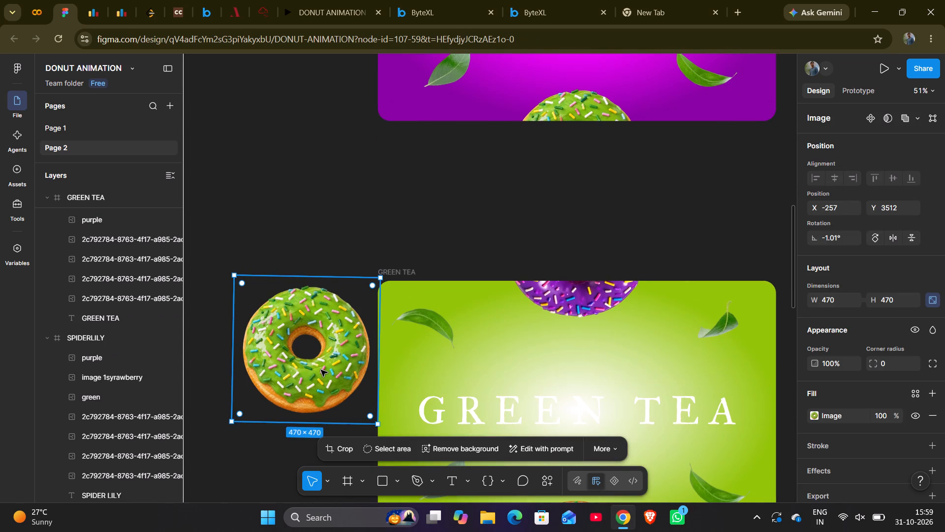
{"action": "key", "text": "ctrl+d"}
{"action": "left_click_drag", "start_coordinate": [321, 370], "coordinate": [586, 423]}
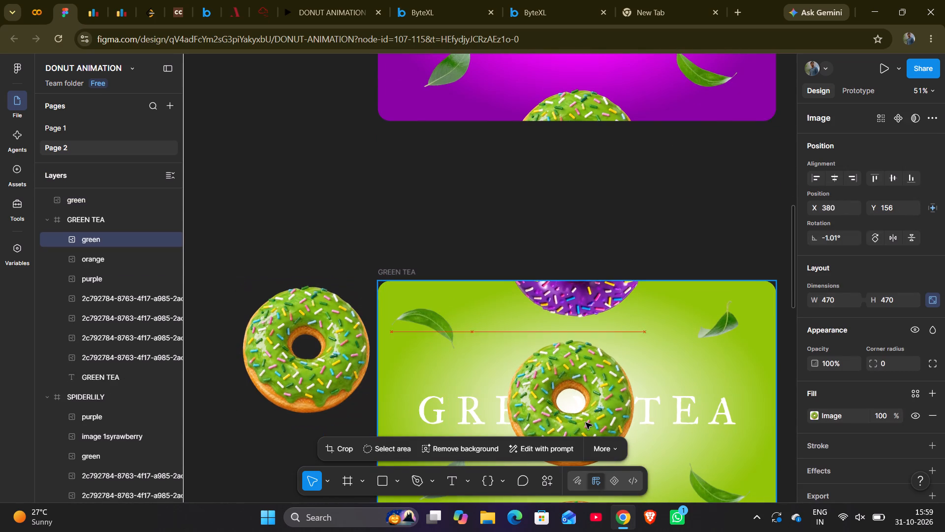
{"action": "left_click", "coordinate": [311, 370]}
{"action": "key", "text": "BackSpace"}
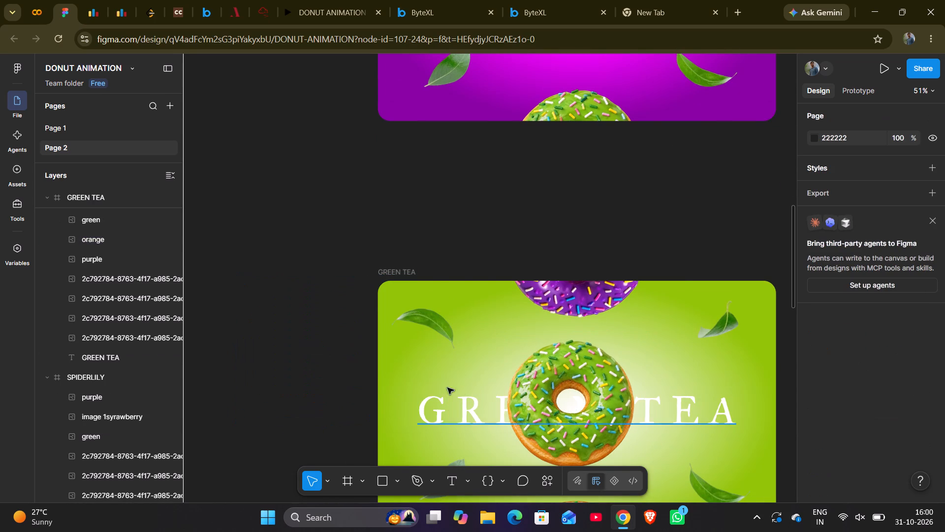
{"action": "left_click", "coordinate": [532, 383]}
{"action": "left_click", "coordinate": [830, 178]}
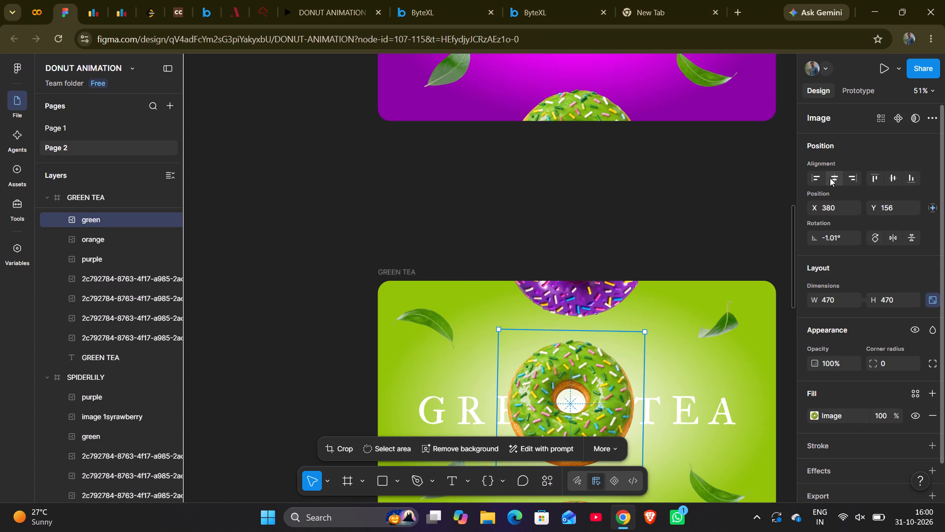
{"action": "left_click", "coordinate": [893, 177]}
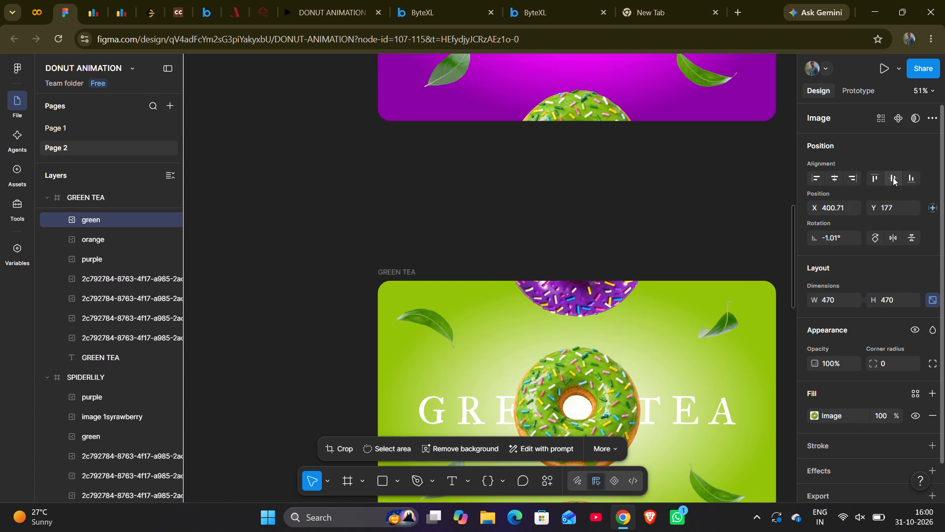
{"action": "left_click", "coordinate": [699, 213]}
Replace the CITRUS CAKE frame's central orange donut with a duplicate centred horizontally and vertically in the frame, and delete the original.
{"action": "scroll", "coordinate": [699, 213], "scroll_direction": "down", "scroll_amount": 2}
{"action": "left_click_drag", "start_coordinate": [602, 305], "coordinate": [294, 259]}
{"action": "key", "text": "ctrl+d"}
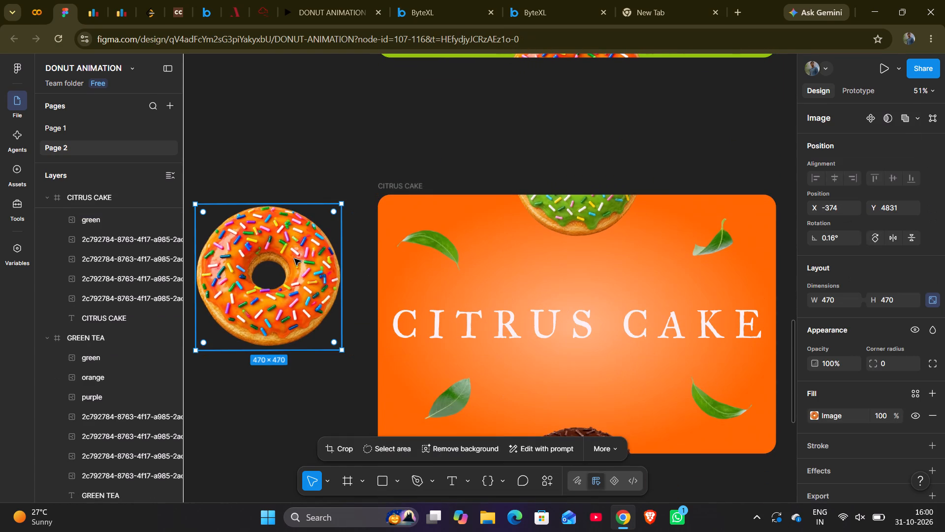
{"action": "left_click_drag", "start_coordinate": [294, 259], "coordinate": [615, 321]}
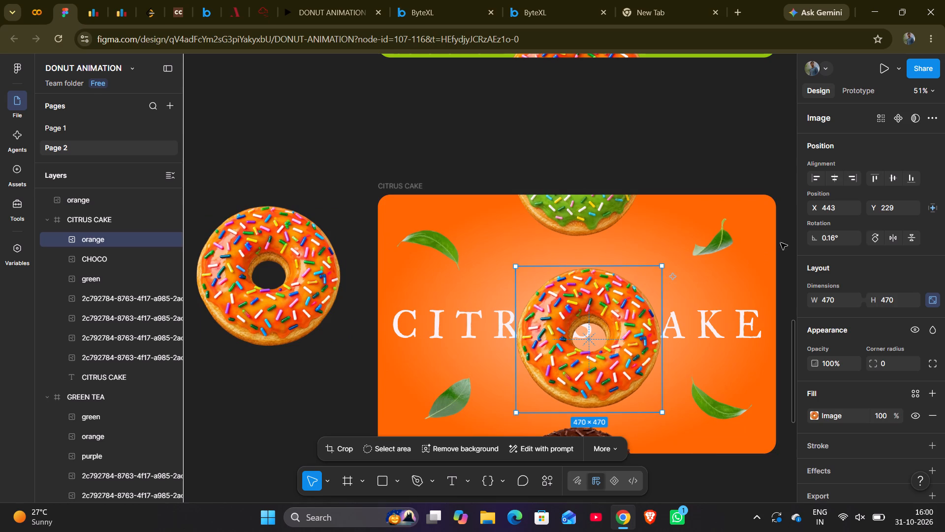
{"action": "left_click", "coordinate": [836, 180]}
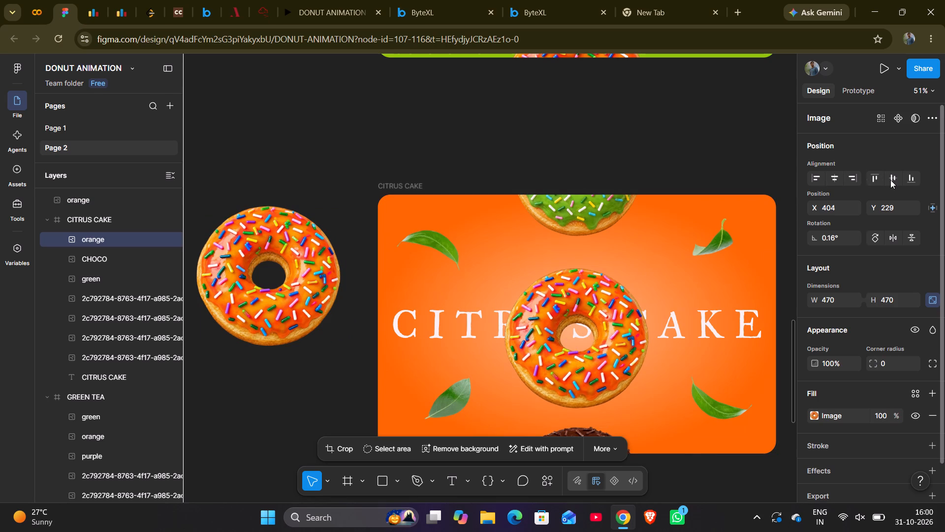
{"action": "left_click", "coordinate": [892, 179]}
{"action": "left_click", "coordinate": [326, 241]}
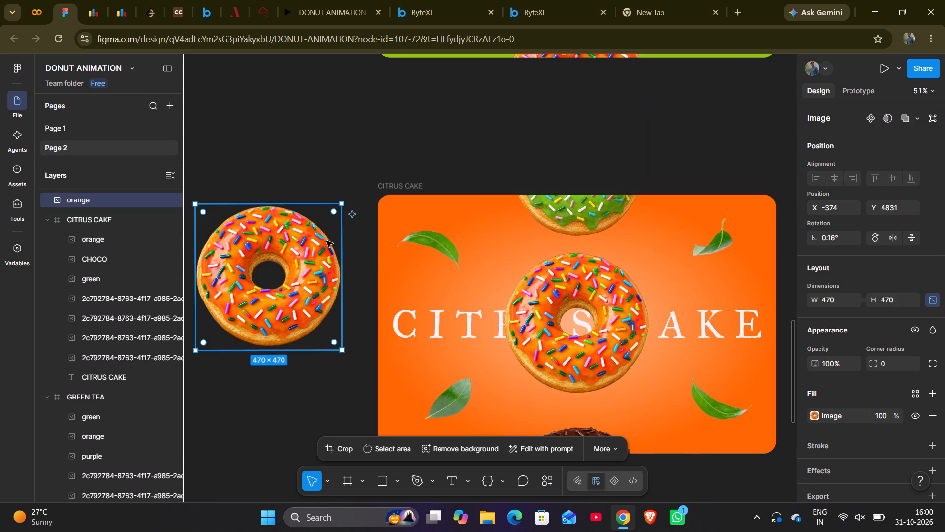
{"action": "key", "text": "BackSpace"}
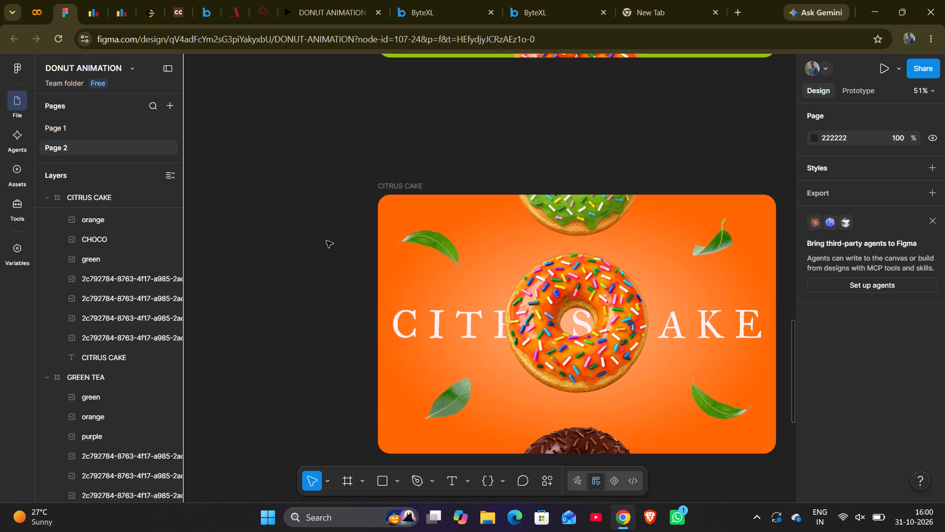
Replace the CHOCO RUSH frame's central chocolate donut with a duplicate centred horizontally and vertically in the frame, and delete the original.
{"action": "scroll", "coordinate": [326, 241], "scroll_direction": "down", "scroll_amount": 5}
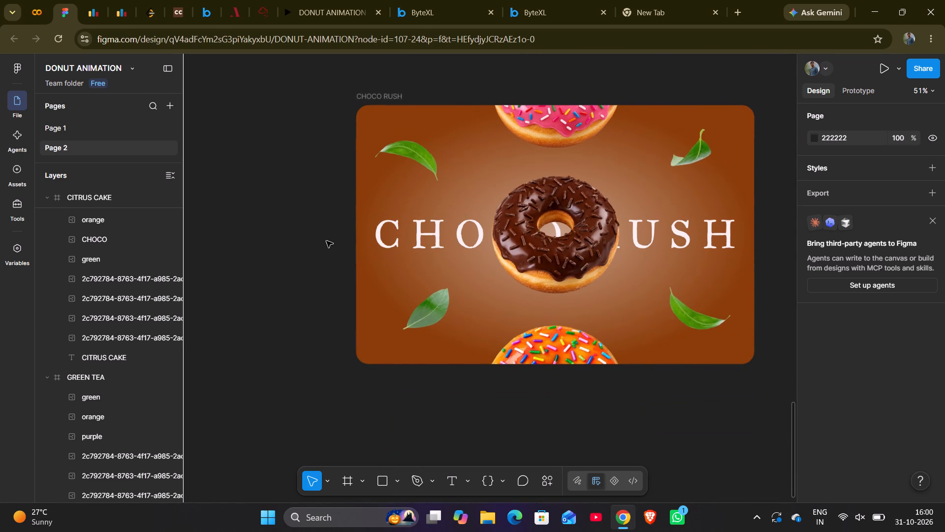
{"action": "left_click_drag", "start_coordinate": [569, 223], "coordinate": [288, 216]}
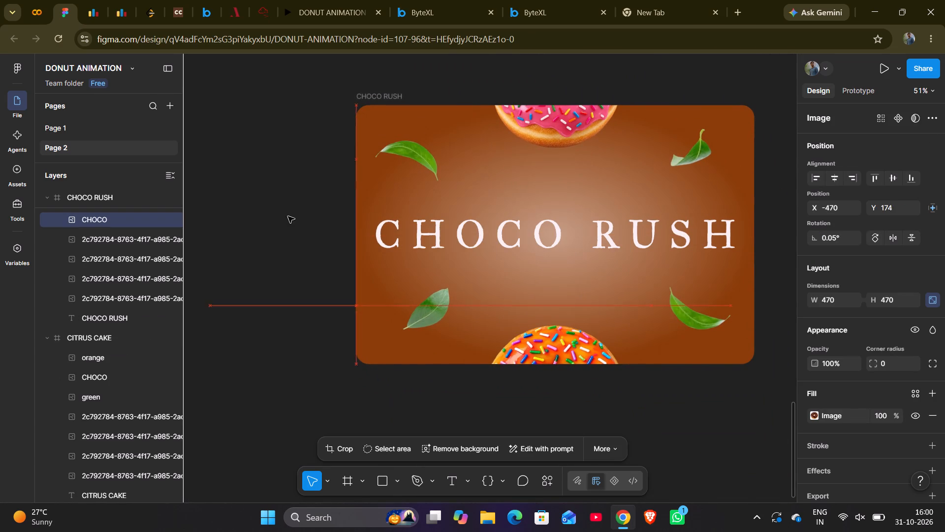
{"action": "left_click_drag", "start_coordinate": [288, 216], "coordinate": [277, 217]}
{"action": "key", "text": "ctrl+d"}
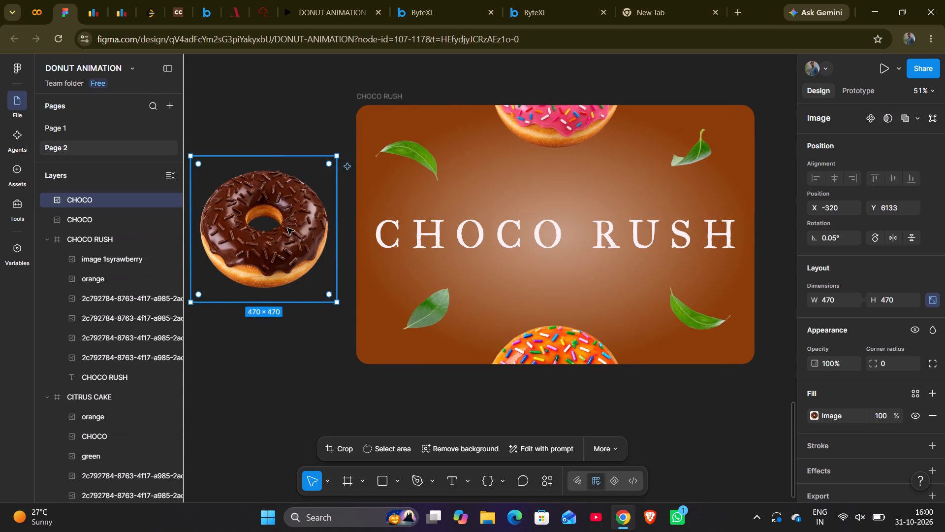
{"action": "left_click_drag", "start_coordinate": [287, 228], "coordinate": [581, 246]}
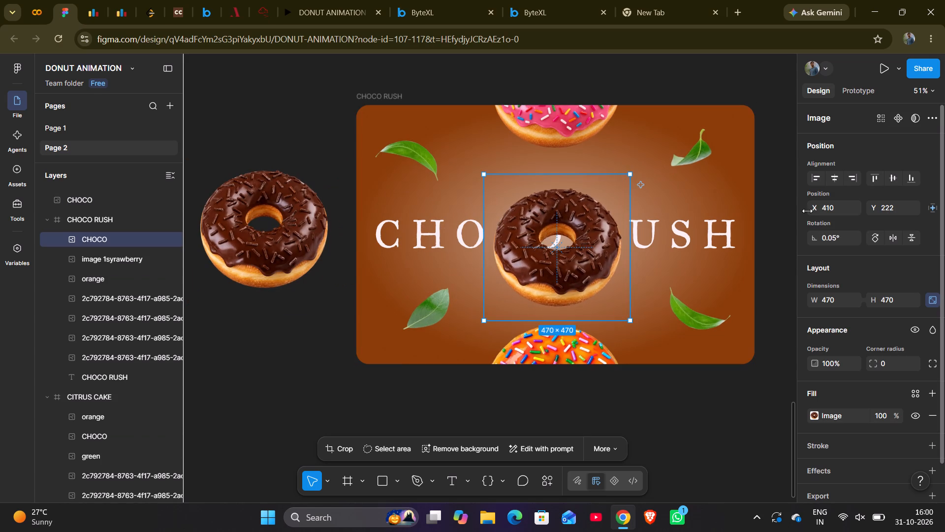
{"action": "left_click", "coordinate": [835, 180]}
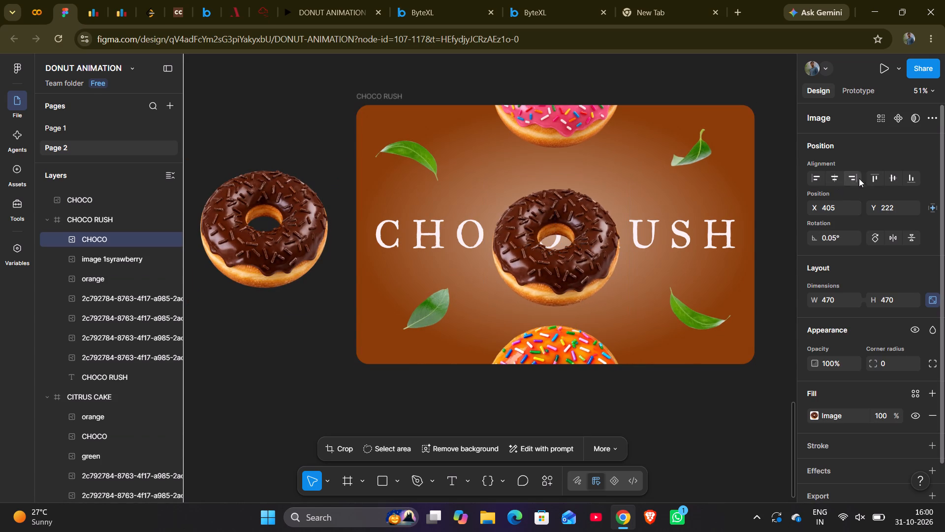
{"action": "left_click", "coordinate": [887, 177]}
{"action": "left_click", "coordinate": [755, 126]}
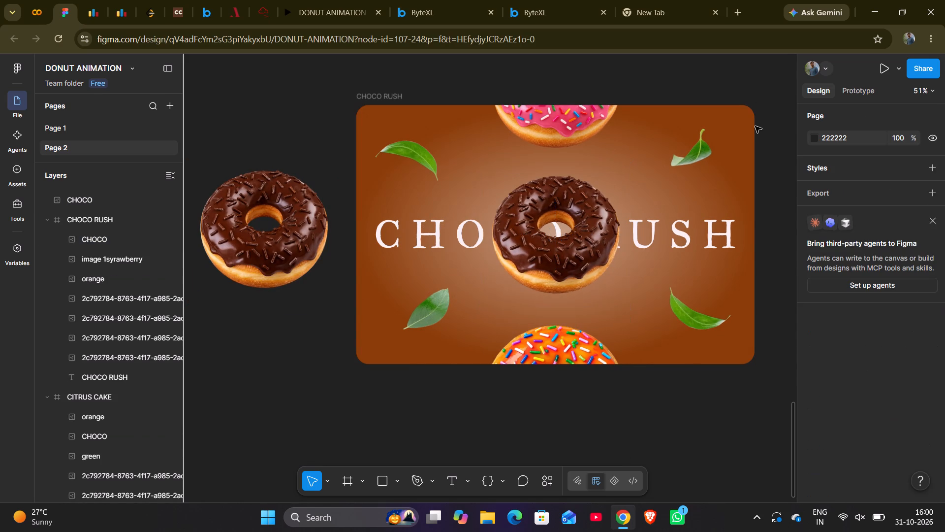
{"action": "left_click", "coordinate": [279, 241]}
{"action": "key", "text": "BackSpace"}
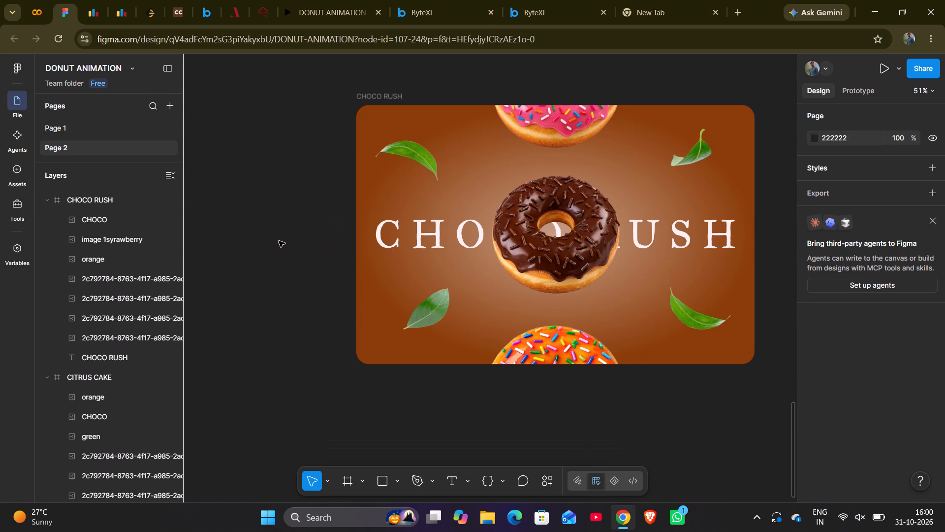
Move the pink strawberry donut from the top edge of the CHOCO RUSH frame out onto the empty canvas.
{"action": "scroll", "coordinate": [279, 241], "scroll_direction": "up", "scroll_amount": 2}
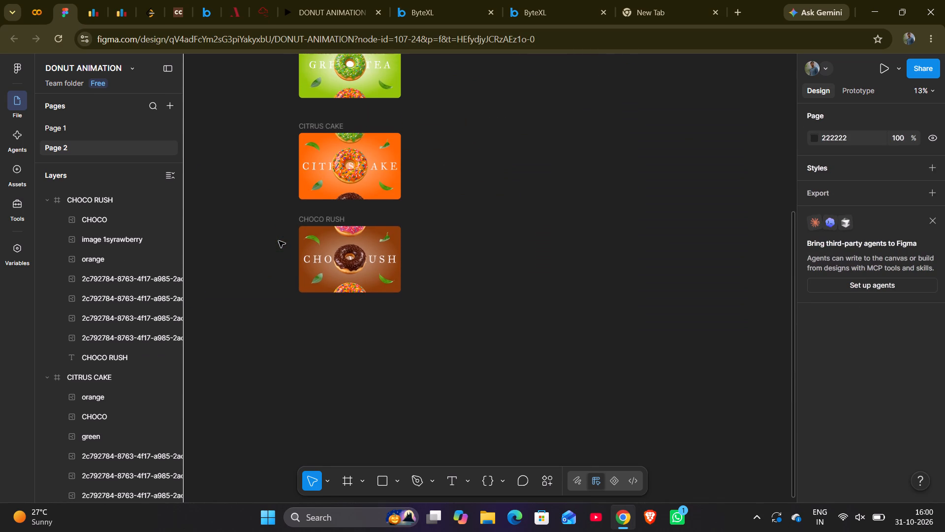
{"action": "scroll", "coordinate": [279, 241], "scroll_direction": "up", "scroll_amount": 3}
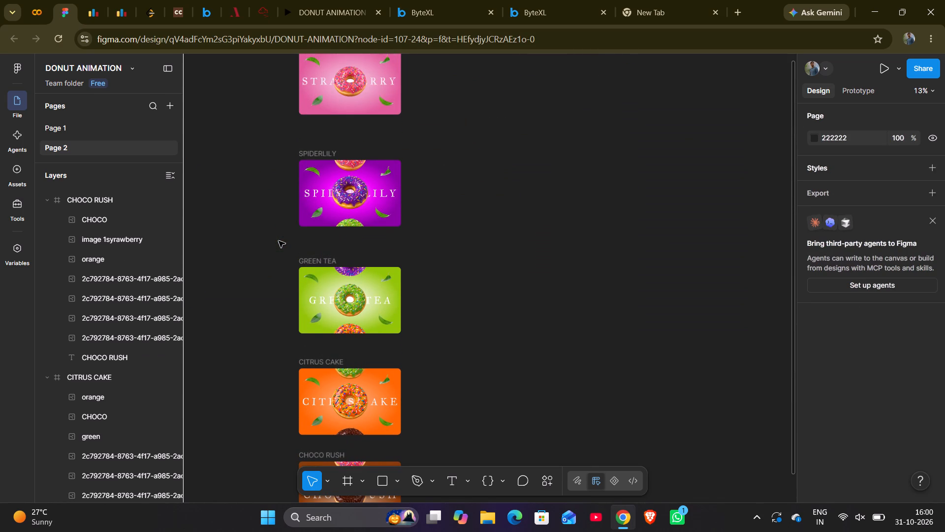
{"action": "scroll", "coordinate": [435, 190], "scroll_direction": "right", "scroll_amount": 2}
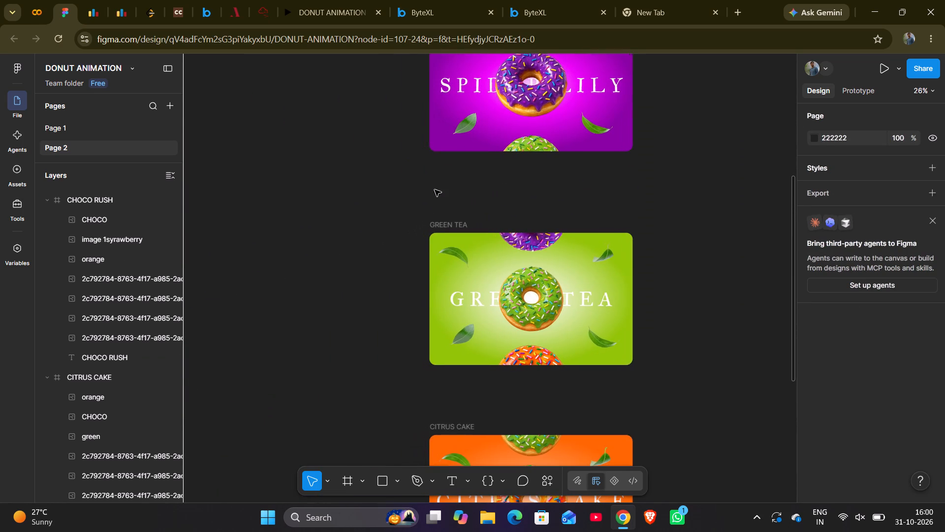
{"action": "scroll", "coordinate": [461, 243], "scroll_direction": "down", "scroll_amount": 1}
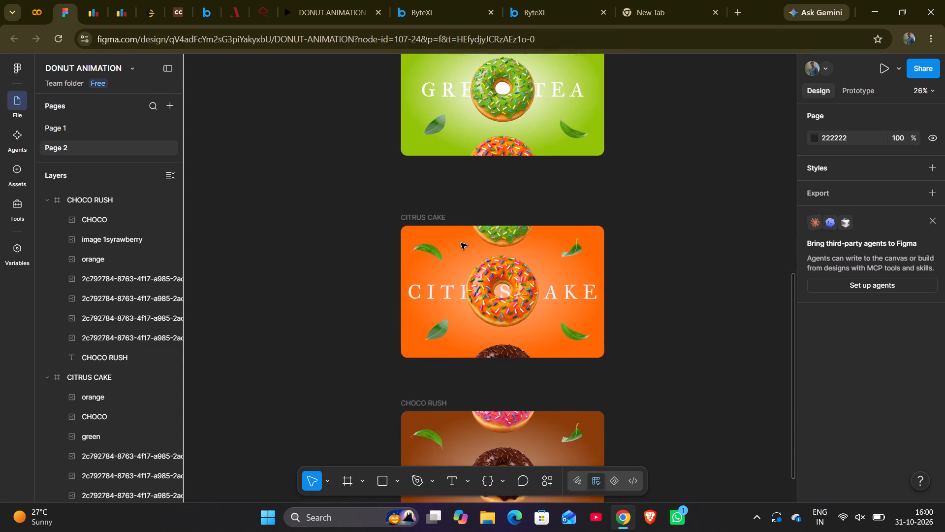
{"action": "scroll", "coordinate": [461, 243], "scroll_direction": "down", "scroll_amount": 2}
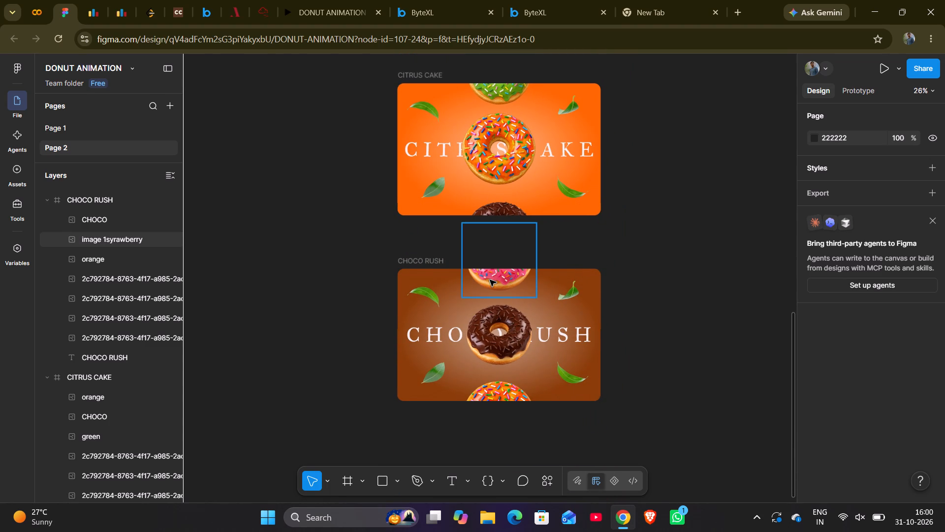
{"action": "left_click_drag", "start_coordinate": [496, 280], "coordinate": [647, 266]}
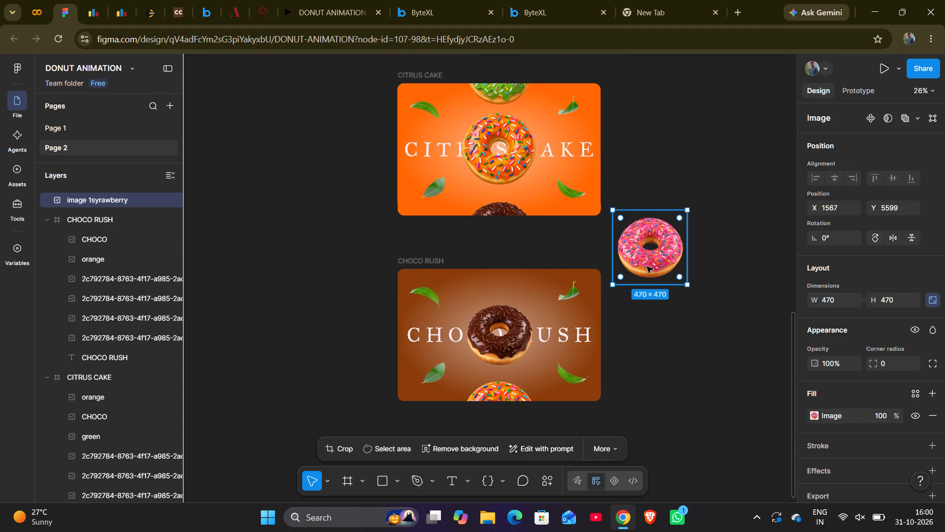
Move the CHOCO RUSH frame's orange donut from the bottom edge to the top edge at Y -290, then nudge it up to -295.
{"action": "left_click_drag", "start_coordinate": [510, 395], "coordinate": [518, 252]}
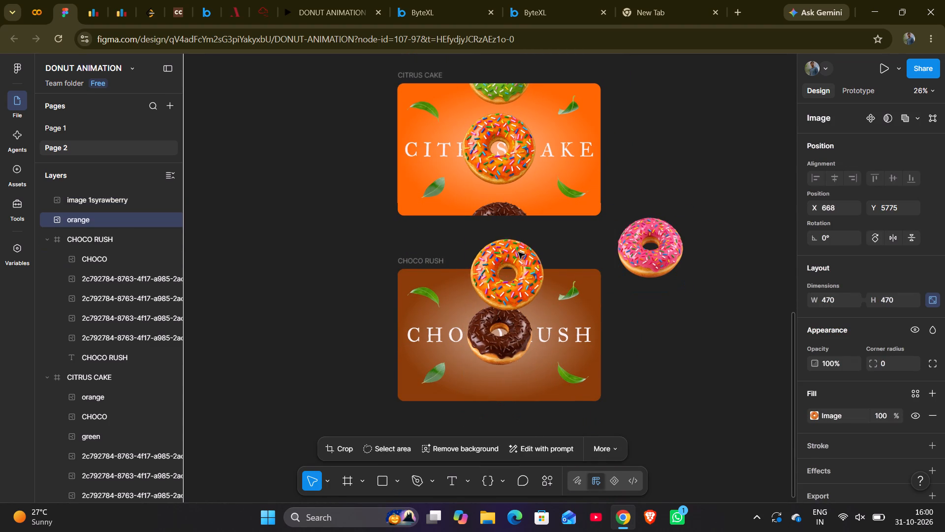
{"action": "left_click_drag", "start_coordinate": [518, 252], "coordinate": [509, 275]}
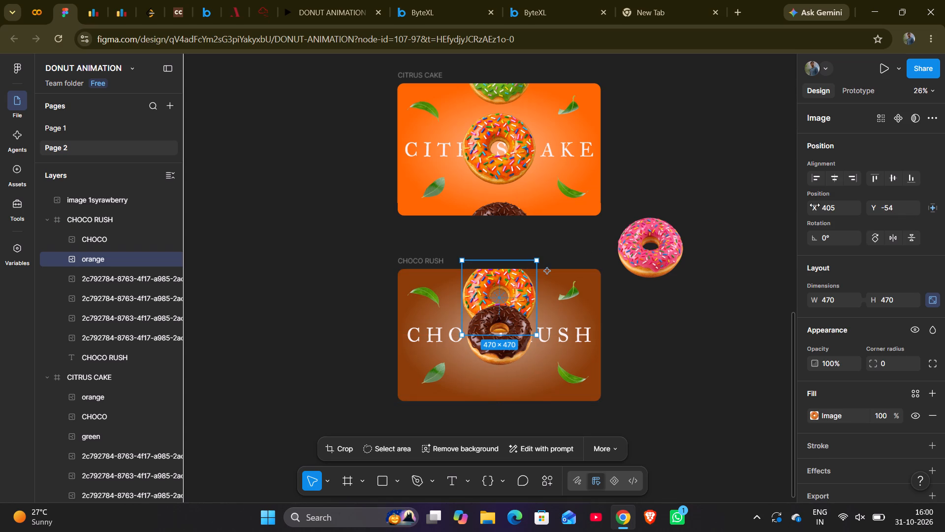
{"action": "left_click", "coordinate": [892, 207]}
{"action": "key", "text": "BackSpace"}
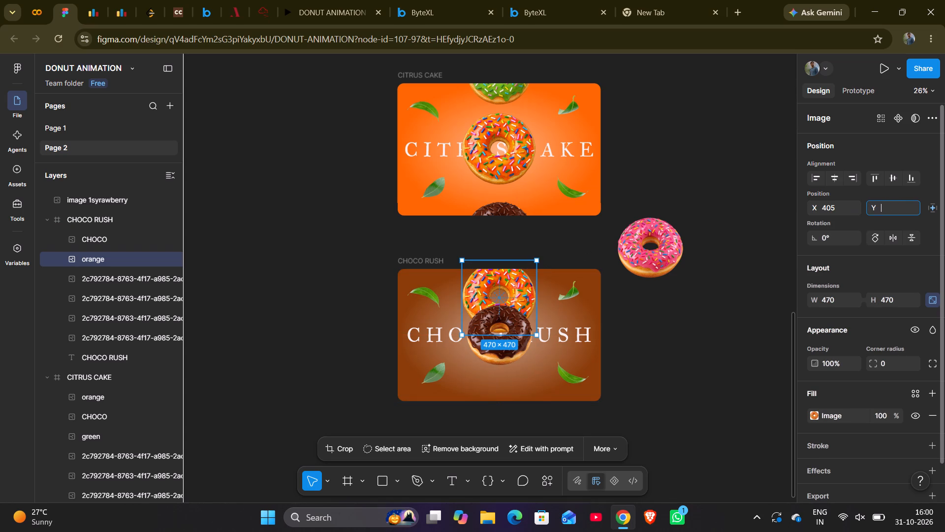
{"action": "key", "text": "minus"}
{"action": "type", "text": "290"}
{"action": "key", "text": "Return"}
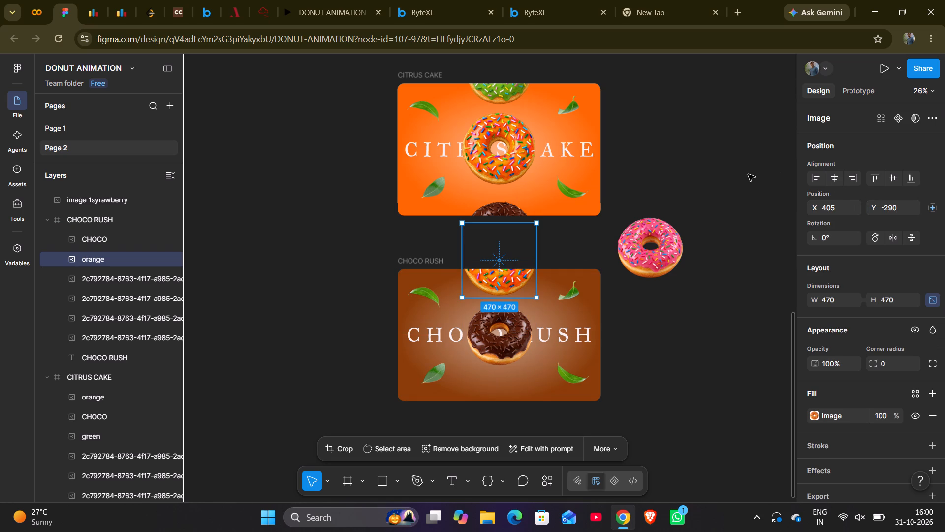
{"action": "left_click", "coordinate": [674, 158]}
{"action": "left_click", "coordinate": [515, 272]}
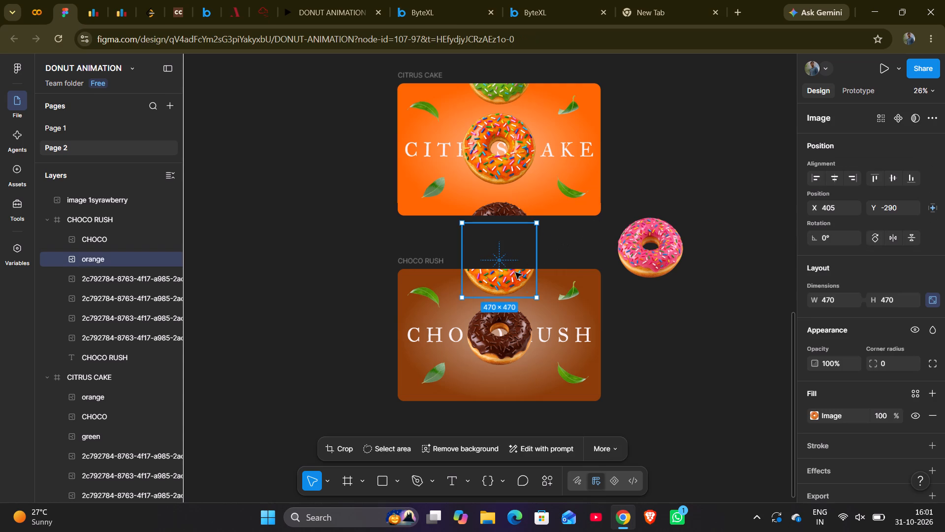
{"action": "key", "text": "Up"}
{"action": "key", "text": "Up"}
{"action": "key", "text": "Up"}
{"action": "key", "text": "Up"}
{"action": "key", "text": "Up"}
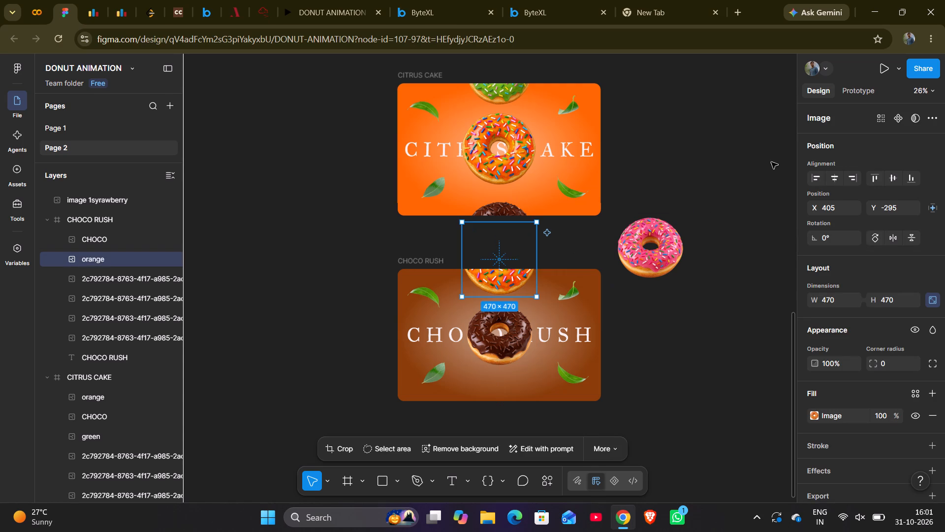
{"action": "left_click", "coordinate": [771, 162]}
Move the loose pink strawberry donut beside the CITRUS CAKE frame and delete it.
{"action": "left_click_drag", "start_coordinate": [672, 253], "coordinate": [660, 69]}
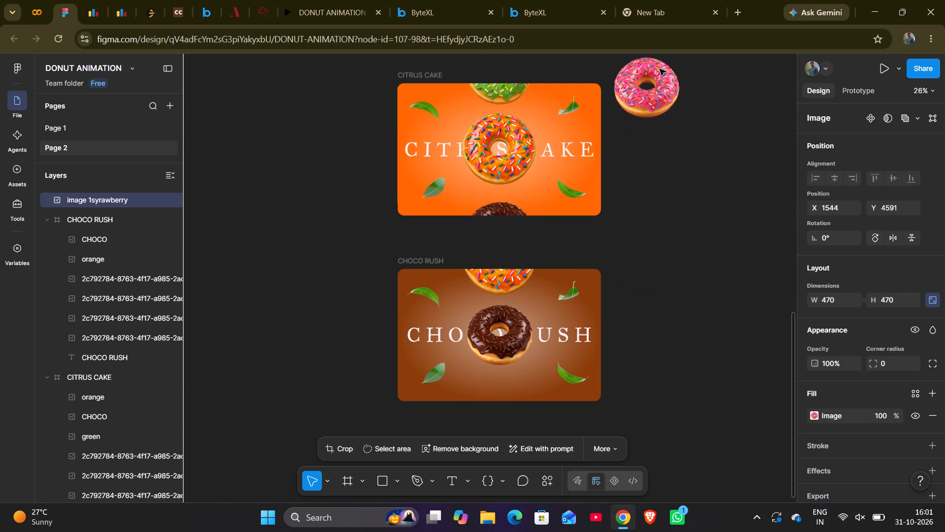
{"action": "left_click_drag", "start_coordinate": [660, 69], "coordinate": [671, 138]}
{"action": "scroll", "coordinate": [671, 138], "scroll_direction": "up", "scroll_amount": 2}
{"action": "scroll", "coordinate": [671, 138], "scroll_direction": "left", "scroll_amount": 1}
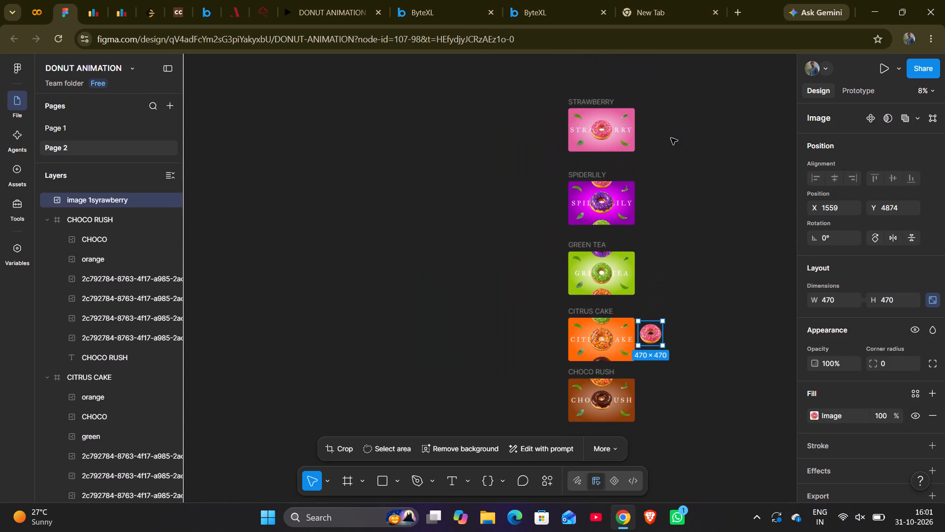
{"action": "scroll", "coordinate": [671, 138], "scroll_direction": "left", "scroll_amount": 1}
{"action": "left_click", "coordinate": [588, 342]}
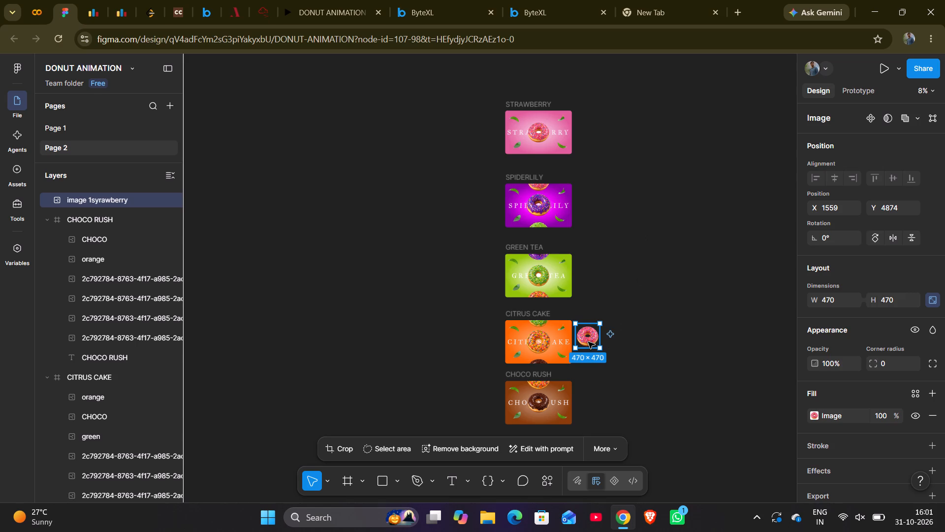
{"action": "key", "text": "BackSpace"}
{"action": "left_click", "coordinate": [656, 329]}
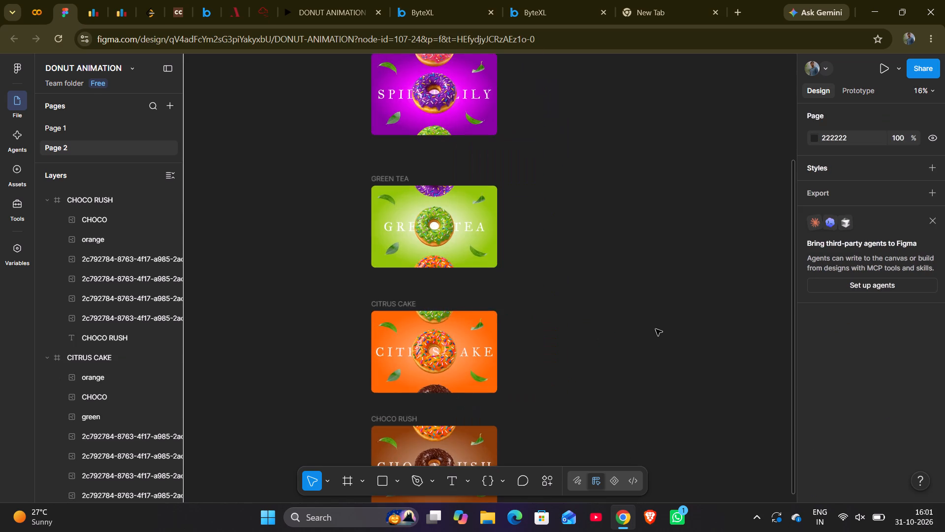
Duplicate the SPIDERLILY frame's central purple donut and move the copy into the lower part of the STRAWBERRY frame.
{"action": "scroll", "coordinate": [656, 329], "scroll_direction": "right", "scroll_amount": 1}
{"action": "scroll", "coordinate": [656, 329], "scroll_direction": "up", "scroll_amount": 2}
{"action": "scroll", "coordinate": [656, 329], "scroll_direction": "left", "scroll_amount": 1}
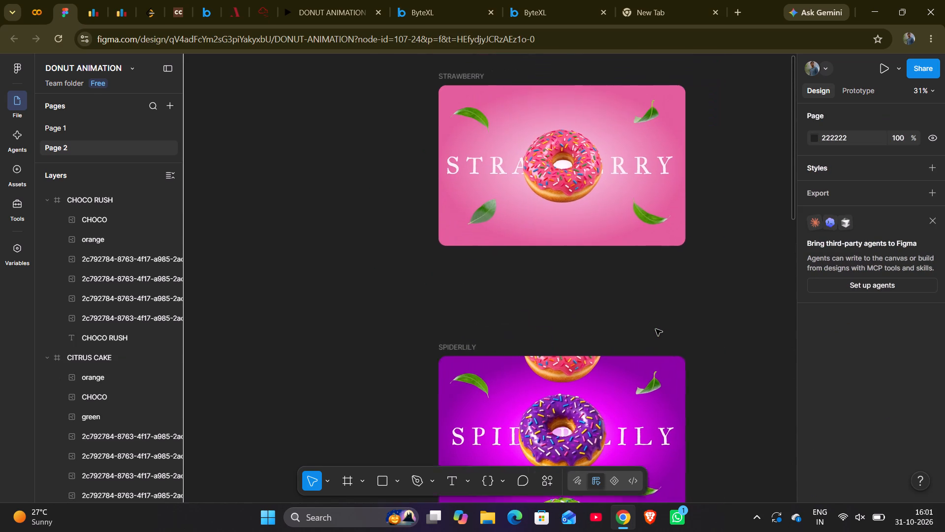
{"action": "scroll", "coordinate": [656, 329], "scroll_direction": "left", "scroll_amount": 1}
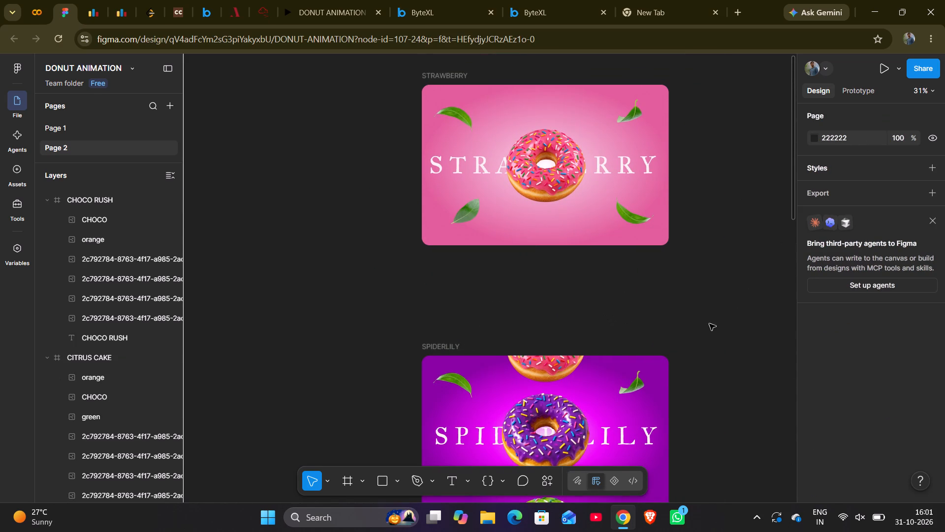
{"action": "left_click", "coordinate": [704, 330]}
{"action": "scroll", "coordinate": [591, 327], "scroll_direction": "down", "scroll_amount": 1}
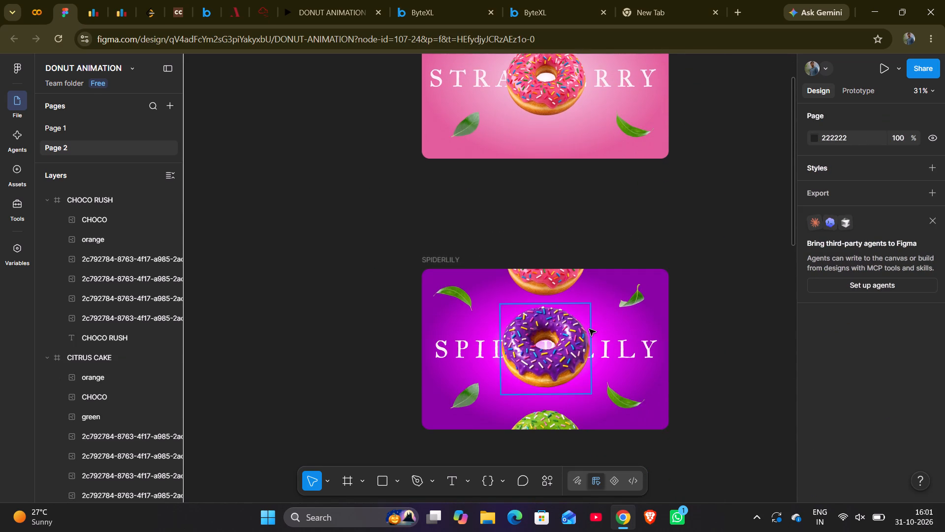
{"action": "left_click", "coordinate": [556, 334]}
{"action": "key", "text": "ctrl+d"}
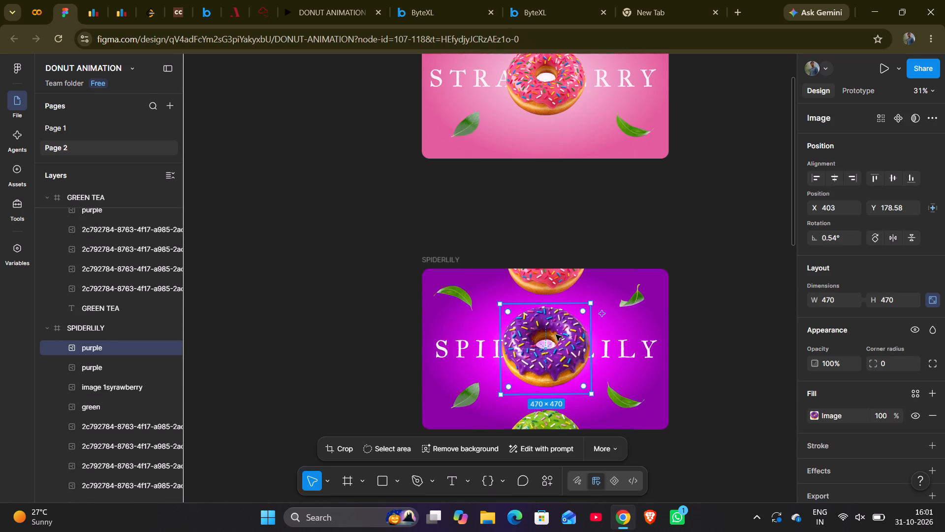
{"action": "left_click", "coordinate": [556, 334]}
{"action": "left_click_drag", "start_coordinate": [551, 337], "coordinate": [552, 111]}
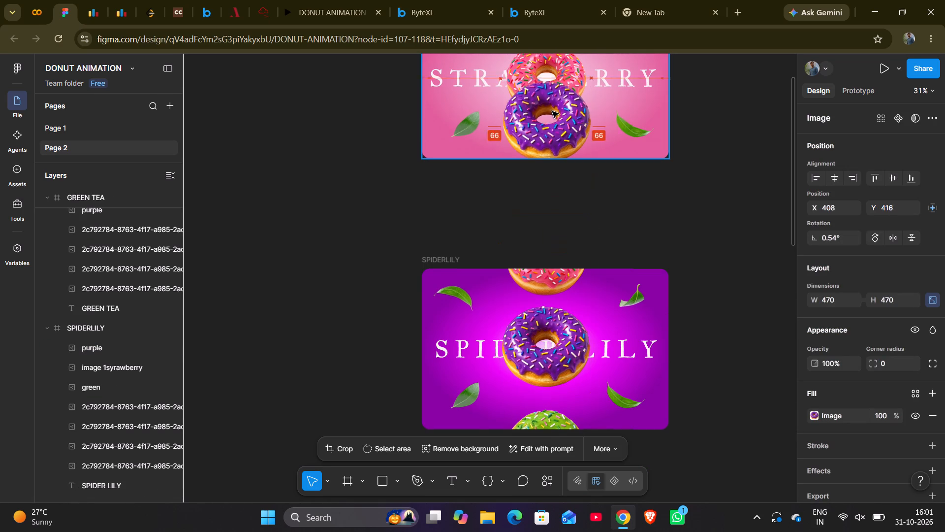
{"action": "left_click_drag", "start_coordinate": [552, 111], "coordinate": [551, 115]}
Set the purple donut's Y position in the STRAWBERRY frame to 700 and centre it horizontally in the frame.
{"action": "left_click", "coordinate": [895, 205]}
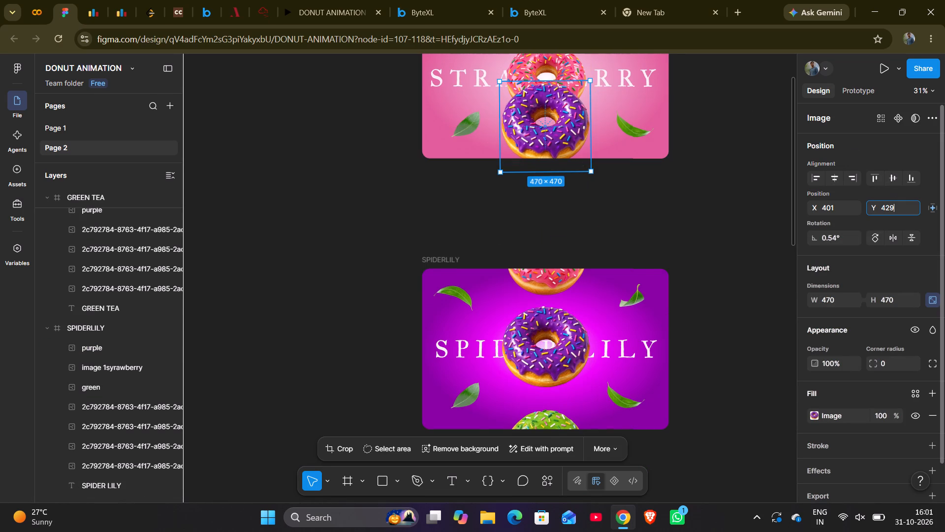
{"action": "key", "text": "BackSpace"}
{"action": "key", "text": "BackSpace"}
{"action": "key", "text": "BackSpace"}
{"action": "key", "text": "BackSpace"}
{"action": "type", "text": "700"}
{"action": "key", "text": "Return"}
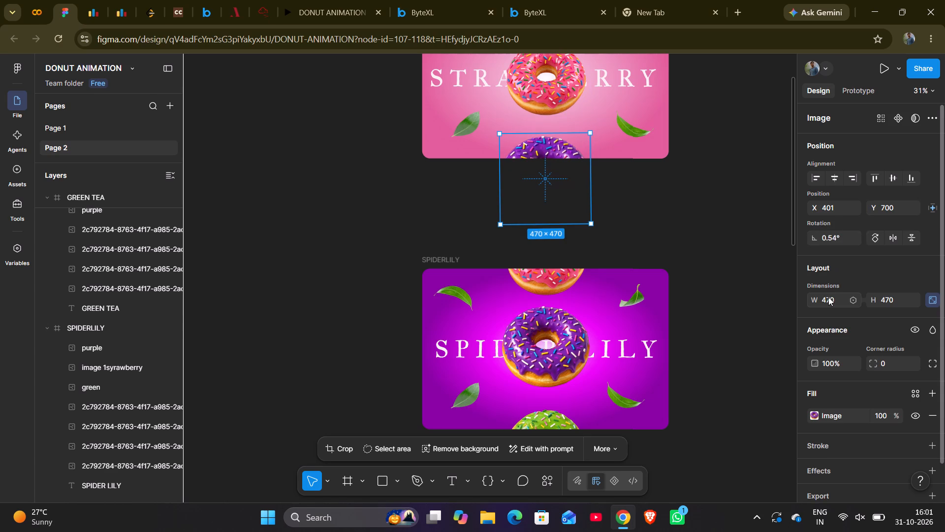
{"action": "left_click", "coordinate": [835, 180]}
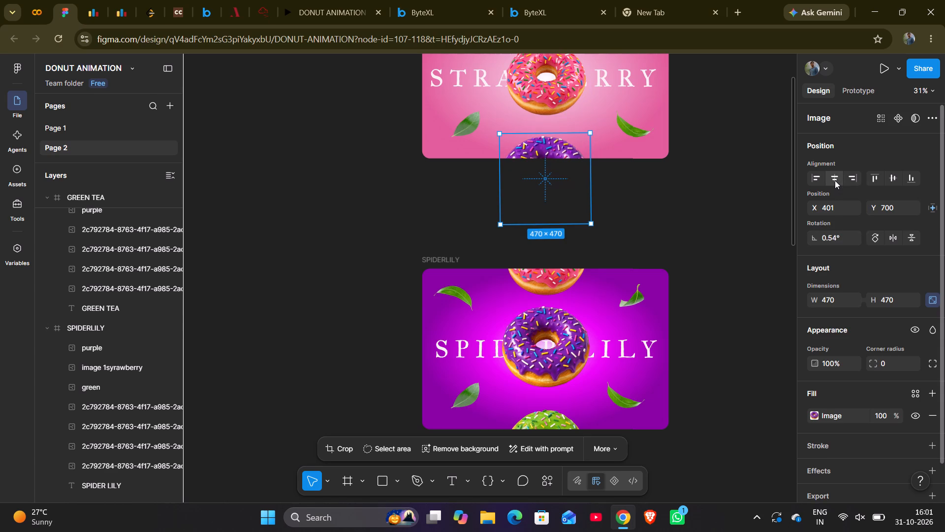
{"action": "triple_click", "coordinate": [835, 180]}
{"action": "triple_click", "coordinate": [835, 180]}
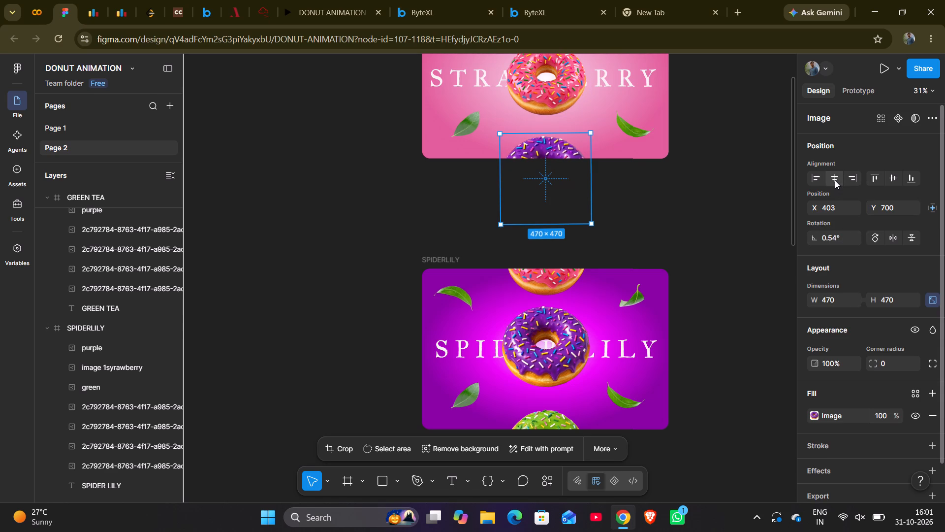
{"action": "double_click", "coordinate": [835, 180]}
{"action": "left_click", "coordinate": [835, 180]}
{"action": "left_click", "coordinate": [718, 169]}
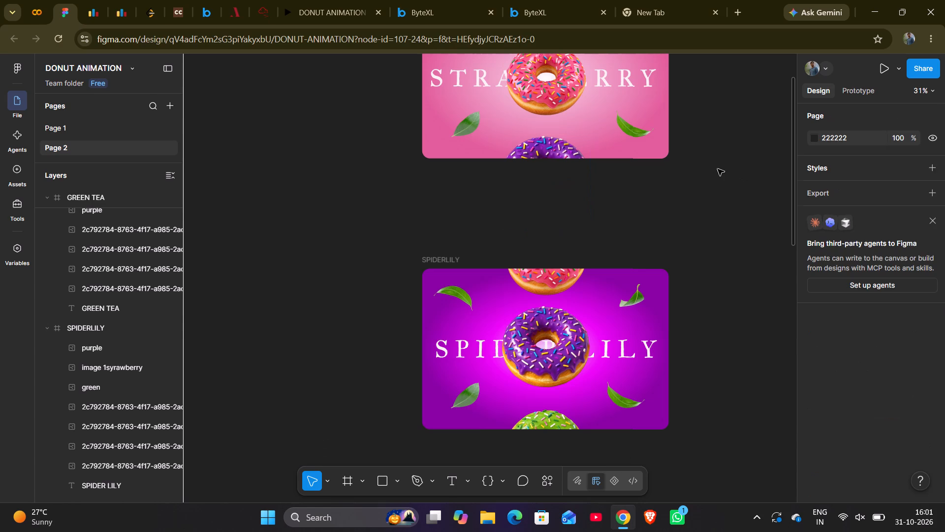
Create a prototype connection from the bottom edge of the STRAWBERRY frame to the SPIDERLILY frame.
{"action": "scroll", "coordinate": [718, 169], "scroll_direction": "up", "scroll_amount": 1}
{"action": "scroll", "coordinate": [668, 255], "scroll_direction": "down", "scroll_amount": 3}
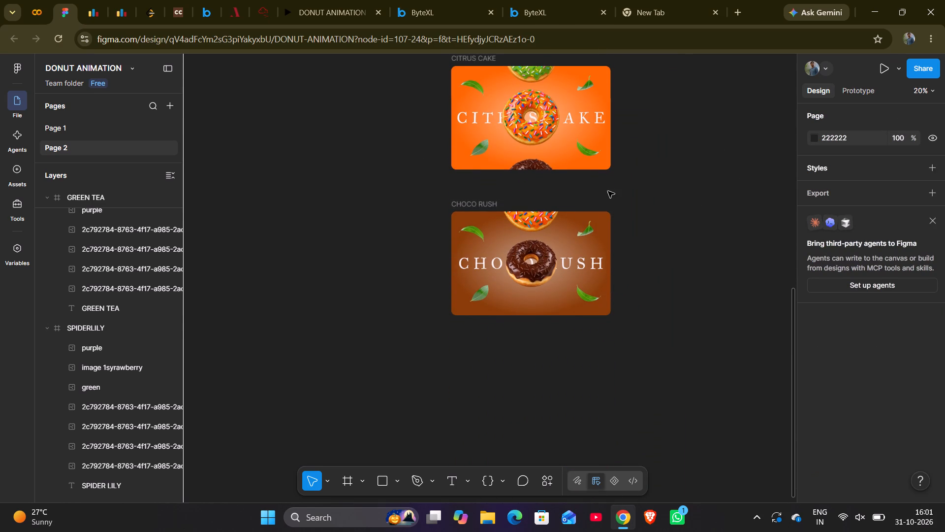
{"action": "scroll", "coordinate": [608, 191], "scroll_direction": "up", "scroll_amount": 2}
{"action": "scroll", "coordinate": [537, 181], "scroll_direction": "up", "scroll_amount": 1}
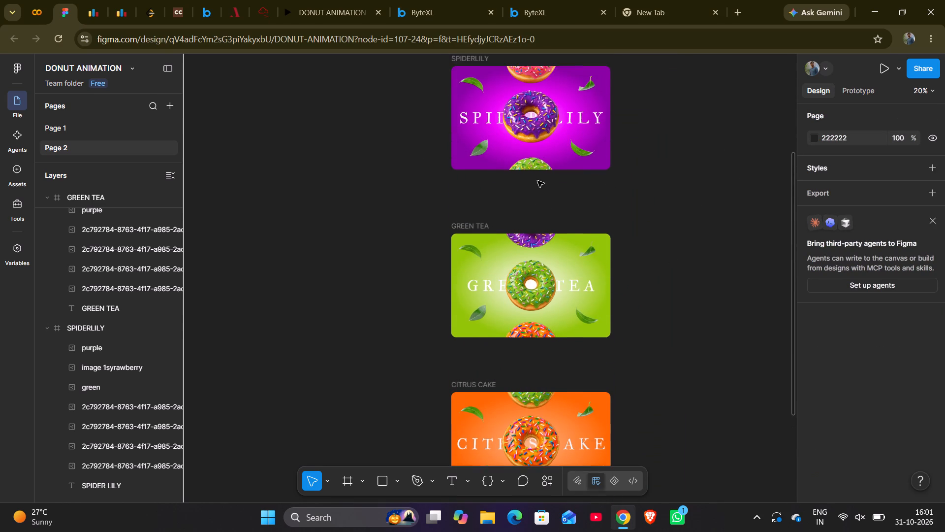
{"action": "scroll", "coordinate": [537, 181], "scroll_direction": "up", "scroll_amount": 1}
{"action": "left_click", "coordinate": [482, 234]}
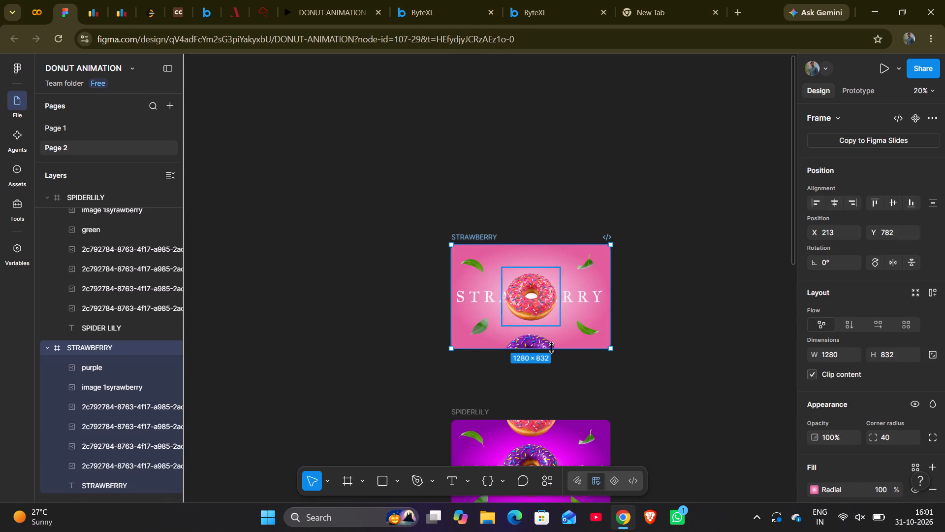
{"action": "left_click", "coordinate": [861, 90]}
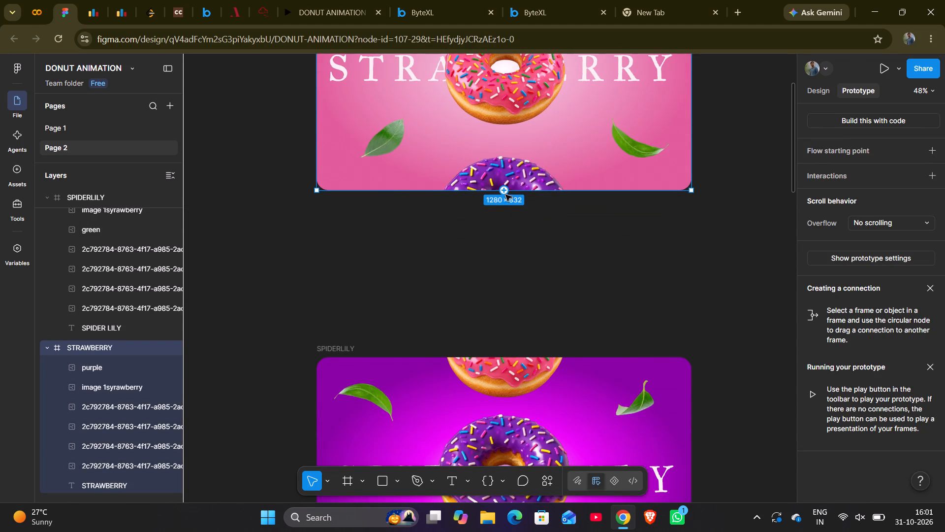
{"action": "left_click_drag", "start_coordinate": [504, 187], "coordinate": [509, 251]}
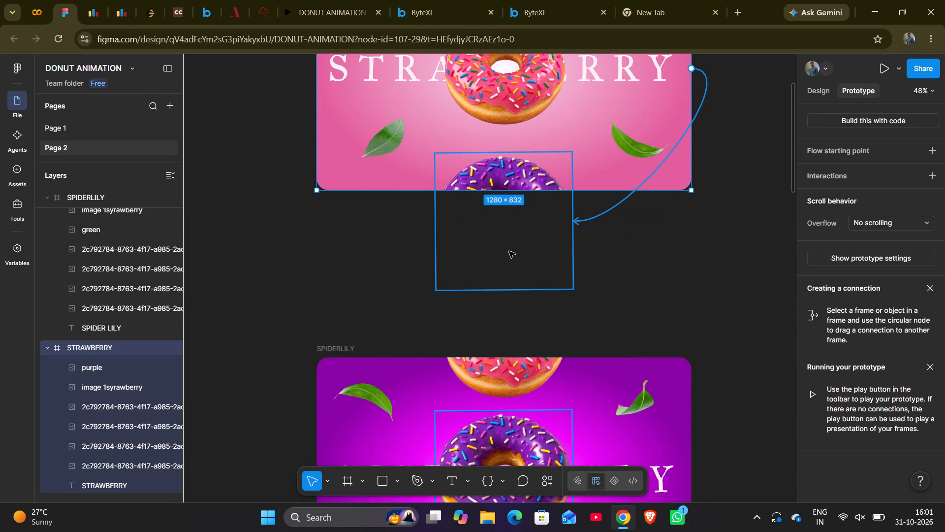
{"action": "left_click_drag", "start_coordinate": [509, 251], "coordinate": [653, 234]}
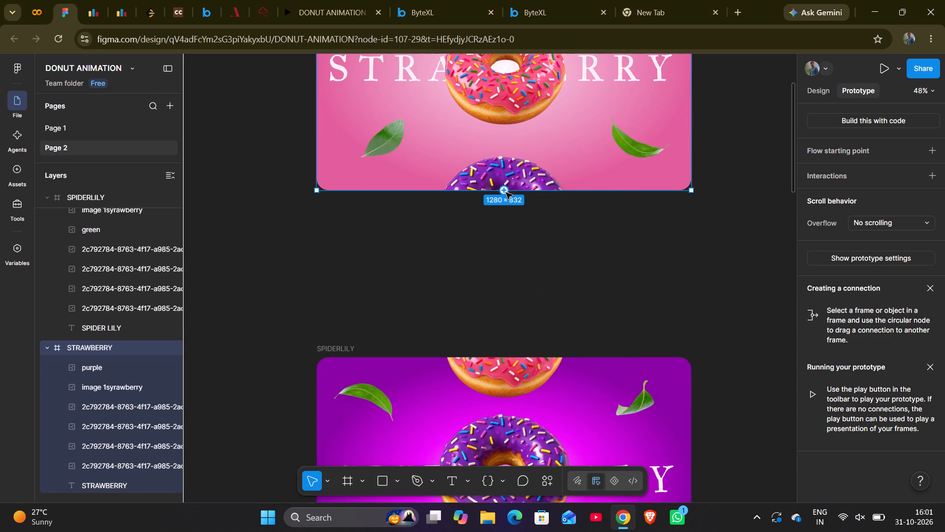
{"action": "left_click_drag", "start_coordinate": [504, 192], "coordinate": [514, 342]}
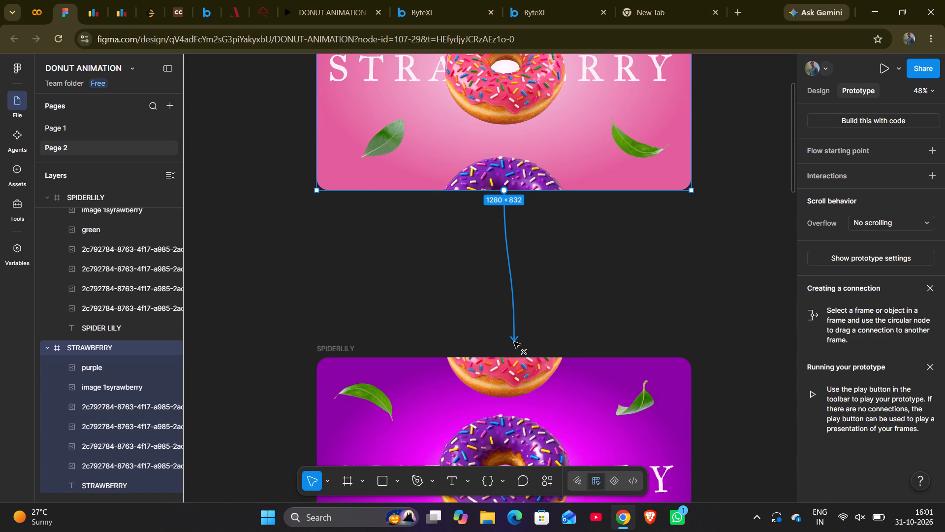
{"action": "left_click_drag", "start_coordinate": [514, 342], "coordinate": [514, 360]}
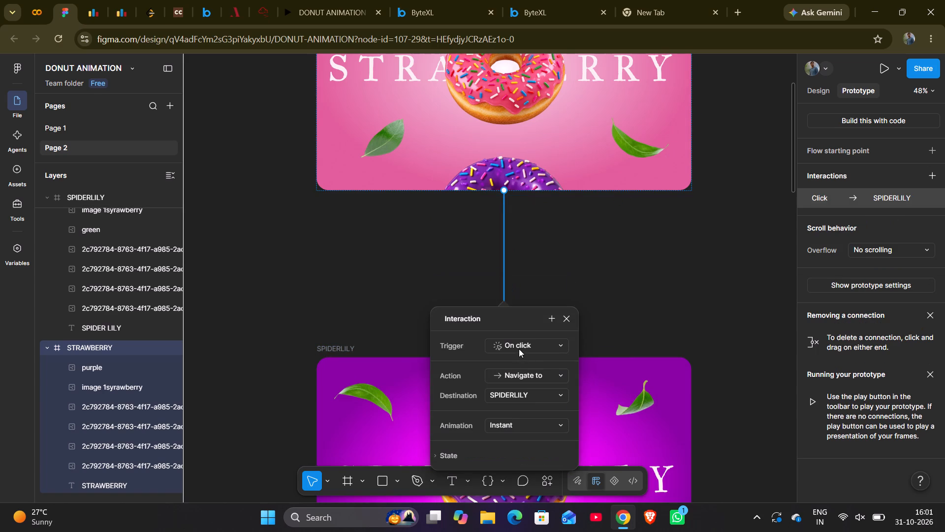
Set the trigger of the STRAWBERRY to SPIDERLILY interaction to On drag.
{"action": "left_click", "coordinate": [519, 346]}
{"action": "left_click", "coordinate": [517, 365]}
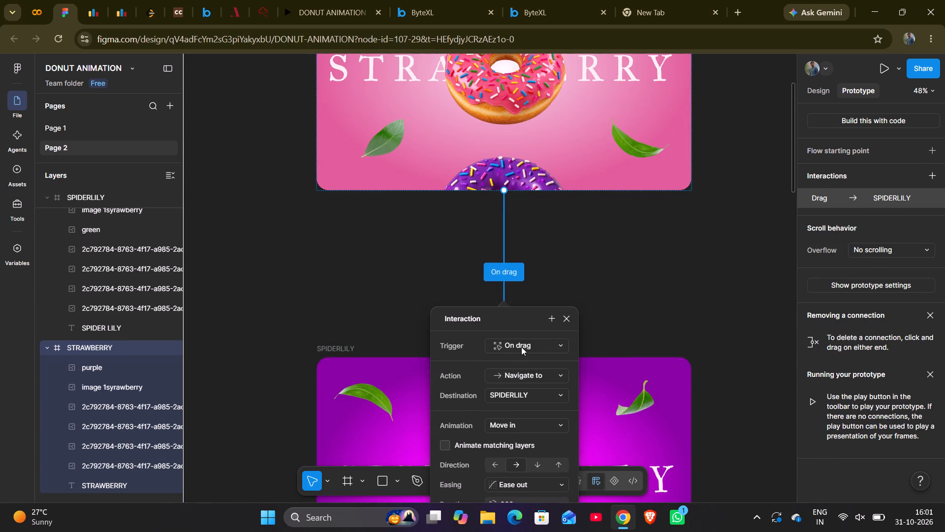
Keep the Move in animation, enable Animate matching layers, set the direction to up and the easing to Ease in and out back.
{"action": "left_click", "coordinate": [501, 318]}
{"action": "scroll", "coordinate": [501, 318], "scroll_direction": "down", "scroll_amount": 1}
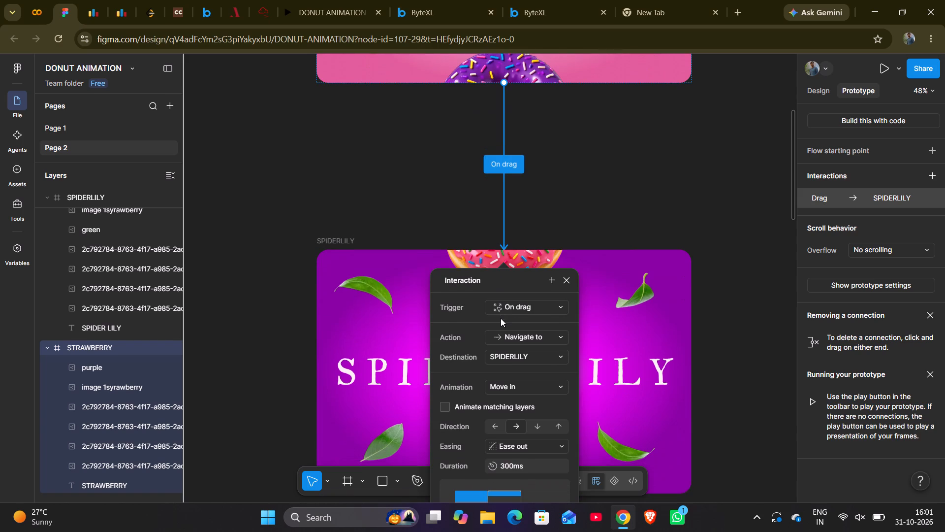
{"action": "left_click_drag", "start_coordinate": [502, 231], "coordinate": [502, 226]}
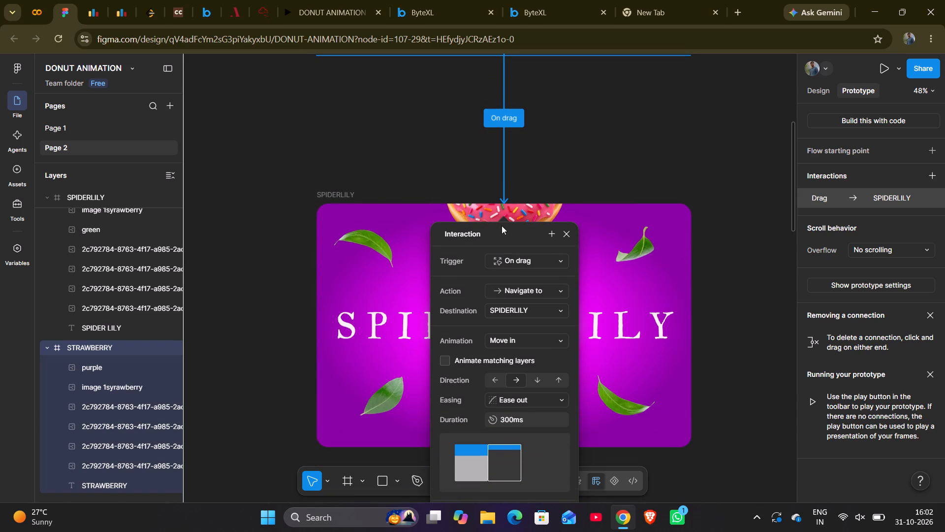
{"action": "left_click_drag", "start_coordinate": [502, 226], "coordinate": [505, 142]}
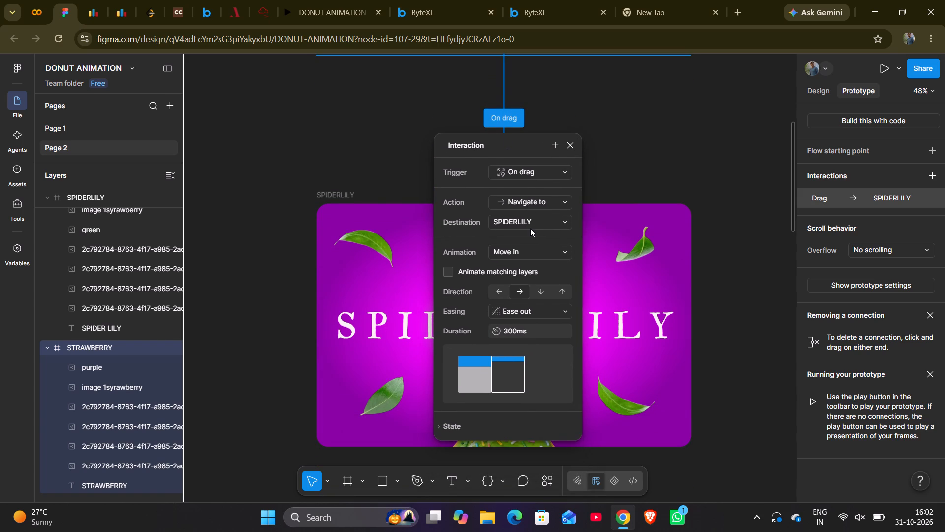
{"action": "left_click", "coordinate": [518, 250]}
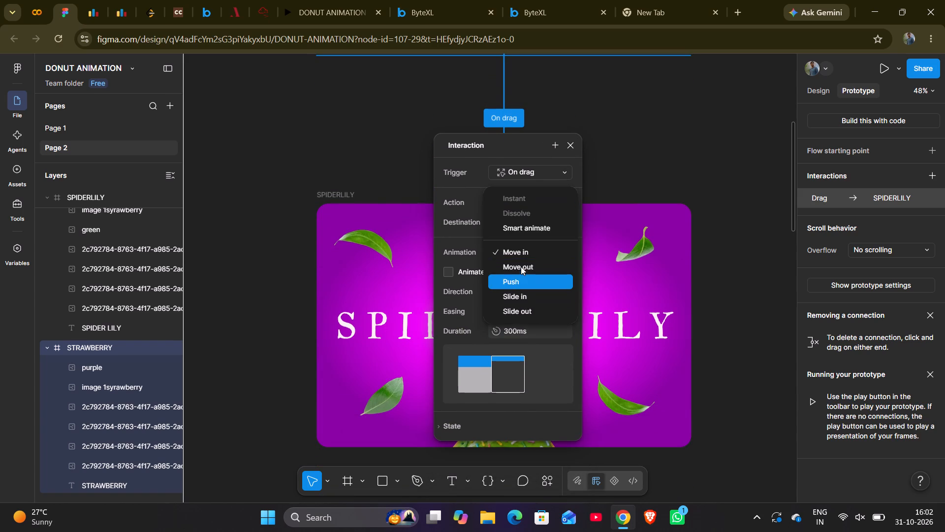
{"action": "left_click", "coordinate": [518, 246]}
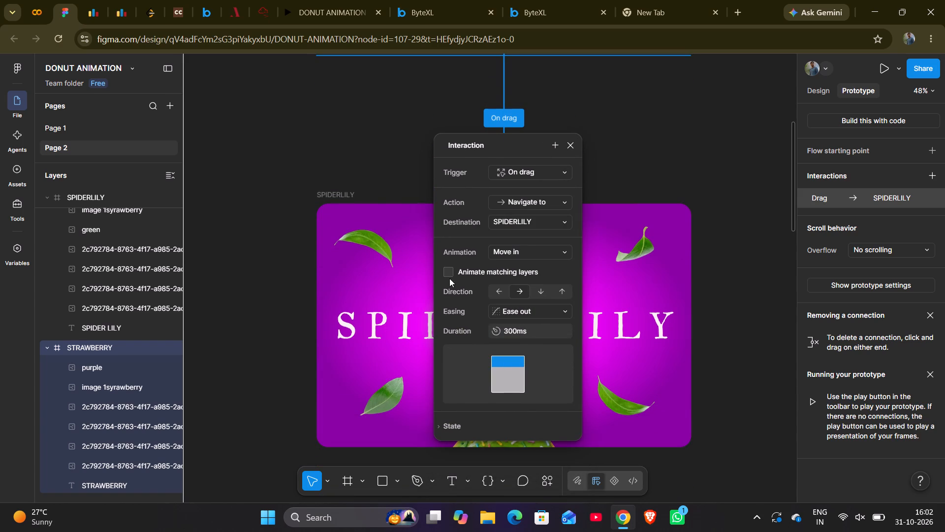
{"action": "left_click", "coordinate": [446, 271]}
{"action": "left_click", "coordinate": [564, 290]}
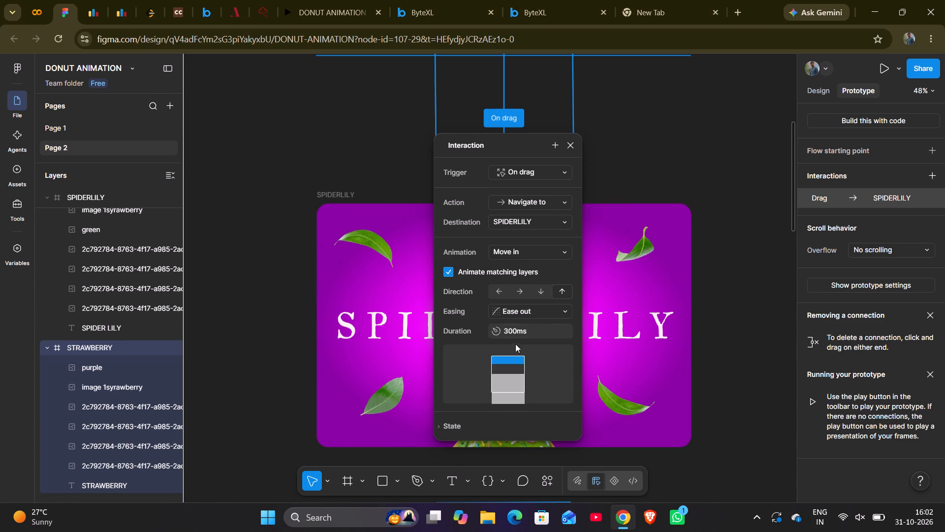
{"action": "left_click", "coordinate": [510, 302]}
{"action": "left_click", "coordinate": [513, 307]}
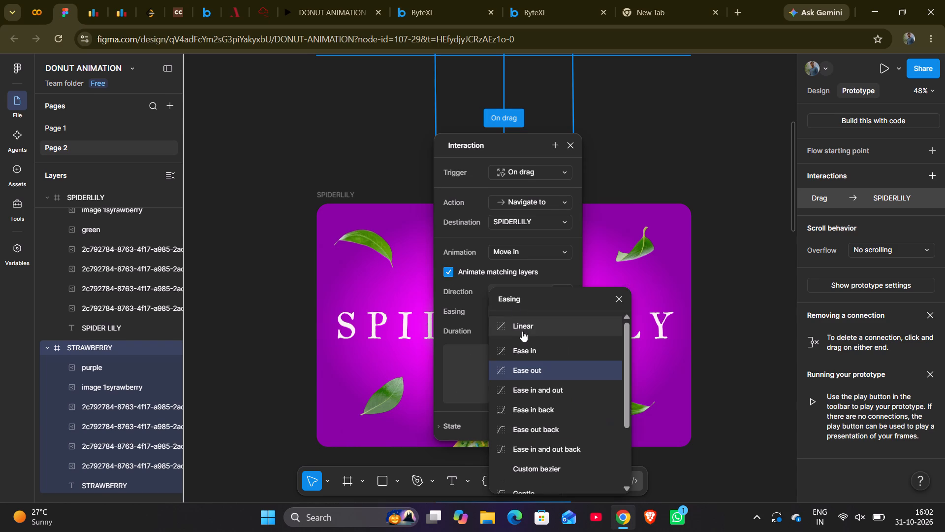
{"action": "left_click", "coordinate": [552, 453]}
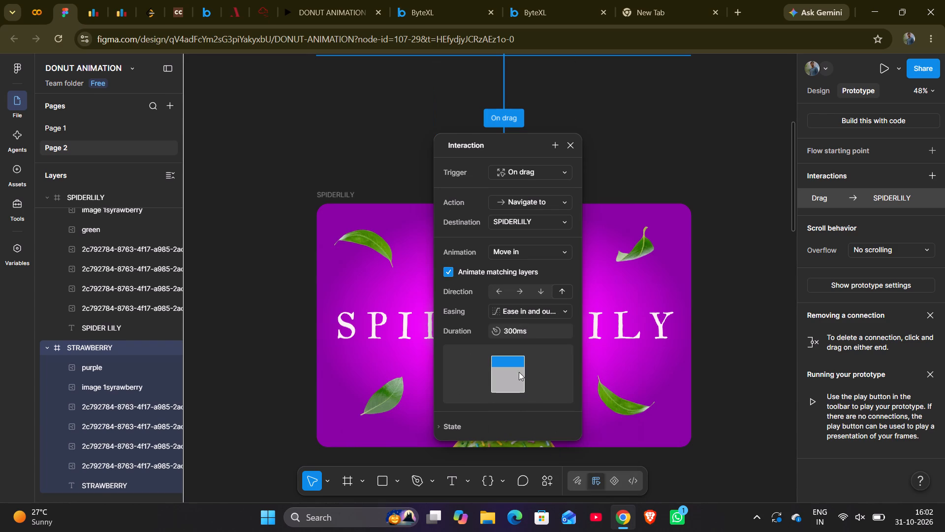
Set the STRAWBERRY to SPIDERLILY animation duration to 900 ms.
{"action": "left_click", "coordinate": [512, 329]}
{"action": "left_click", "coordinate": [512, 329]}
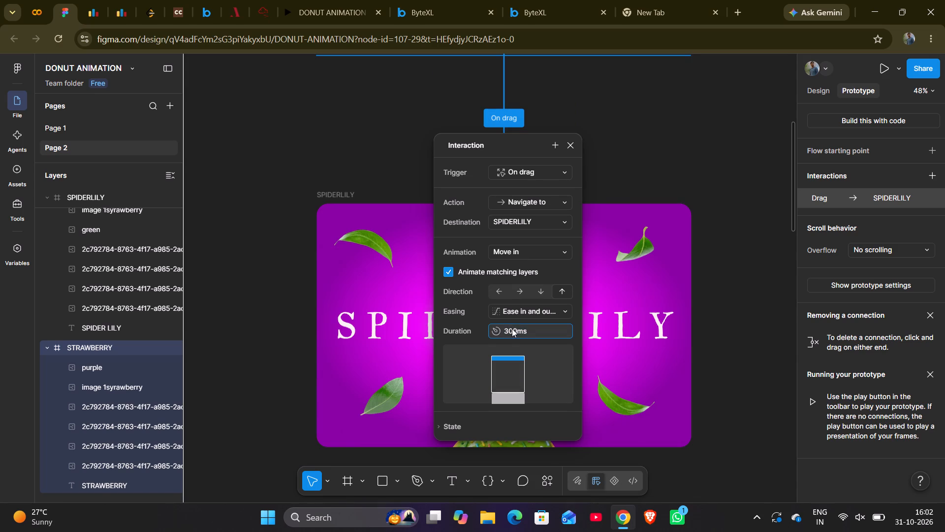
{"action": "key", "text": "Right"}
{"action": "key", "text": "Right"}
{"action": "key", "text": "Right"}
{"action": "key", "text": "Right"}
{"action": "key", "text": "Right"}
{"action": "key", "text": "Right"}
{"action": "key", "text": "Right"}
{"action": "key", "text": "Right"}
{"action": "key", "text": "Right"}
{"action": "key", "text": "Right"}
{"action": "key", "text": "Right"}
{"action": "key", "text": "Right"}
{"action": "key", "text": "Right"}
{"action": "key", "text": "Right"}
{"action": "key", "text": "Right"}
{"action": "key", "text": "BackSpace"}
{"action": "key", "text": "BackSpace"}
{"action": "key", "text": "BackSpace"}
{"action": "key", "text": "BackSpace"}
{"action": "key", "text": "BackSpace"}
{"action": "key", "text": "BackSpace"}
{"action": "key", "text": "BackSpace"}
{"action": "key", "text": "BackSpace"}
{"action": "type", "text": "900"}
{"action": "key", "text": "Return"}
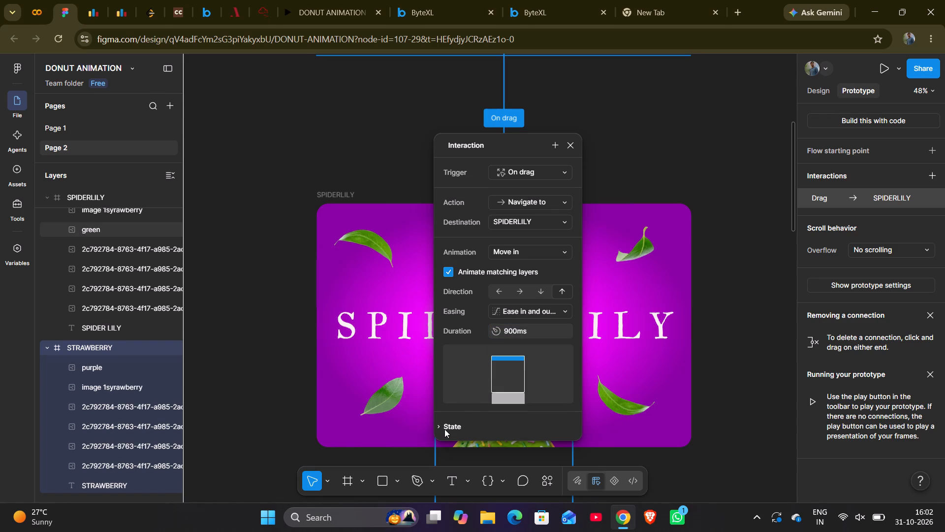
Enable Reset scroll position in the state settings of the STRAWBERRY to SPIDERLILY interaction.
{"action": "left_click", "coordinate": [444, 429]}
{"action": "scroll", "coordinate": [444, 429], "scroll_direction": "down", "scroll_amount": 1}
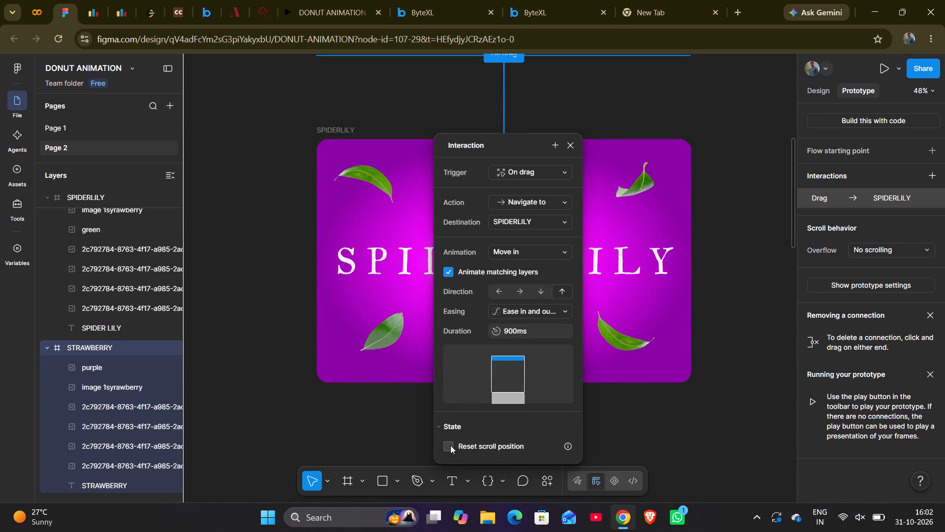
{"action": "left_click", "coordinate": [450, 445]}
{"action": "left_click", "coordinate": [289, 419]}
Create a prototype connection from the bottom edge of the SPIDERLILY frame to the GREEN TEA frame with an On drag trigger.
{"action": "scroll", "coordinate": [289, 419], "scroll_direction": "down", "scroll_amount": 1}
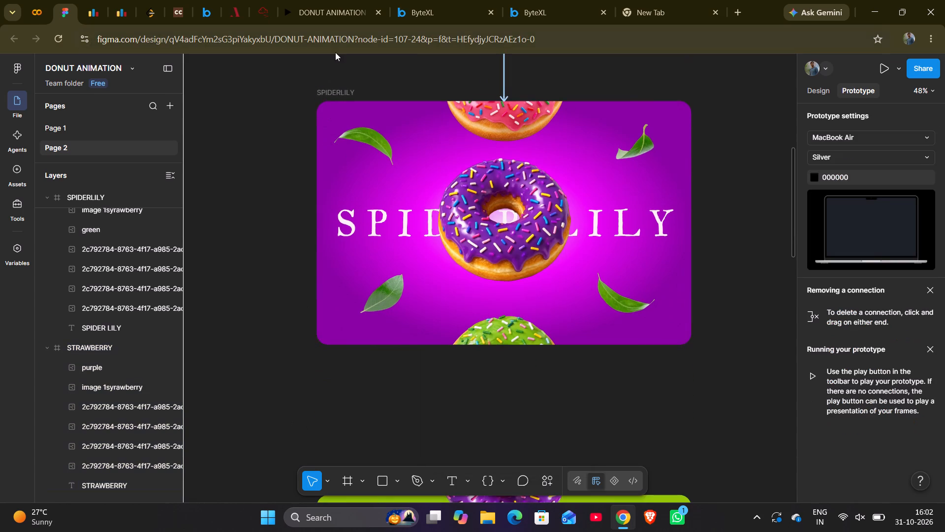
{"action": "left_click", "coordinate": [333, 96]}
{"action": "scroll", "coordinate": [333, 96], "scroll_direction": "down", "scroll_amount": 1}
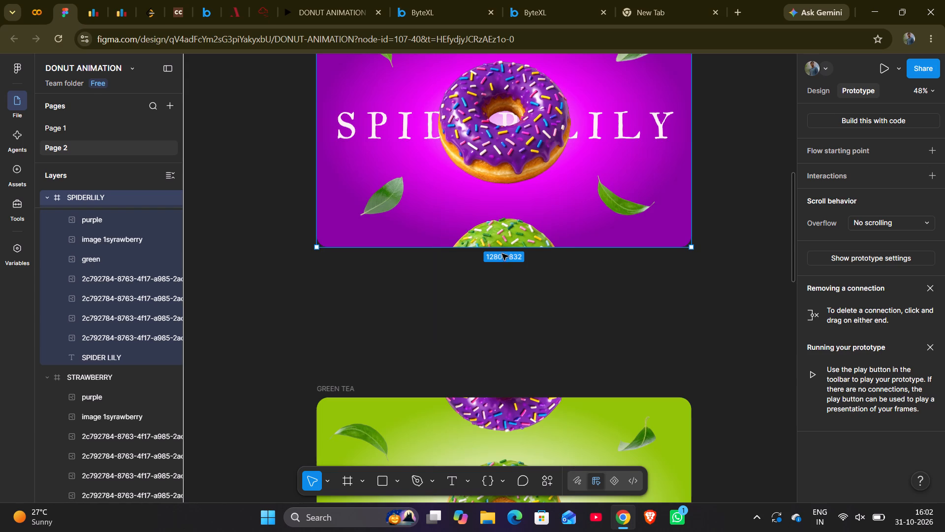
{"action": "left_click_drag", "start_coordinate": [504, 249], "coordinate": [509, 391]}
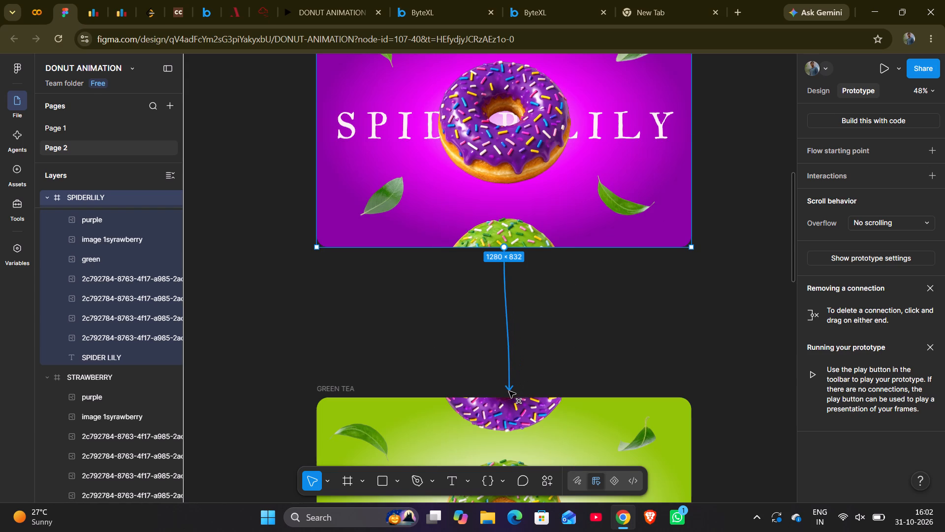
{"action": "left_click_drag", "start_coordinate": [509, 391], "coordinate": [508, 398]}
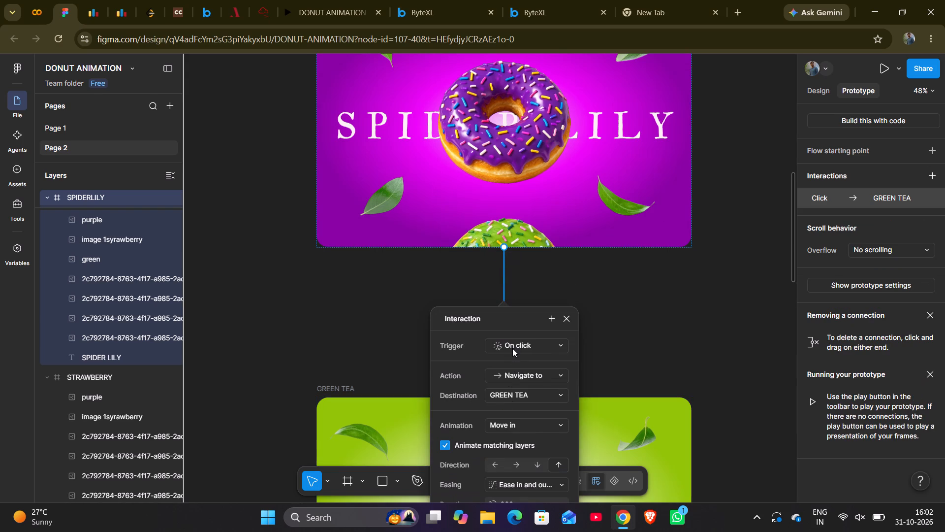
{"action": "left_click", "coordinate": [512, 348]}
{"action": "left_click", "coordinate": [513, 361]}
Review the animation, easing and scroll-reset state settings of the SPIDERLILY to GREEN TEA interaction.
{"action": "scroll", "coordinate": [514, 344], "scroll_direction": "down", "scroll_amount": 2}
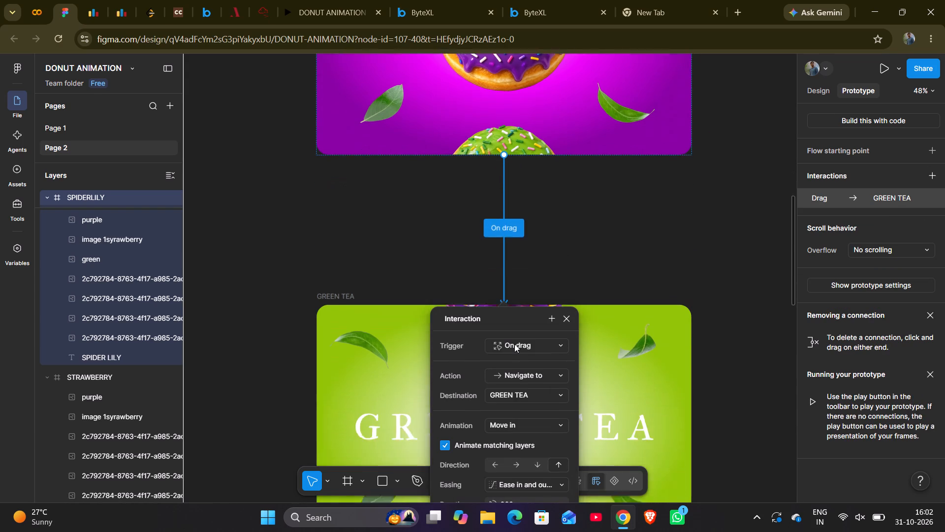
{"action": "scroll", "coordinate": [514, 344], "scroll_direction": "down", "scroll_amount": 1}
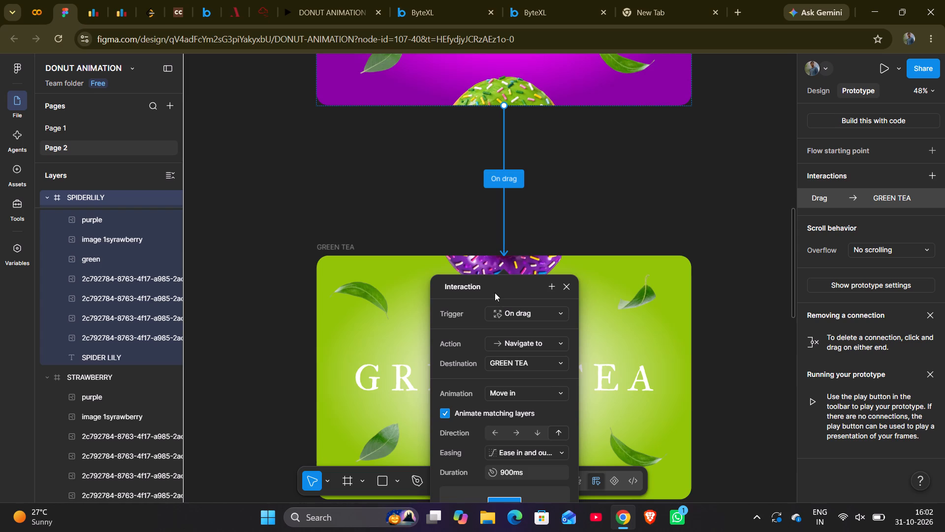
{"action": "left_click_drag", "start_coordinate": [495, 290], "coordinate": [494, 187]}
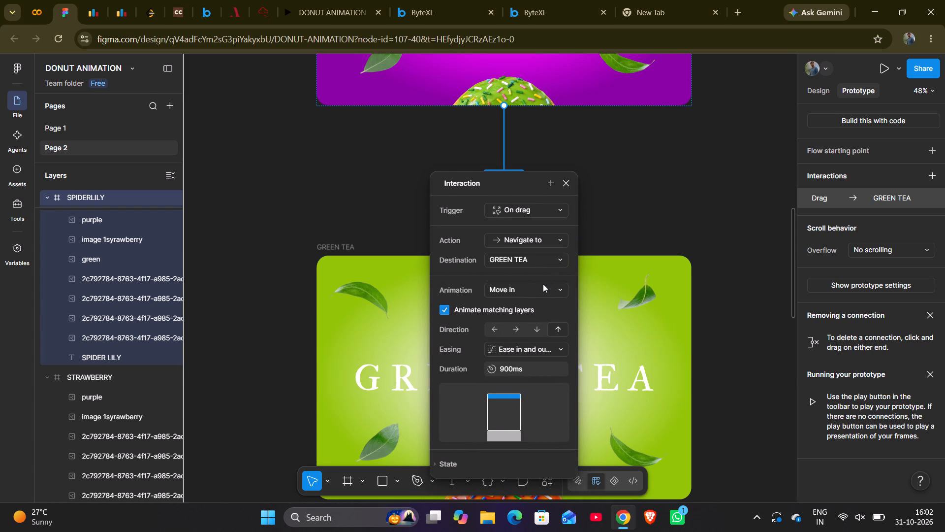
{"action": "left_click_drag", "start_coordinate": [543, 285], "coordinate": [527, 288]}
{"action": "left_click", "coordinate": [540, 354]}
{"action": "left_click", "coordinate": [584, 275]}
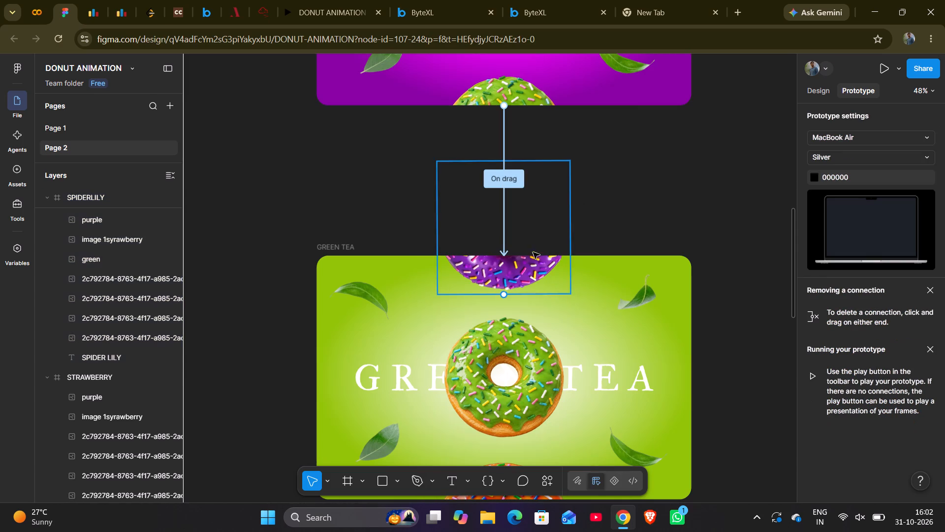
{"action": "left_click", "coordinate": [507, 191]}
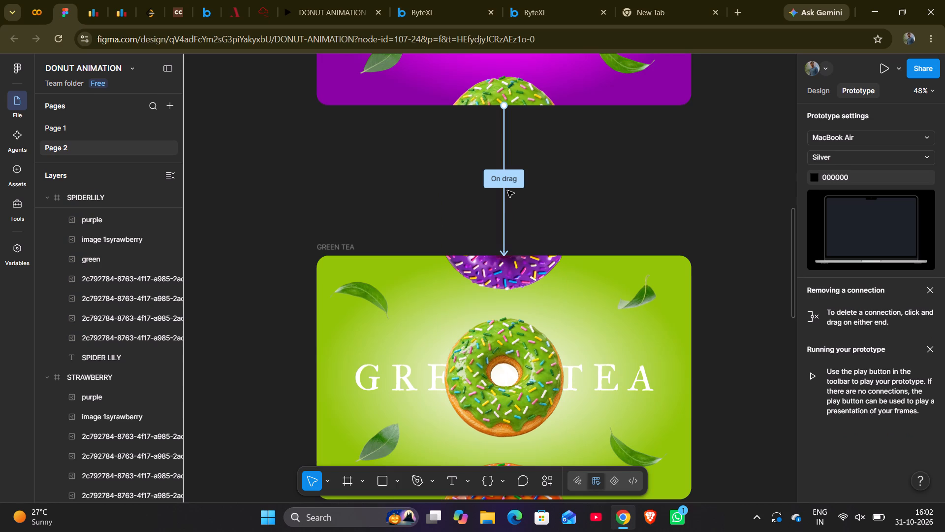
{"action": "left_click", "coordinate": [506, 188]}
{"action": "scroll", "coordinate": [447, 429], "scroll_direction": "down", "scroll_amount": 2}
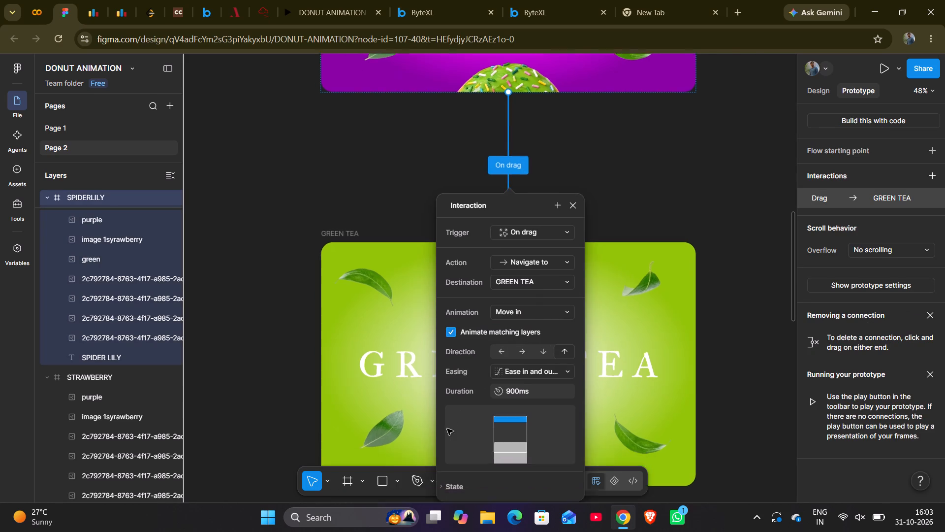
{"action": "scroll", "coordinate": [447, 429], "scroll_direction": "down", "scroll_amount": 2}
{"action": "left_click", "coordinate": [510, 195]}
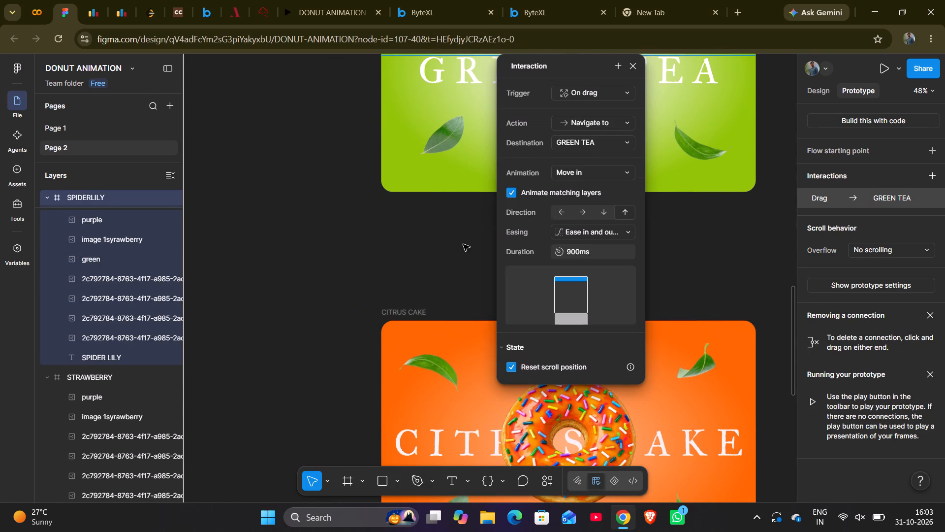
{"action": "left_click", "coordinate": [381, 255]}
Create a prototype connection from the bottom edge of the GREEN TEA frame to the CITRUS CAKE frame with an On drag trigger.
{"action": "scroll", "coordinate": [381, 255], "scroll_direction": "left", "scroll_amount": 1}
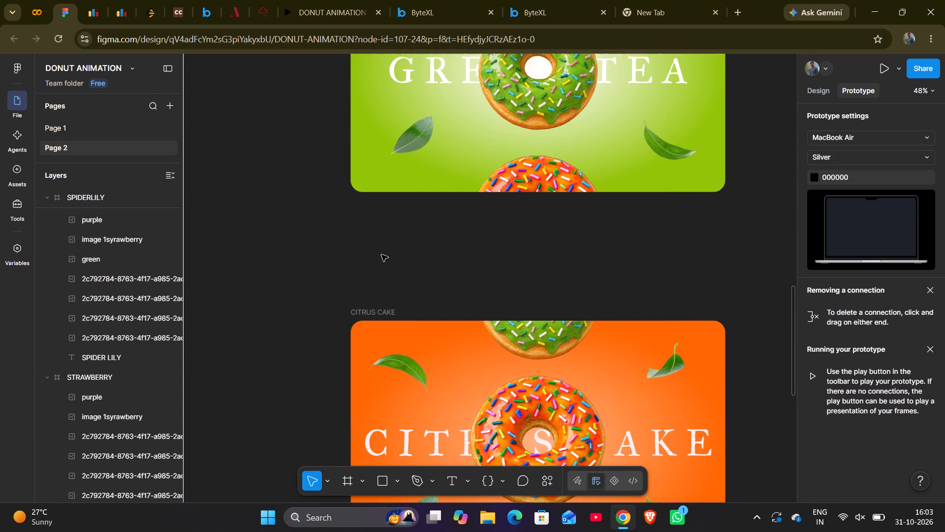
{"action": "left_click", "coordinate": [419, 255]}
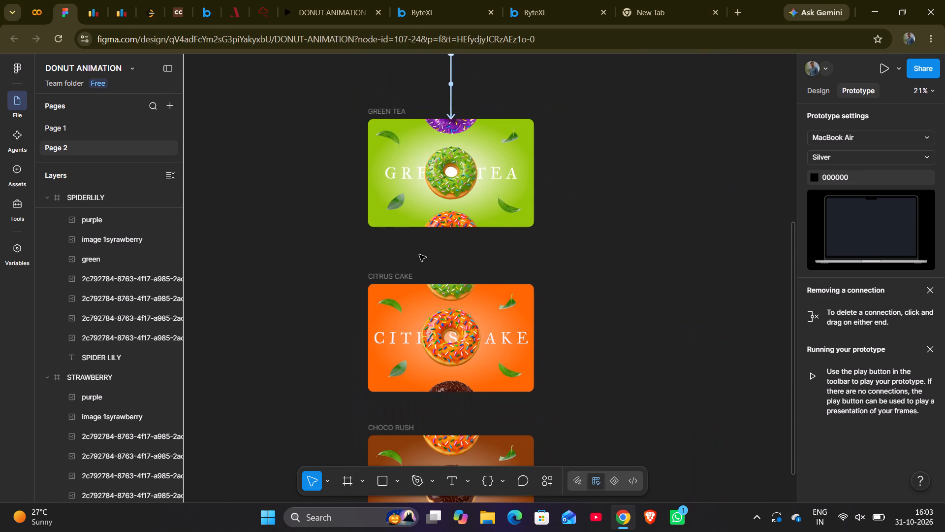
{"action": "left_click", "coordinate": [402, 106]}
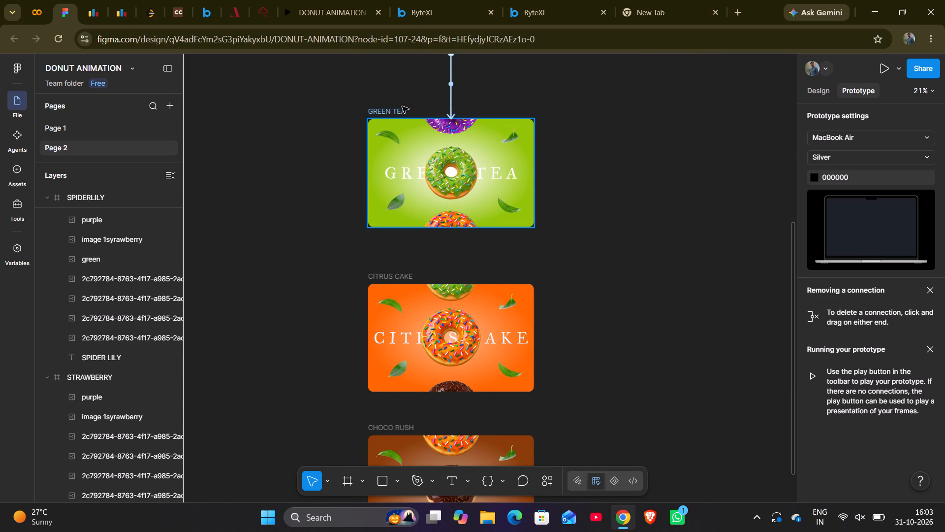
{"action": "left_click_drag", "start_coordinate": [452, 227], "coordinate": [451, 287]}
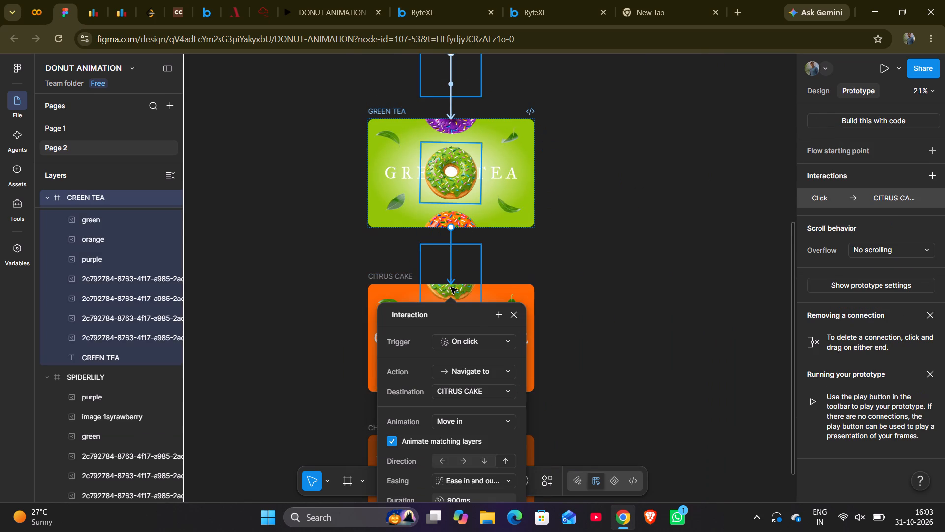
{"action": "scroll", "coordinate": [472, 353], "scroll_direction": "down", "scroll_amount": 3}
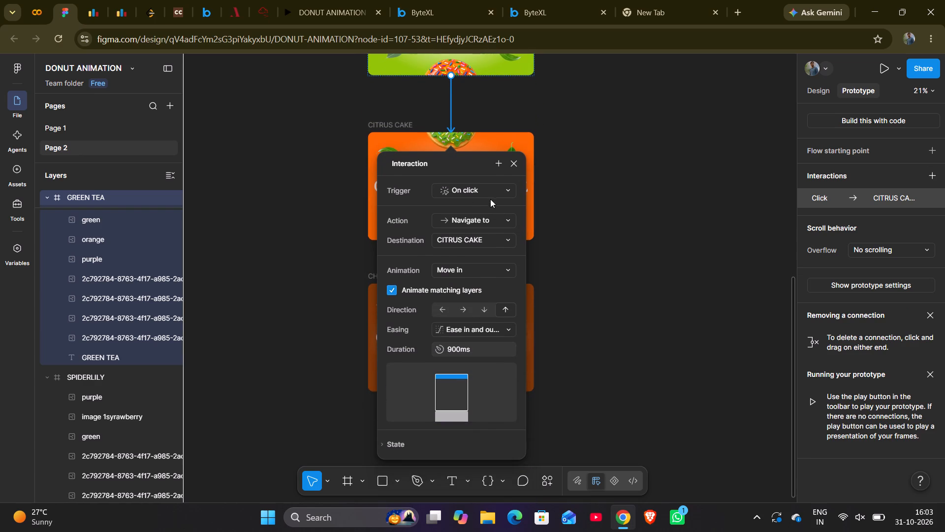
{"action": "left_click", "coordinate": [486, 193]}
{"action": "left_click", "coordinate": [484, 208]}
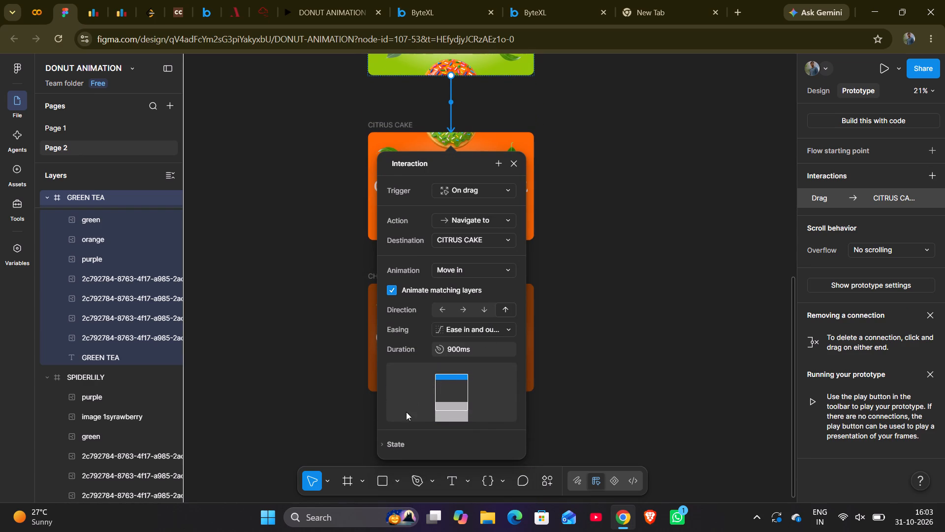
{"action": "left_click", "coordinate": [399, 437]}
{"action": "left_click", "coordinate": [346, 375]}
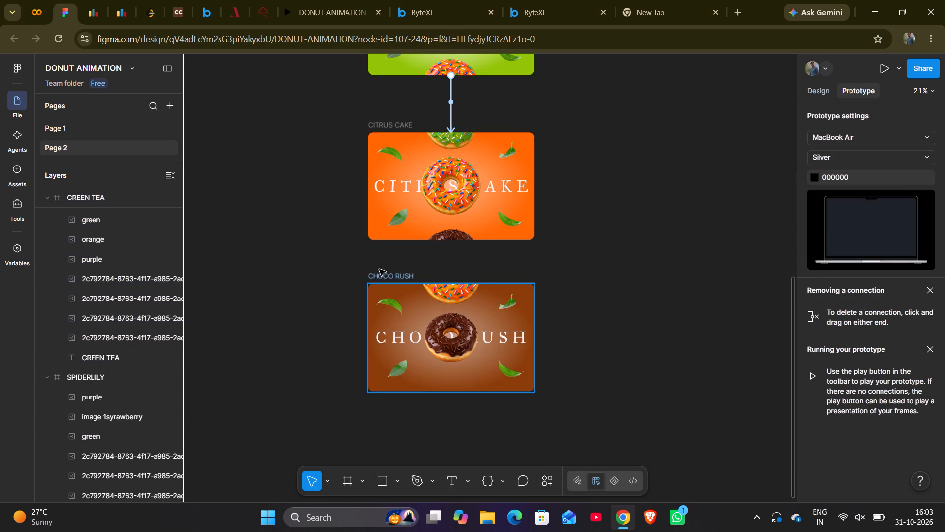
Create a prototype connection from the bottom edge of the CITRUS CAKE frame to the CHOCO RUSH frame with an On drag trigger.
{"action": "left_click", "coordinate": [386, 121]}
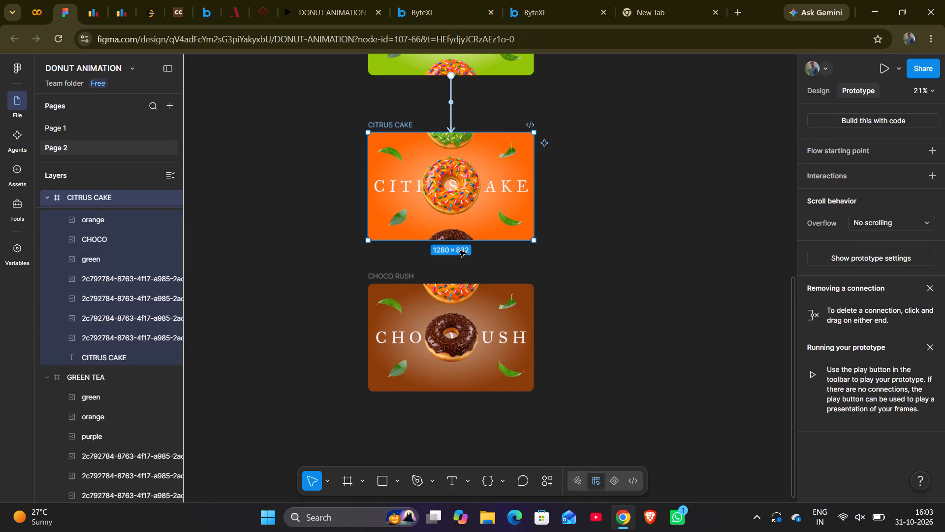
{"action": "left_click_drag", "start_coordinate": [449, 240], "coordinate": [450, 286]}
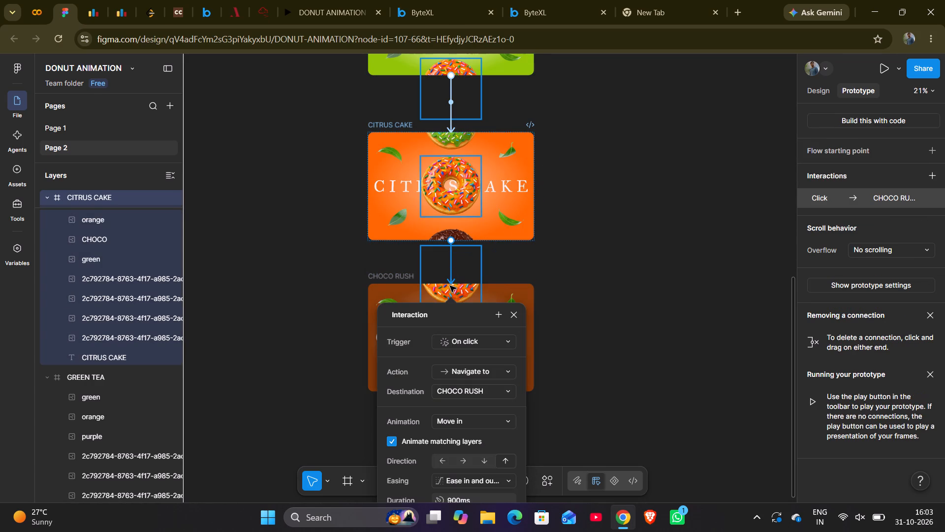
{"action": "left_click", "coordinate": [451, 338]}
{"action": "left_click", "coordinate": [454, 353]}
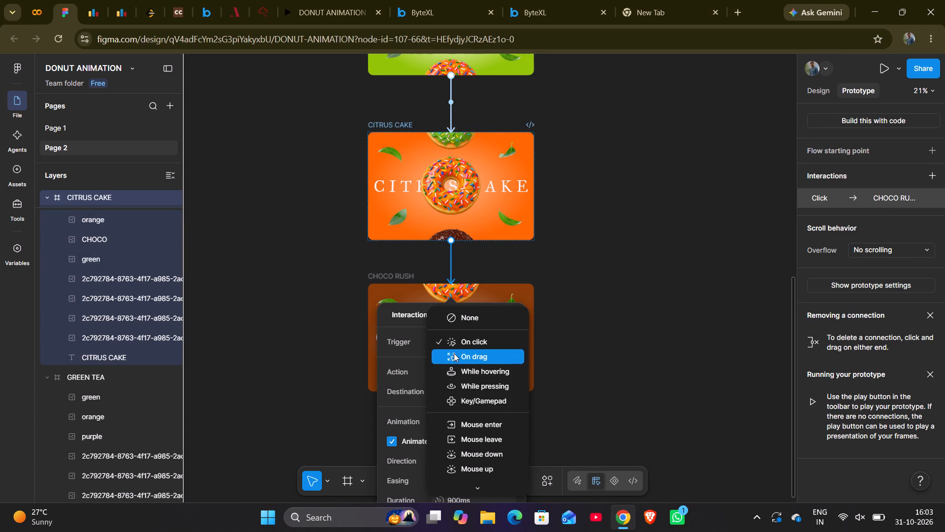
{"action": "scroll", "coordinate": [454, 353], "scroll_direction": "down", "scroll_amount": 3}
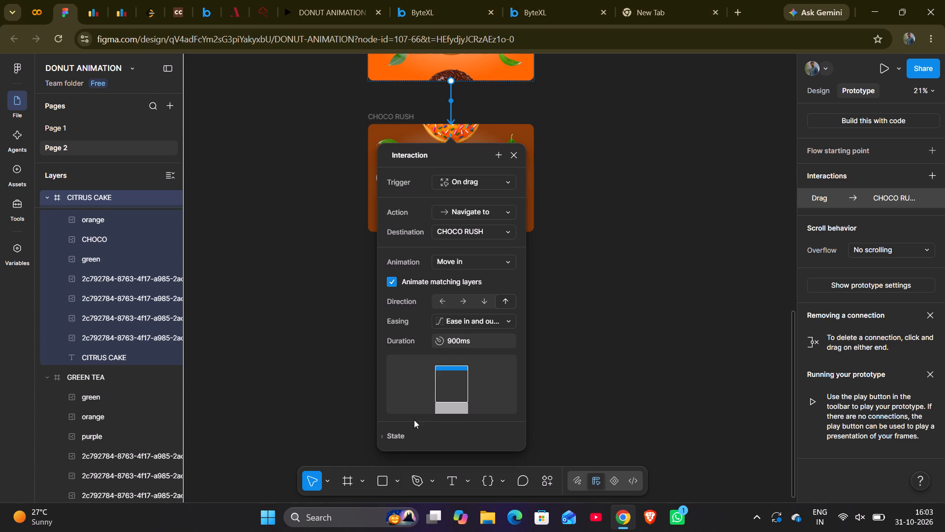
{"action": "left_click", "coordinate": [396, 445]}
{"action": "left_click", "coordinate": [321, 341]}
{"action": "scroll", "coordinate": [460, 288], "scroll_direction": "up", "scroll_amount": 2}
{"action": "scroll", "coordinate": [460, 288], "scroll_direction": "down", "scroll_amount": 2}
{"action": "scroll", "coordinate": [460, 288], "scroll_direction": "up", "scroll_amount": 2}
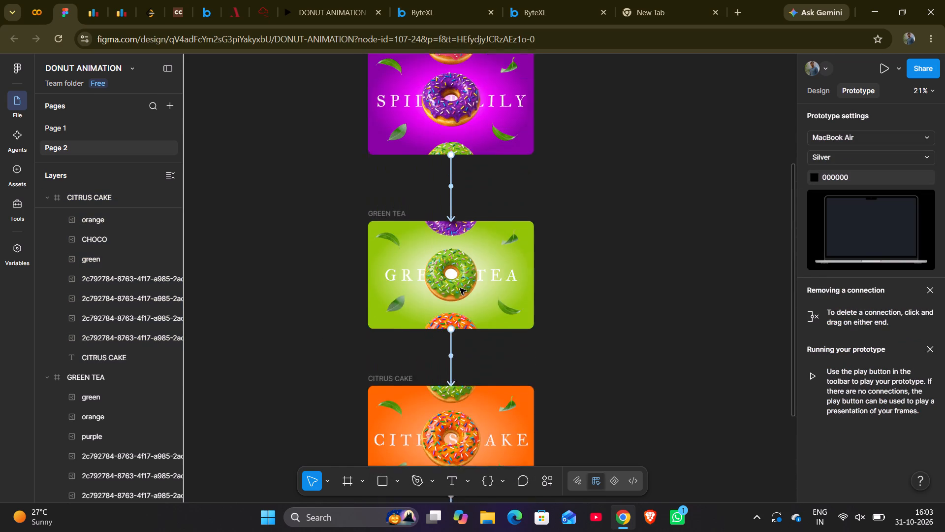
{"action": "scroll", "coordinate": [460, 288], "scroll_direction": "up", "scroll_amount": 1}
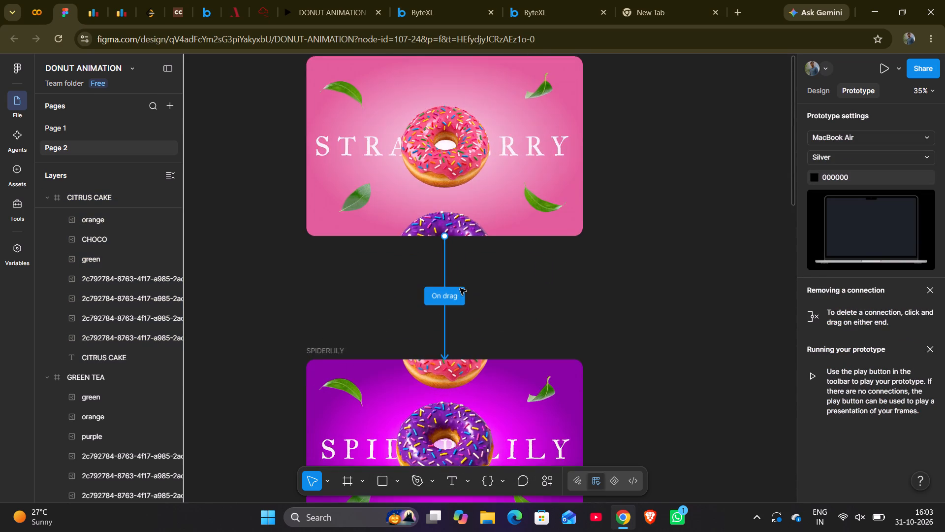
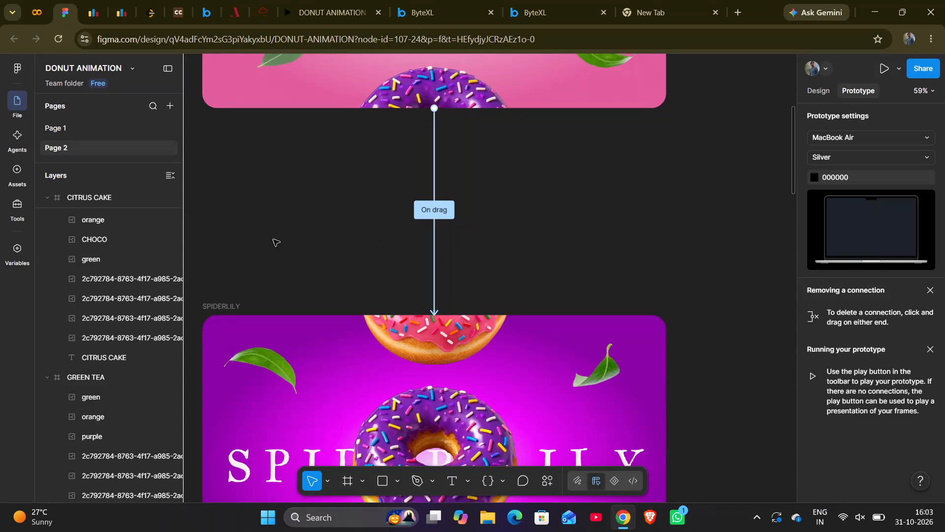
Connect the SPIDERLILY frame back to the STRAWBERRY frame with an On drag trigger and Move in direction set to down.
{"action": "left_click", "coordinate": [234, 305]}
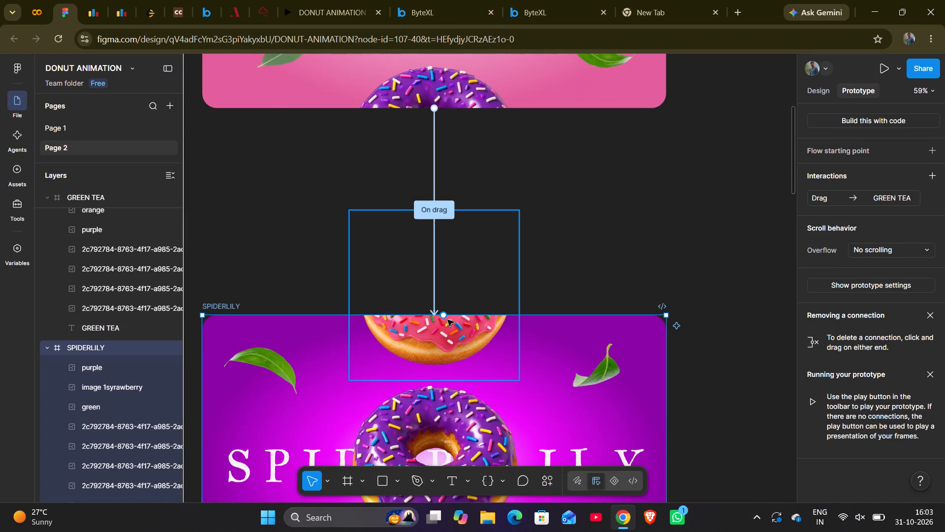
{"action": "left_click_drag", "start_coordinate": [443, 315], "coordinate": [459, 93]}
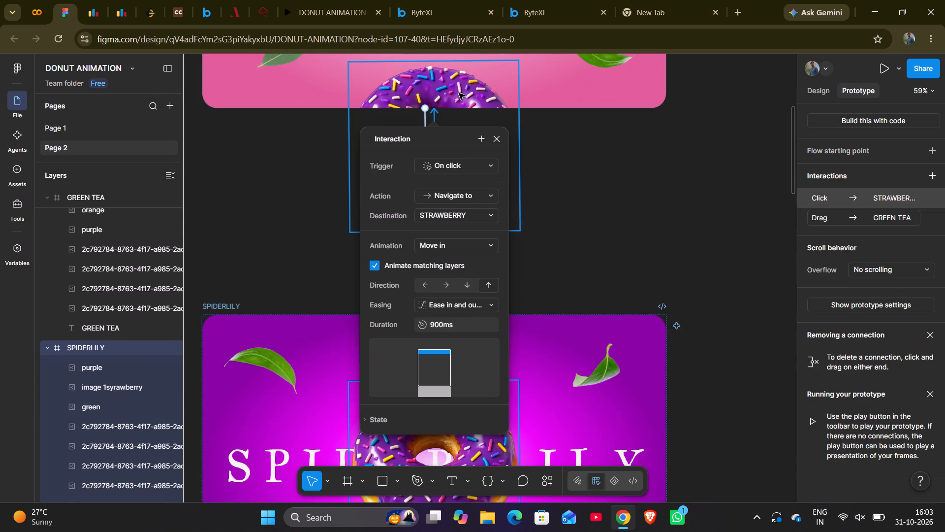
{"action": "left_click", "coordinate": [469, 161]}
{"action": "left_click", "coordinate": [468, 175]}
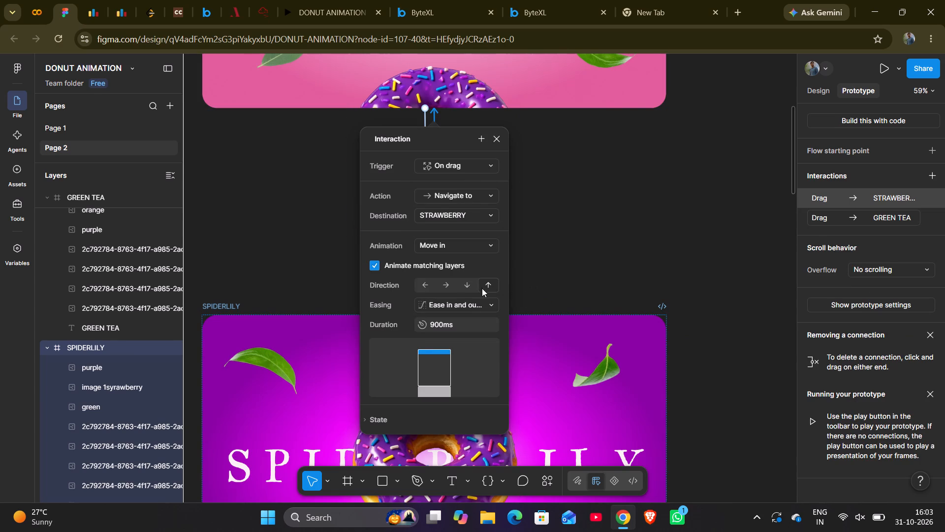
{"action": "left_click", "coordinate": [461, 281]}
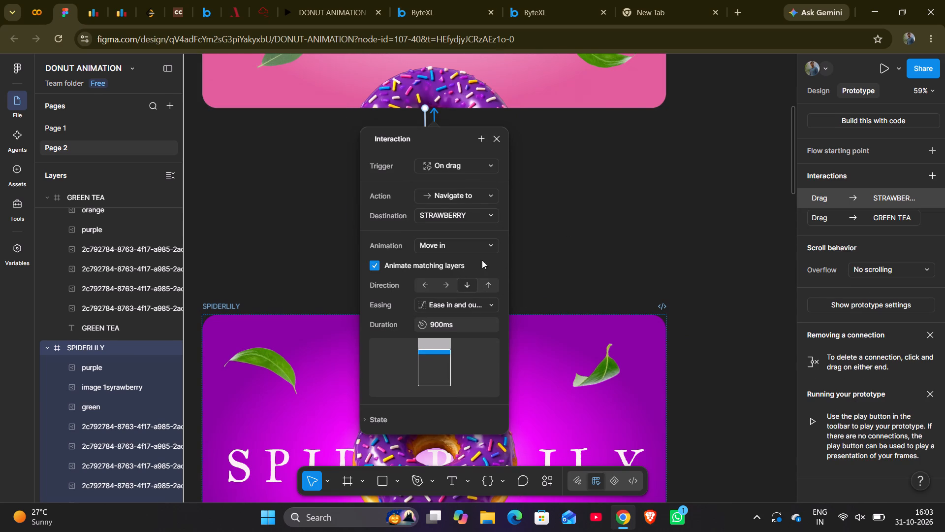
{"action": "left_click", "coordinate": [473, 245]}
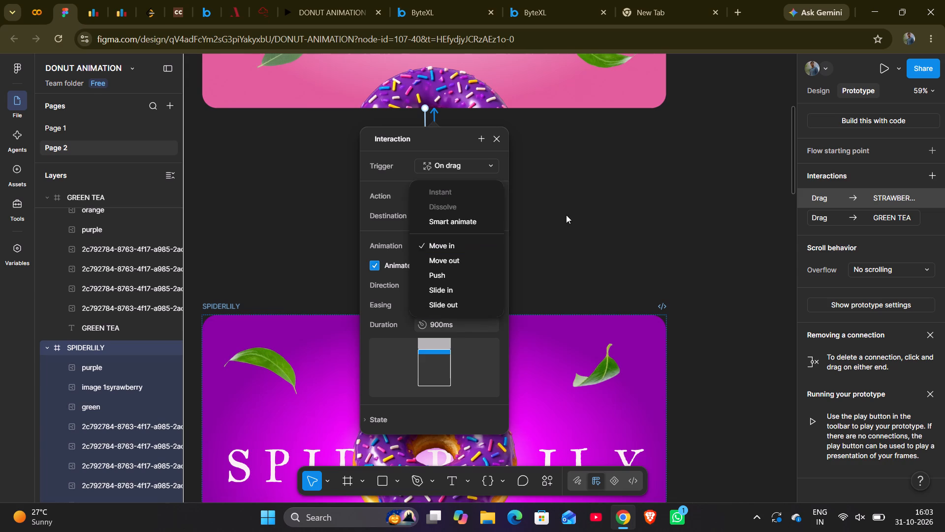
{"action": "left_click", "coordinate": [566, 215]}
{"action": "left_click", "coordinate": [379, 419]}
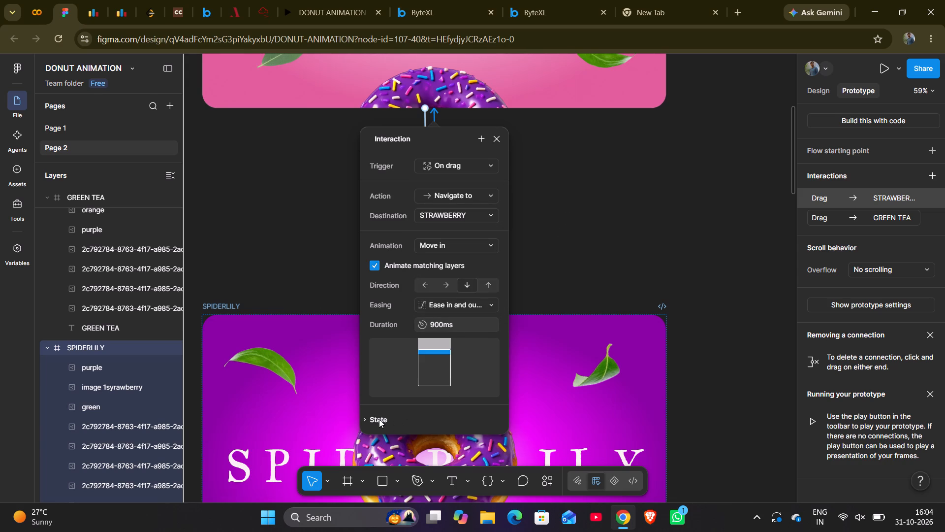
{"action": "left_click", "coordinate": [323, 242]}
Add a second prototype connection from the SPIDERLILY frame to the GREEN TEA frame with an On drag trigger.
{"action": "scroll", "coordinate": [323, 242], "scroll_direction": "down", "scroll_amount": 3}
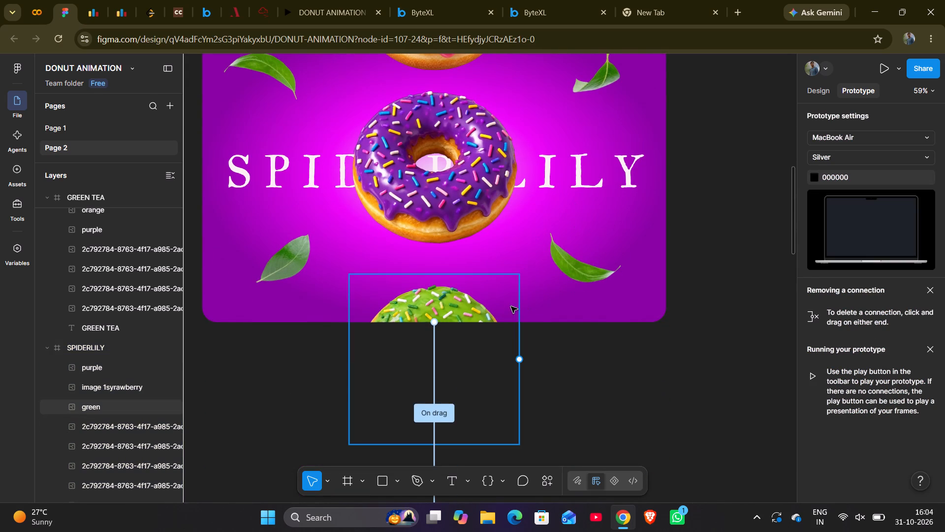
{"action": "scroll", "coordinate": [434, 322], "scroll_direction": "down", "scroll_amount": 2}
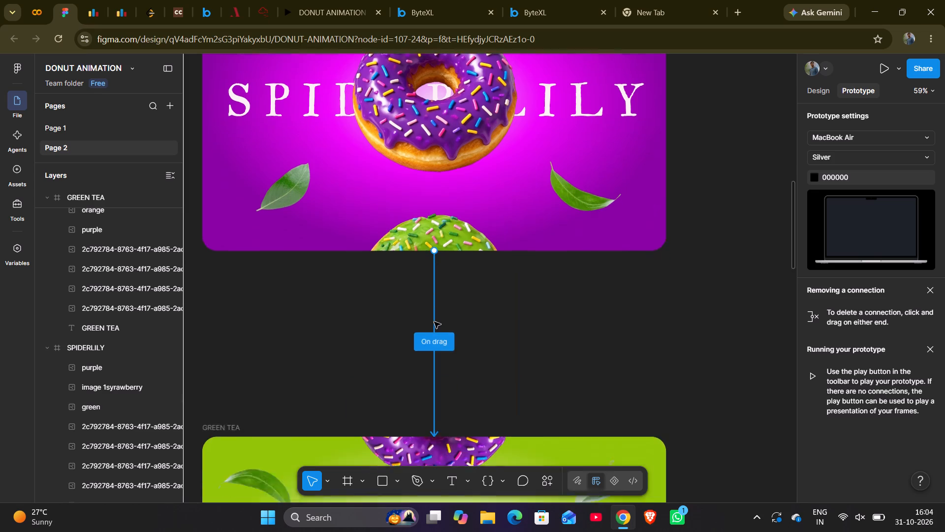
{"action": "scroll", "coordinate": [434, 322], "scroll_direction": "down", "scroll_amount": 1}
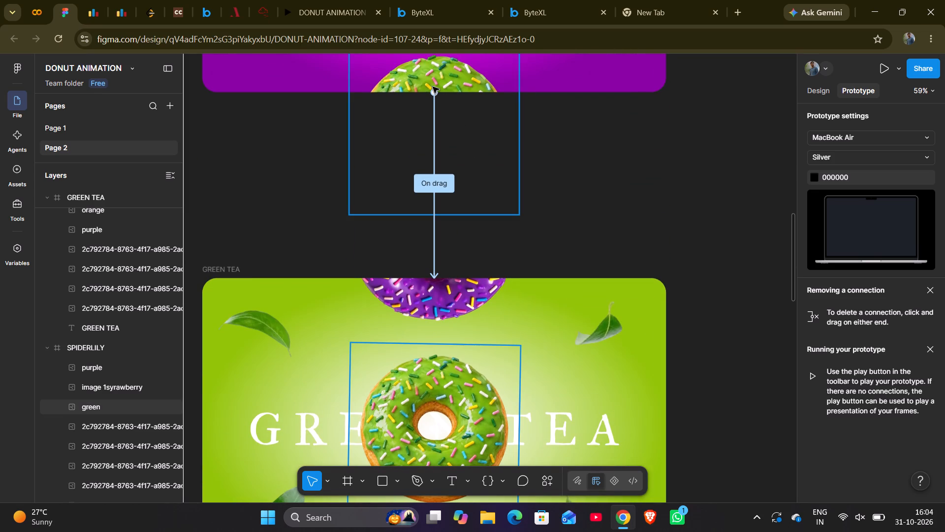
{"action": "left_click", "coordinate": [539, 125]}
{"action": "scroll", "coordinate": [539, 125], "scroll_direction": "up", "scroll_amount": 2}
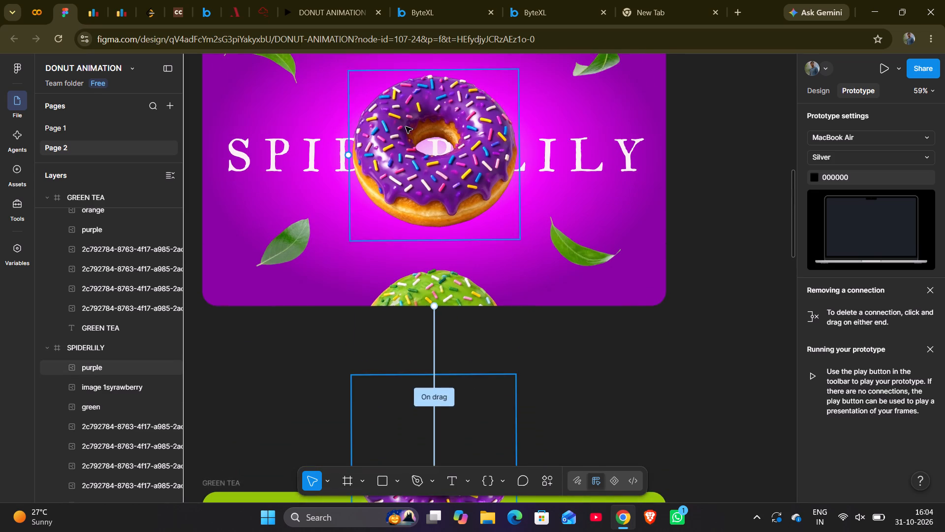
{"action": "scroll", "coordinate": [406, 127], "scroll_direction": "up", "scroll_amount": 1}
{"action": "left_click", "coordinate": [230, 74]}
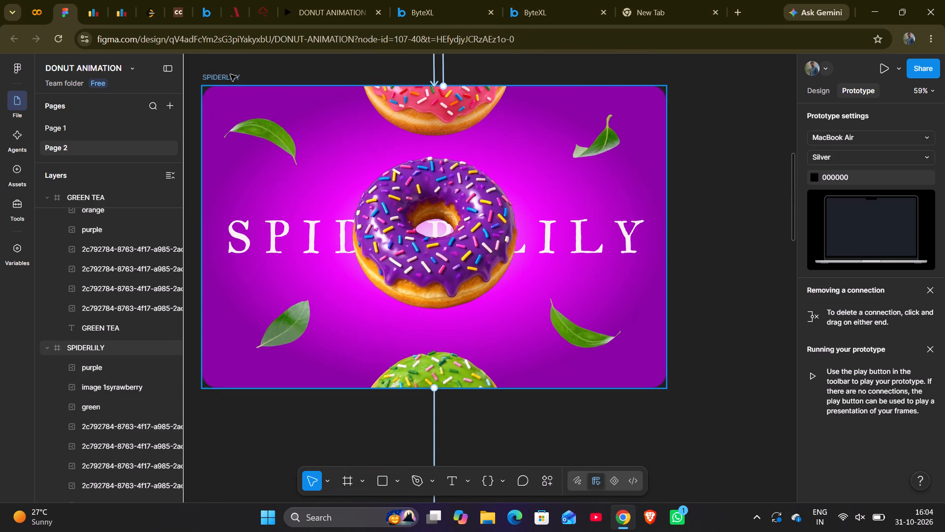
{"action": "scroll", "coordinate": [532, 358], "scroll_direction": "down", "scroll_amount": 4}
{"action": "scroll", "coordinate": [467, 110], "scroll_direction": "up", "scroll_amount": 1}
{"action": "left_click_drag", "start_coordinate": [433, 143], "coordinate": [464, 274]}
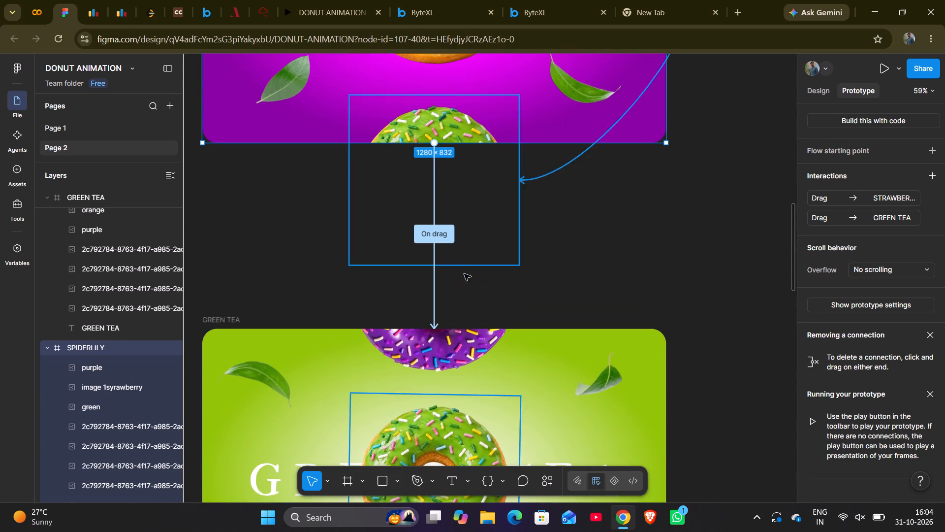
{"action": "left_click_drag", "start_coordinate": [464, 274], "coordinate": [467, 331]}
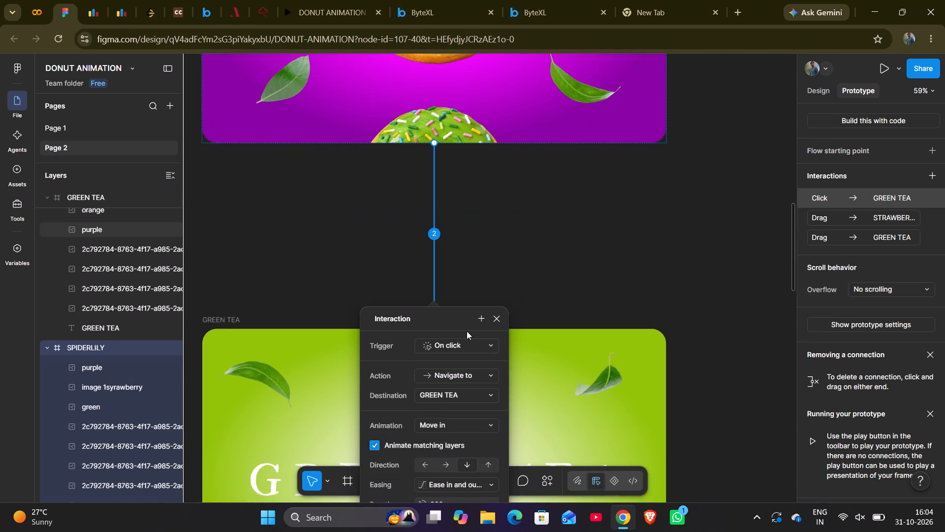
{"action": "left_click", "coordinate": [465, 341]}
{"action": "left_click", "coordinate": [464, 357]}
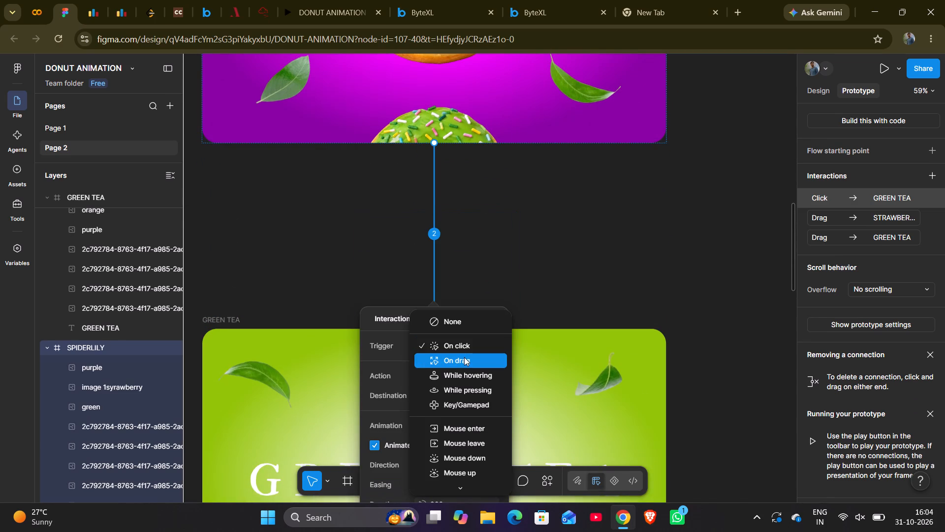
{"action": "scroll", "coordinate": [464, 357], "scroll_direction": "down", "scroll_amount": 5}
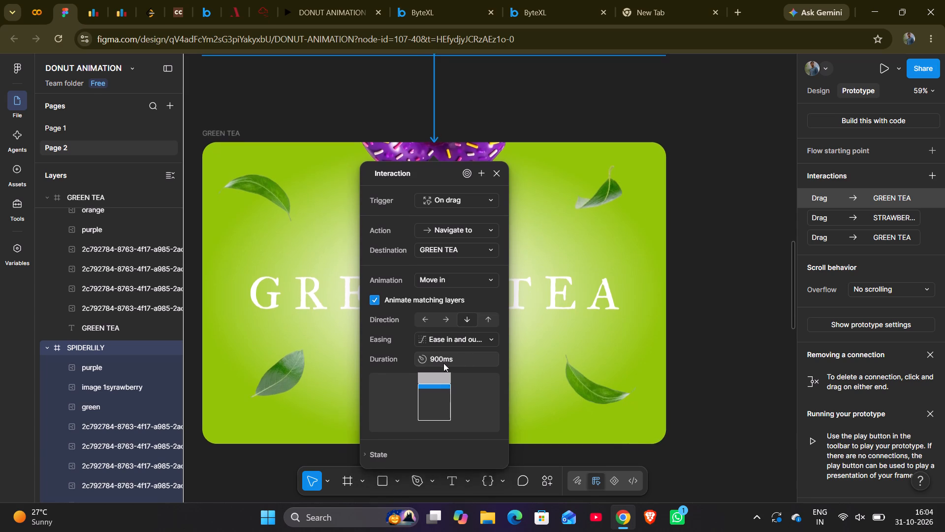
{"action": "scroll", "coordinate": [443, 363], "scroll_direction": "down", "scroll_amount": 1}
{"action": "left_click", "coordinate": [378, 345]}
{"action": "left_click", "coordinate": [285, 390]}
Add a second prototype connection from the GREEN TEA frame to the CITRUS CAKE frame with an On drag trigger.
{"action": "scroll", "coordinate": [285, 390], "scroll_direction": "up", "scroll_amount": 1}
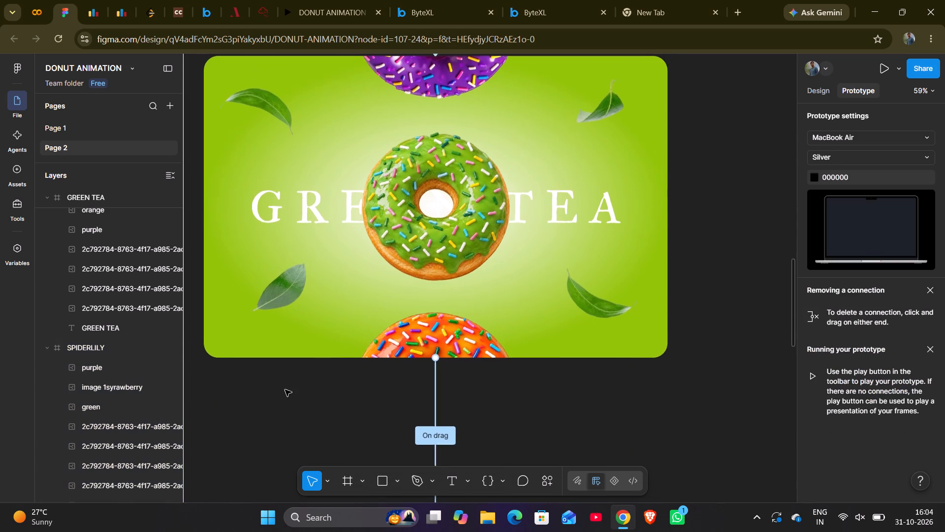
{"action": "scroll", "coordinate": [285, 390], "scroll_direction": "up", "scroll_amount": 1}
{"action": "left_click", "coordinate": [227, 91]}
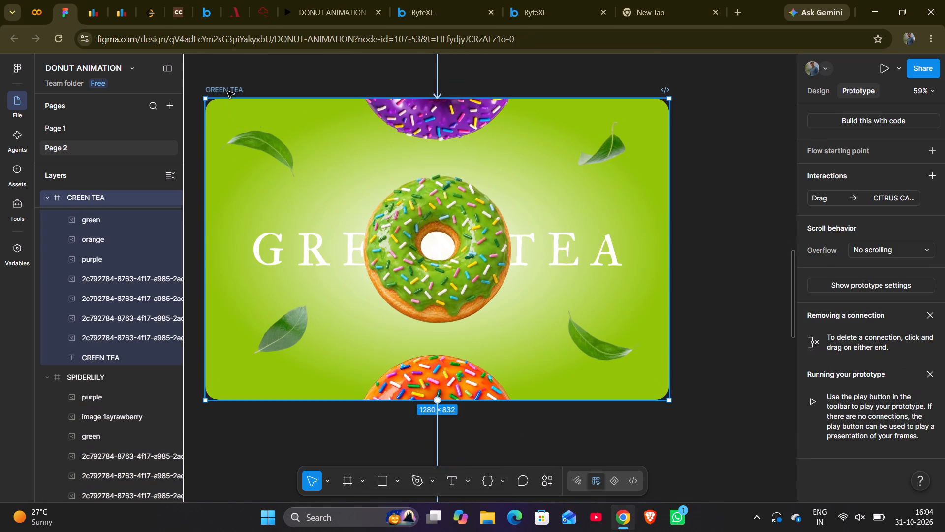
{"action": "scroll", "coordinate": [464, 366], "scroll_direction": "down", "scroll_amount": 3}
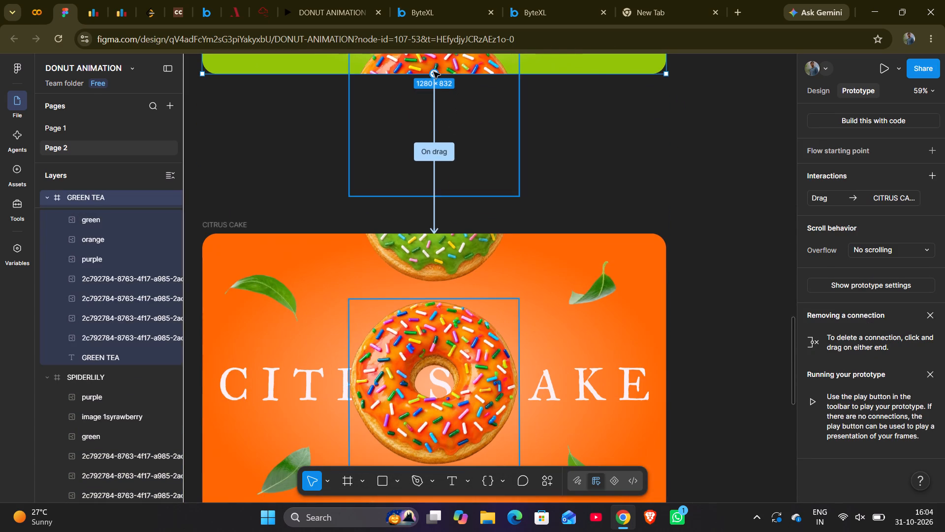
{"action": "left_click_drag", "start_coordinate": [434, 72], "coordinate": [477, 233]}
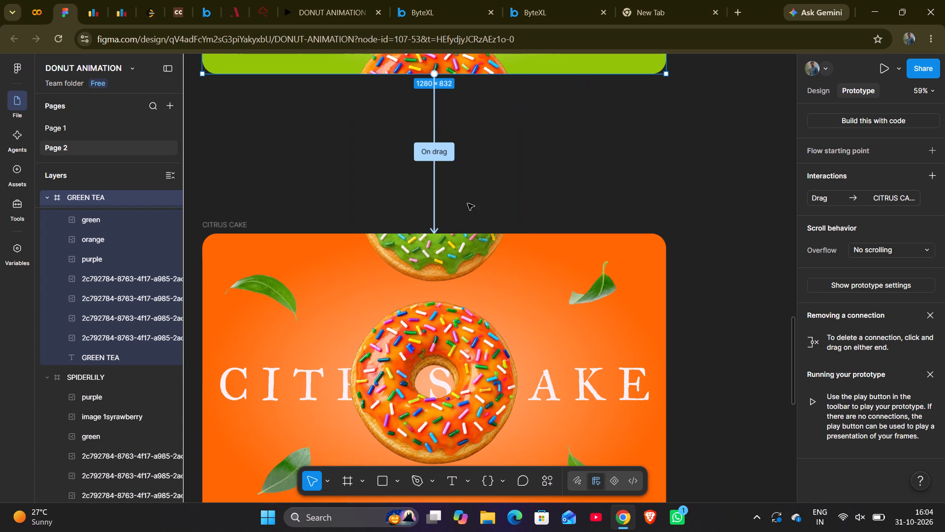
{"action": "left_click_drag", "start_coordinate": [436, 73], "coordinate": [489, 245]}
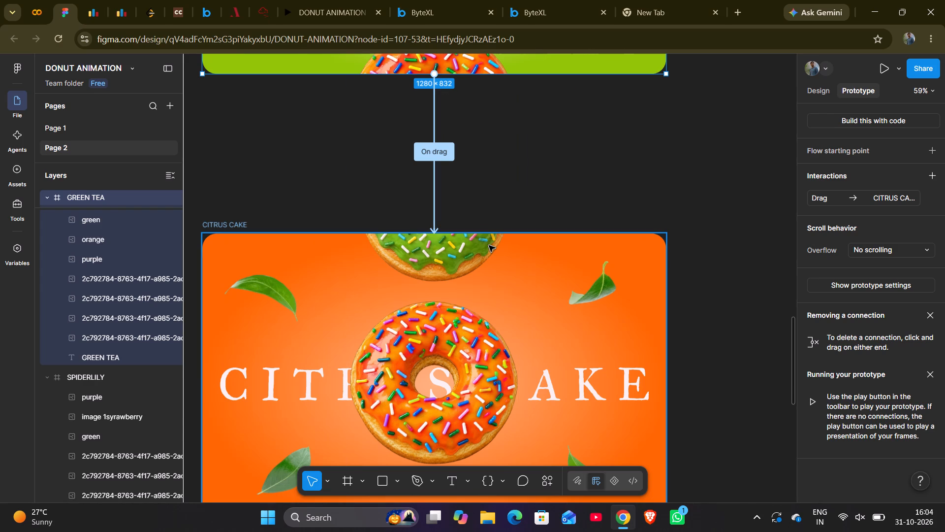
{"action": "left_click_drag", "start_coordinate": [489, 245], "coordinate": [489, 234]}
{"action": "left_click_drag", "start_coordinate": [489, 234], "coordinate": [490, 234]}
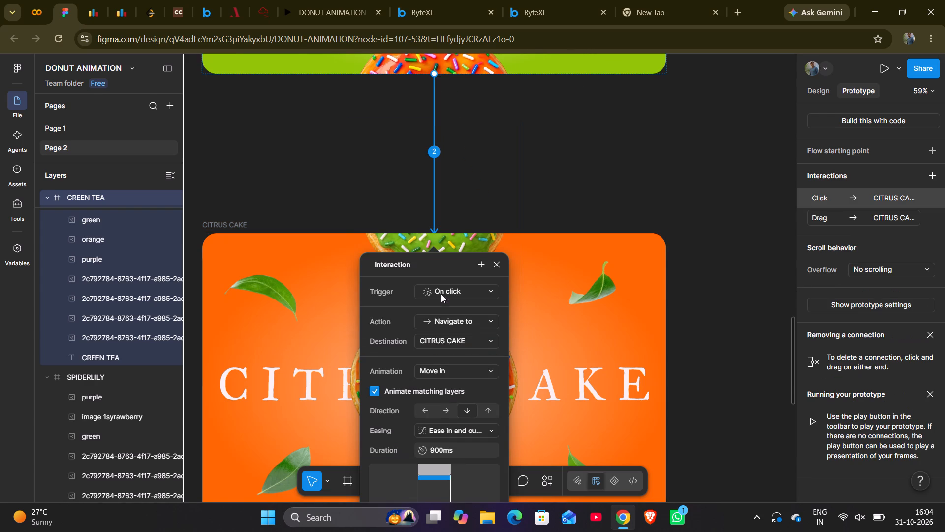
{"action": "left_click", "coordinate": [440, 293]}
{"action": "left_click", "coordinate": [444, 306]}
{"action": "scroll", "coordinate": [444, 306], "scroll_direction": "down", "scroll_amount": 3}
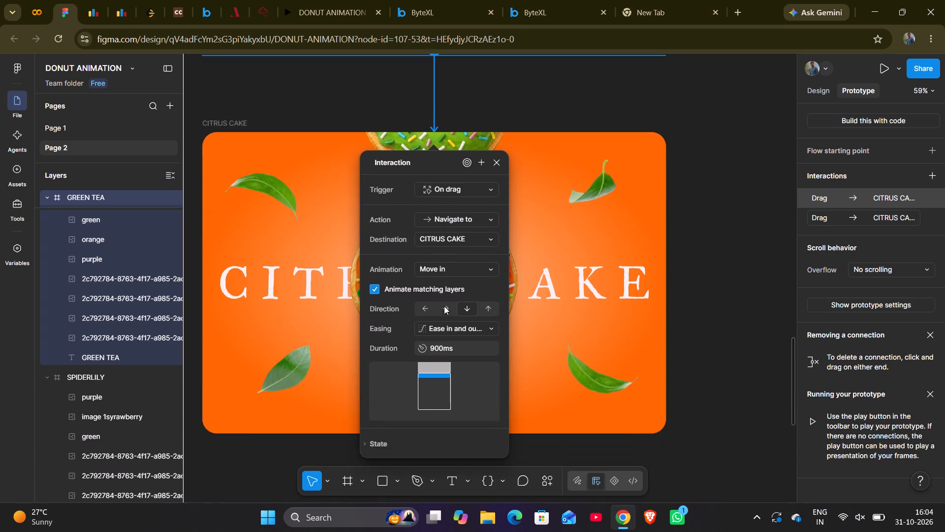
{"action": "scroll", "coordinate": [444, 306], "scroll_direction": "down", "scroll_amount": 1}
{"action": "left_click", "coordinate": [370, 357]}
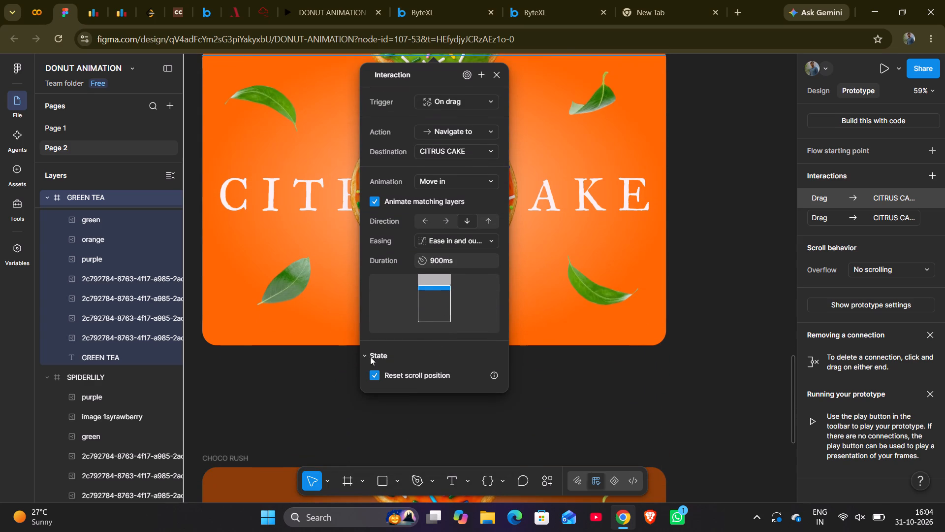
{"action": "left_click", "coordinate": [304, 390]}
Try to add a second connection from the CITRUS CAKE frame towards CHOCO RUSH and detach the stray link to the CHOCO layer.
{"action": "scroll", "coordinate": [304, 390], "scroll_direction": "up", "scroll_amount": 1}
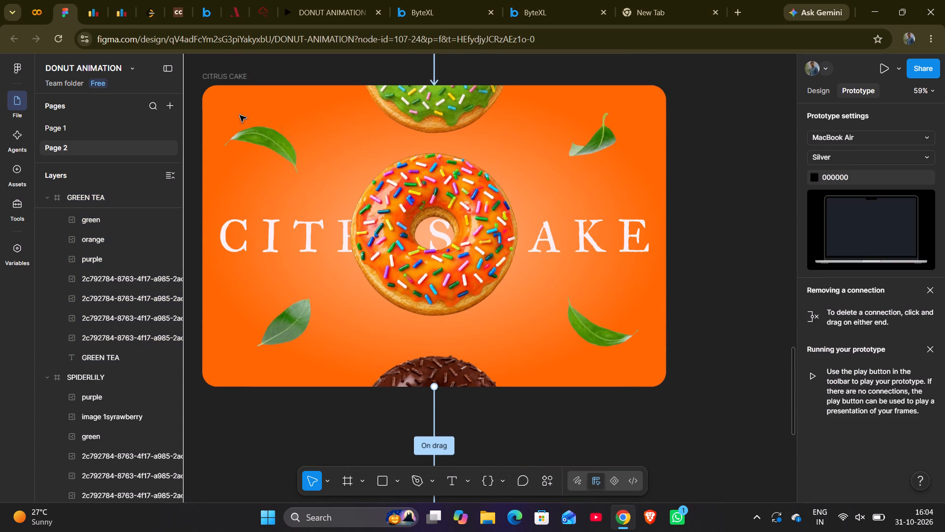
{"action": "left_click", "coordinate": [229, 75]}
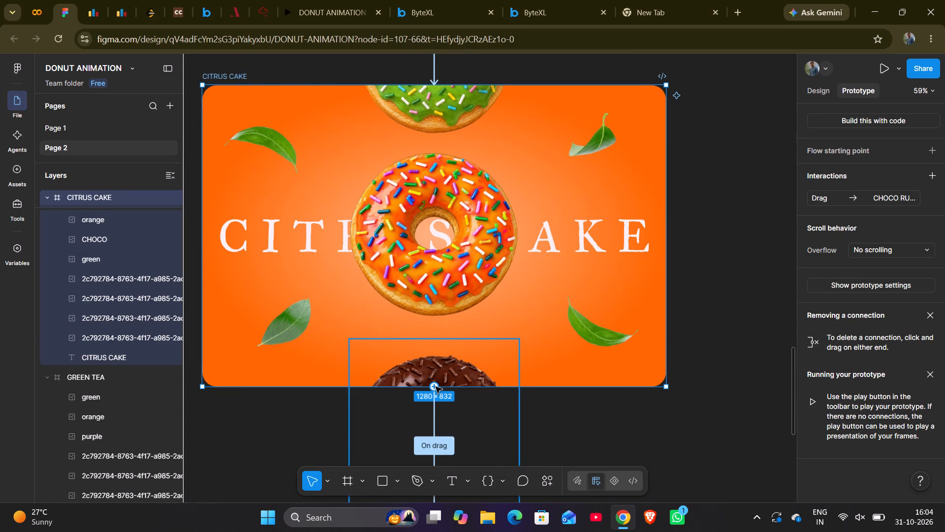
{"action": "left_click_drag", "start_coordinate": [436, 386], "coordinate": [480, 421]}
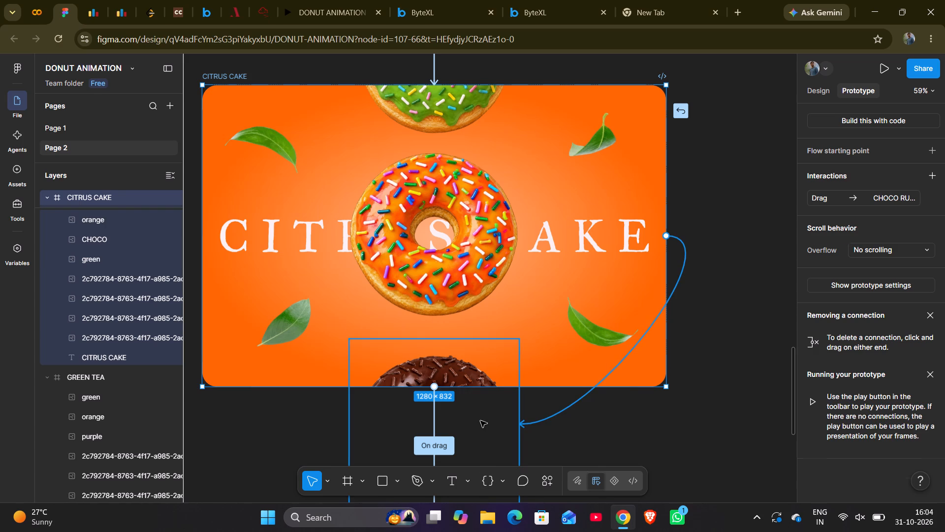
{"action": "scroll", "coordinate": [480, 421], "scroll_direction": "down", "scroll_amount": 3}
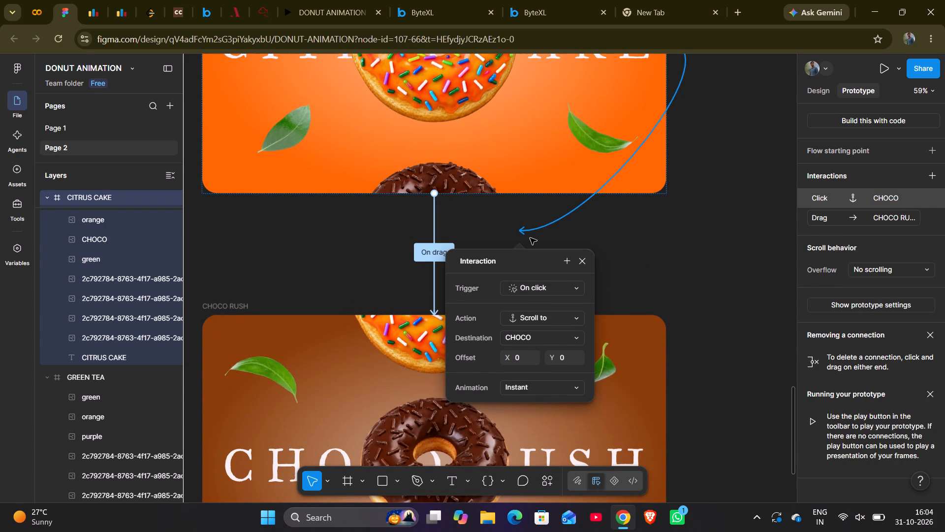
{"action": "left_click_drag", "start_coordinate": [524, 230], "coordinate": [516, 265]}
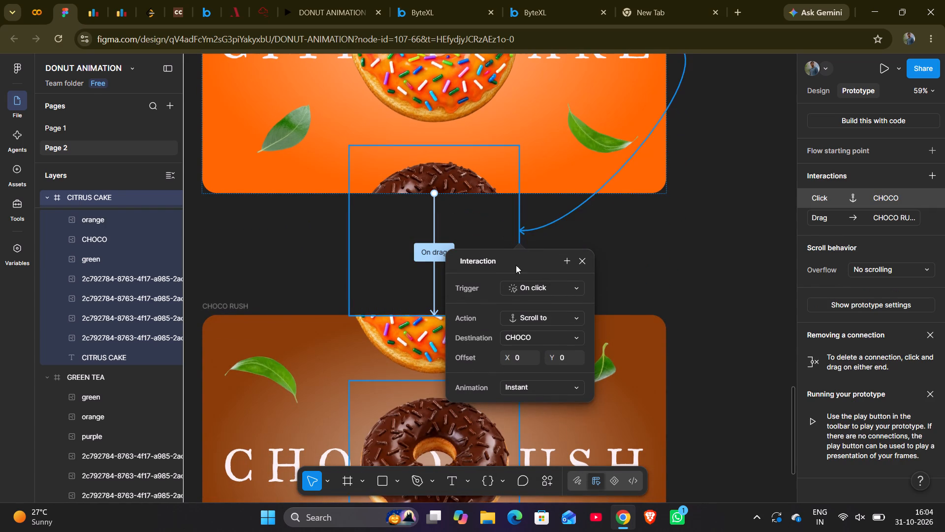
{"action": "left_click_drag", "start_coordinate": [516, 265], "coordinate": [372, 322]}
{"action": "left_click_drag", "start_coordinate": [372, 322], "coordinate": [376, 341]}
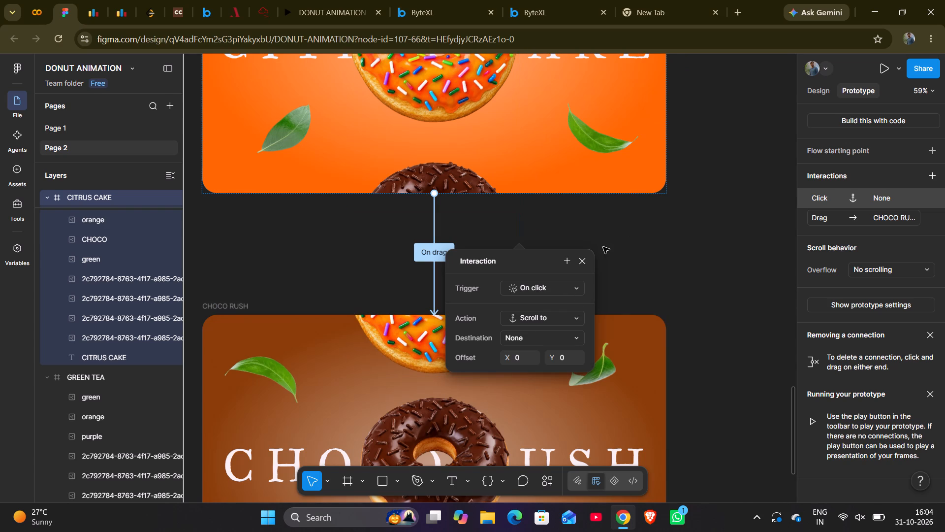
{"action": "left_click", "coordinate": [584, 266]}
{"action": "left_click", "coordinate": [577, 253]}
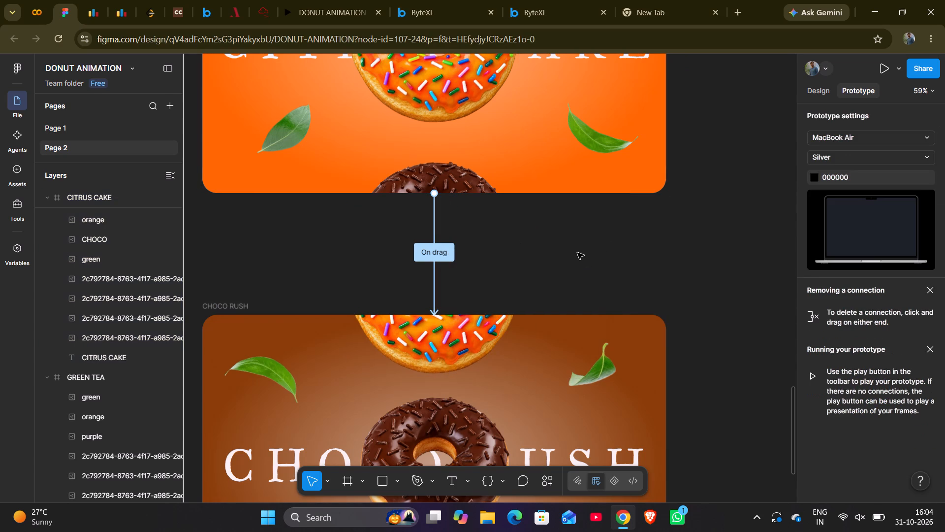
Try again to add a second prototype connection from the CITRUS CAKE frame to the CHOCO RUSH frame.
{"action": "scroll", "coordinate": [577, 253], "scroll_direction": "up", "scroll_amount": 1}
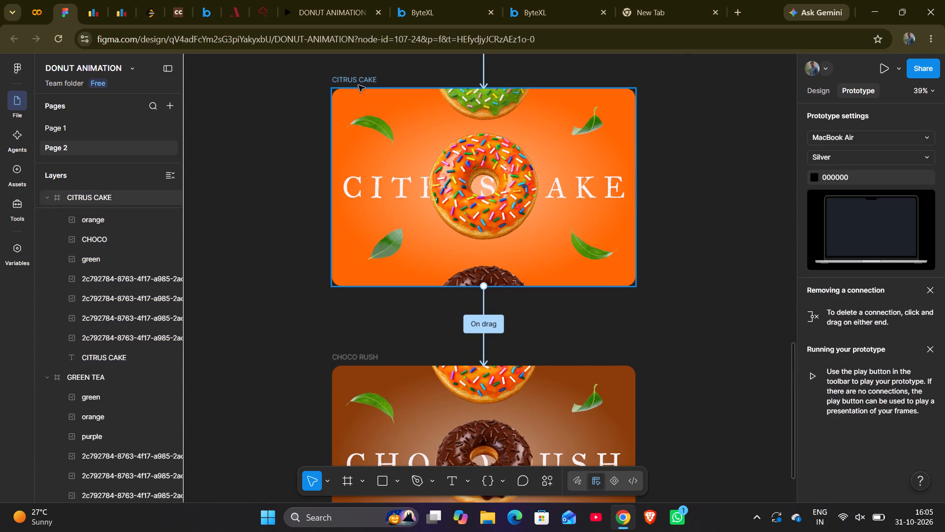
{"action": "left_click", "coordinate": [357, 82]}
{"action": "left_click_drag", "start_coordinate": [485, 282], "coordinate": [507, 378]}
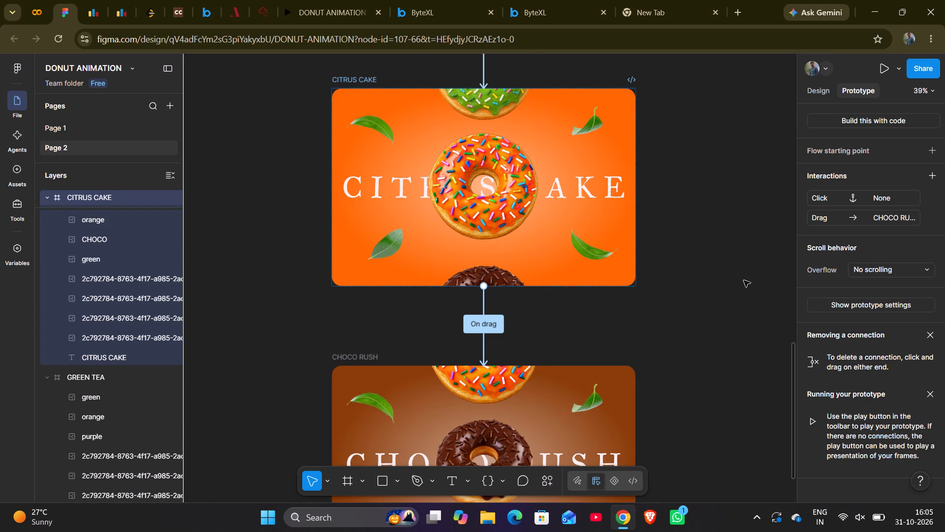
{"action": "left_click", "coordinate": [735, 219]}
Run the prototype preview of the donut animation.
{"action": "left_click", "coordinate": [888, 60]}
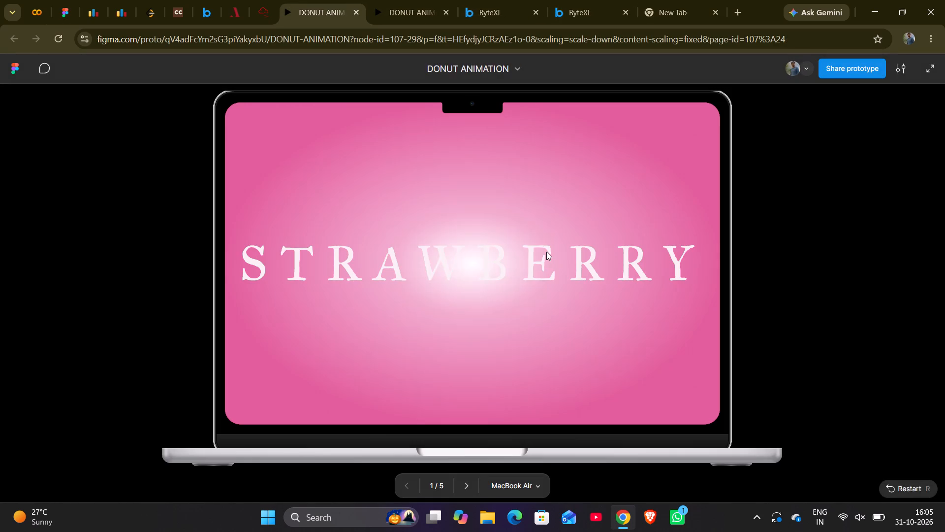
Step forward through the prototype preview from the STRAWBERRY frame to the CHOCO RUSH frame.
{"action": "key", "text": "Right"}
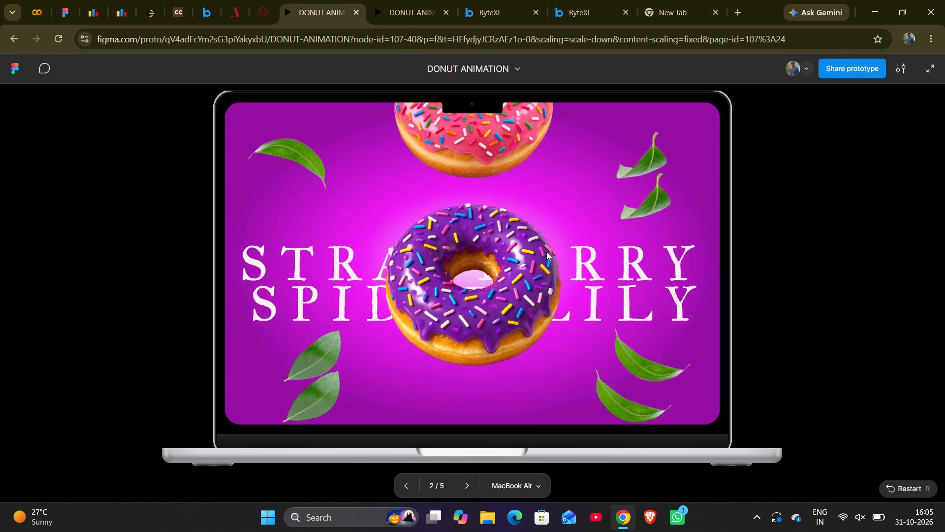
{"action": "key", "text": "Right"}
{"action": "key", "text": "Right"}
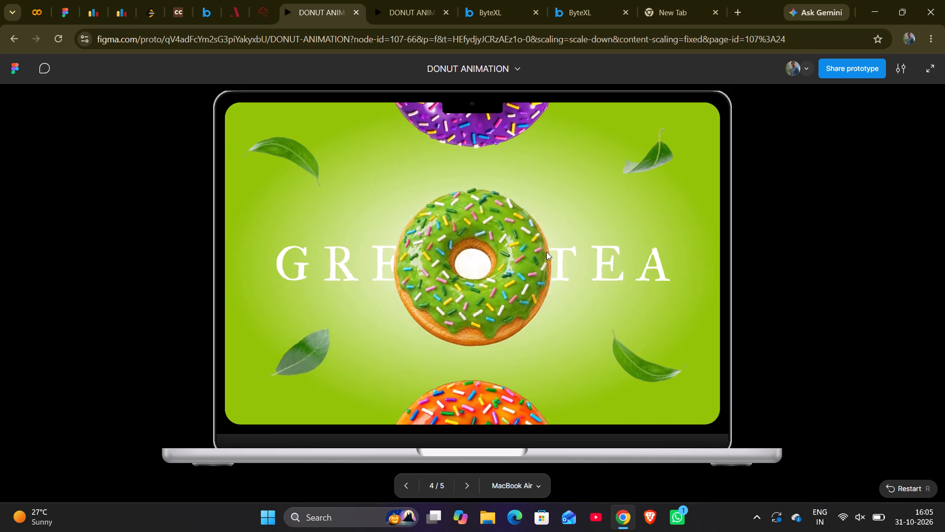
{"action": "key", "text": "Right"}
{"action": "key", "text": "Right"}
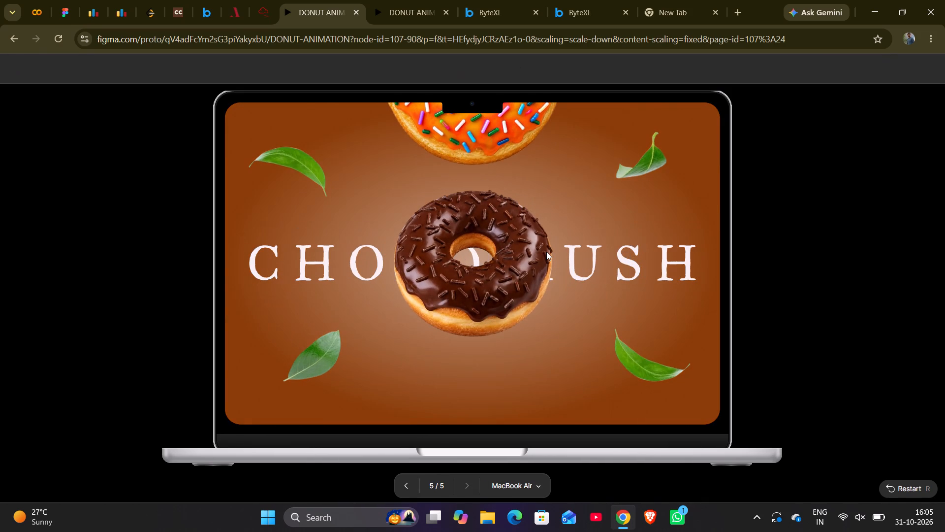
Review the frame connections in the design file, run the preview again and step forward from STRAWBERRY to CHOCO RUSH.
{"action": "left_click", "coordinate": [63, 9]}
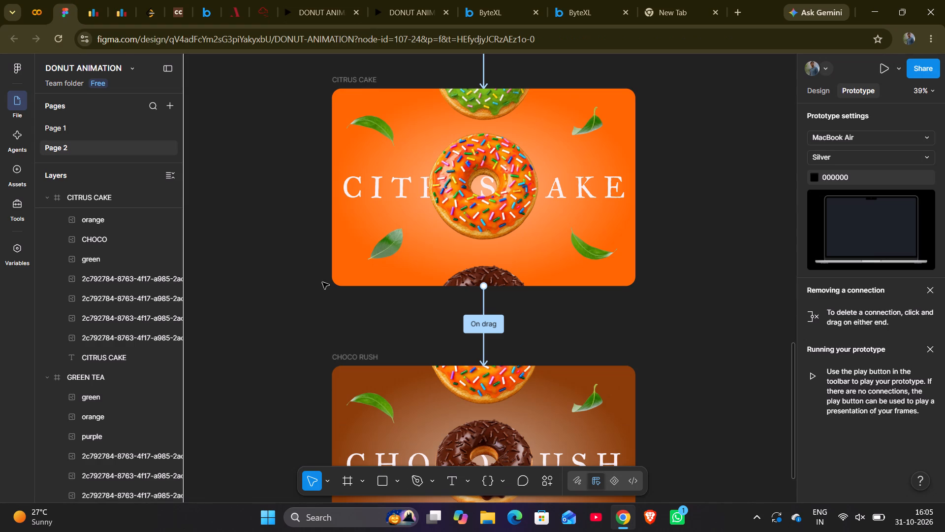
{"action": "scroll", "coordinate": [327, 322], "scroll_direction": "up", "scroll_amount": 1}
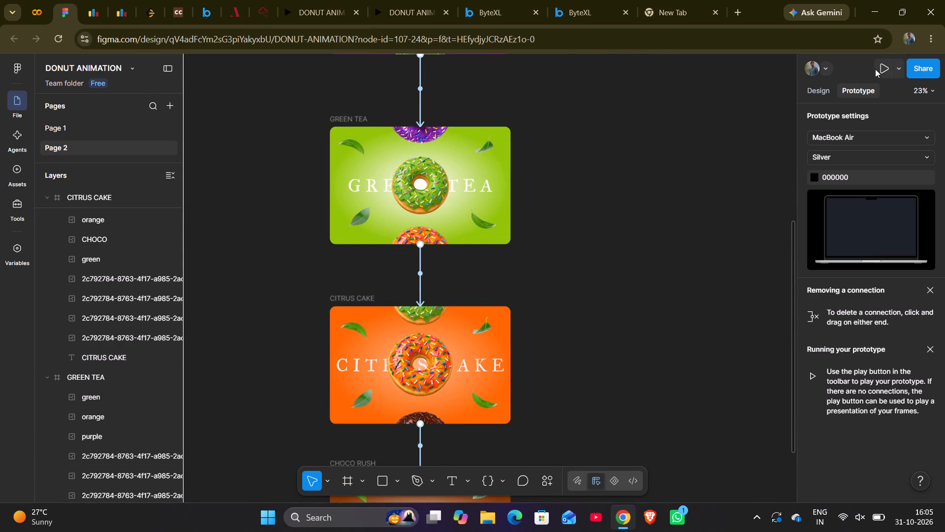
{"action": "scroll", "coordinate": [534, 180], "scroll_direction": "up", "scroll_amount": 2}
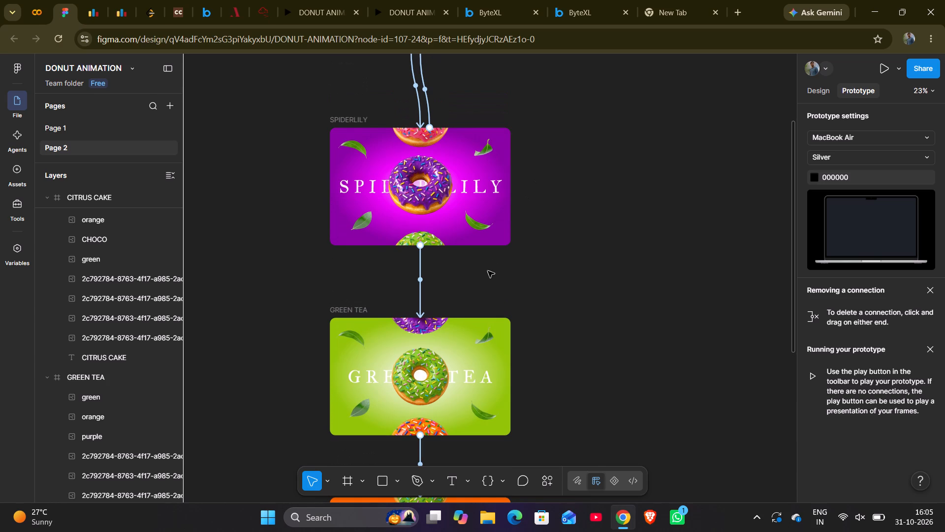
{"action": "left_click", "coordinate": [882, 72]}
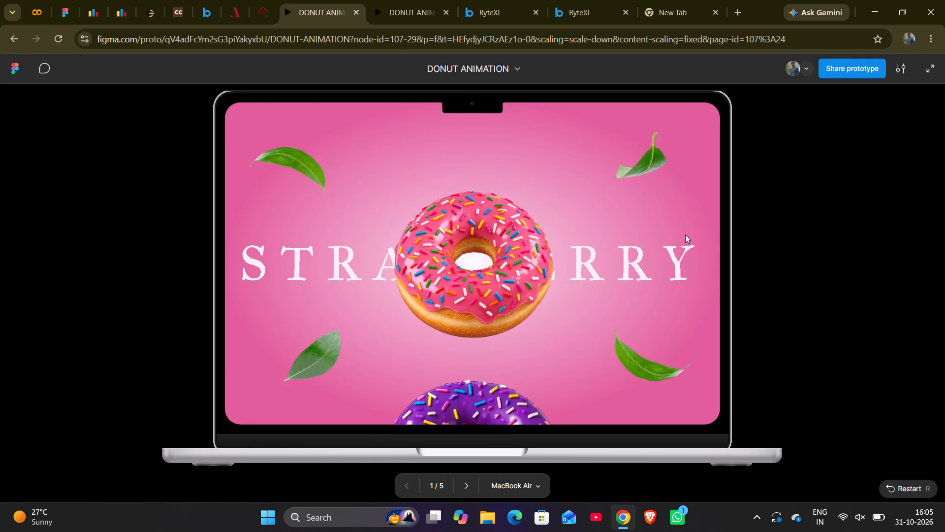
{"action": "key", "text": "Right"}
{"action": "key", "text": "Right"}
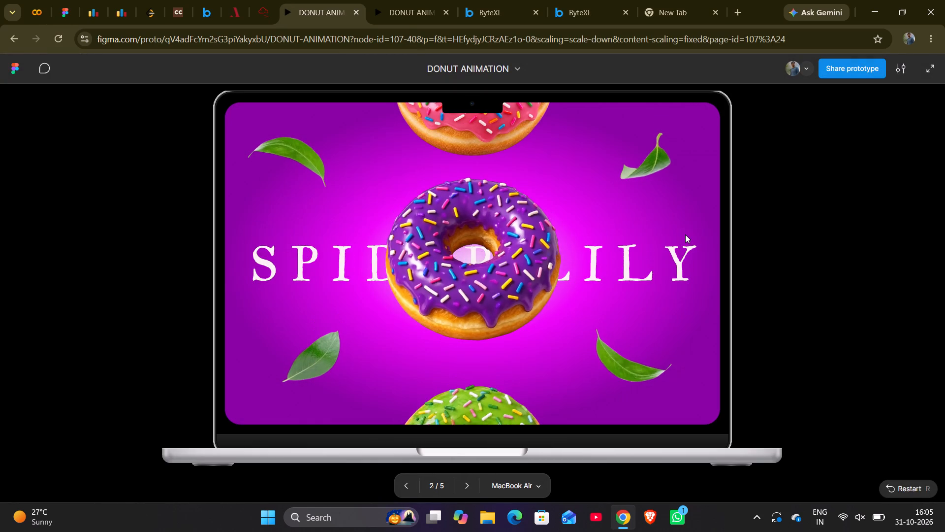
{"action": "key", "text": "Right"}
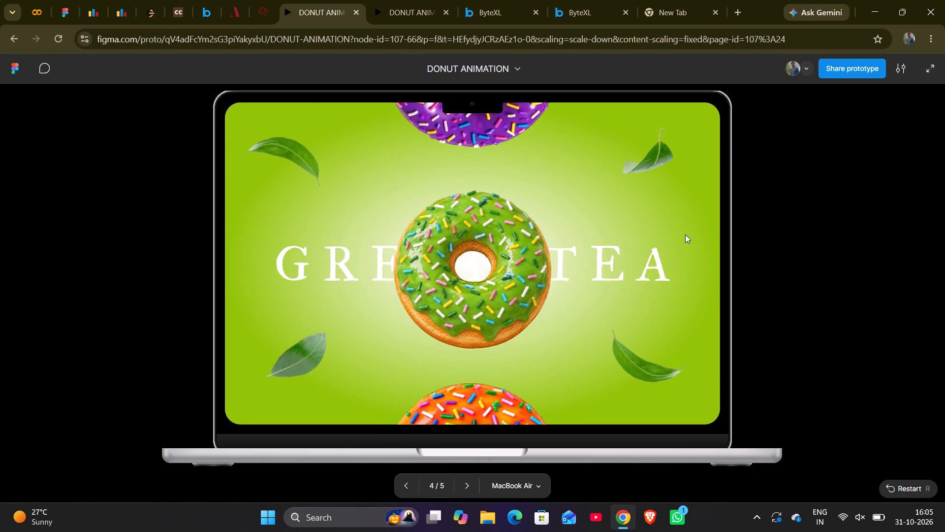
{"action": "key", "text": "Right"}
{"action": "key", "text": "Right"}
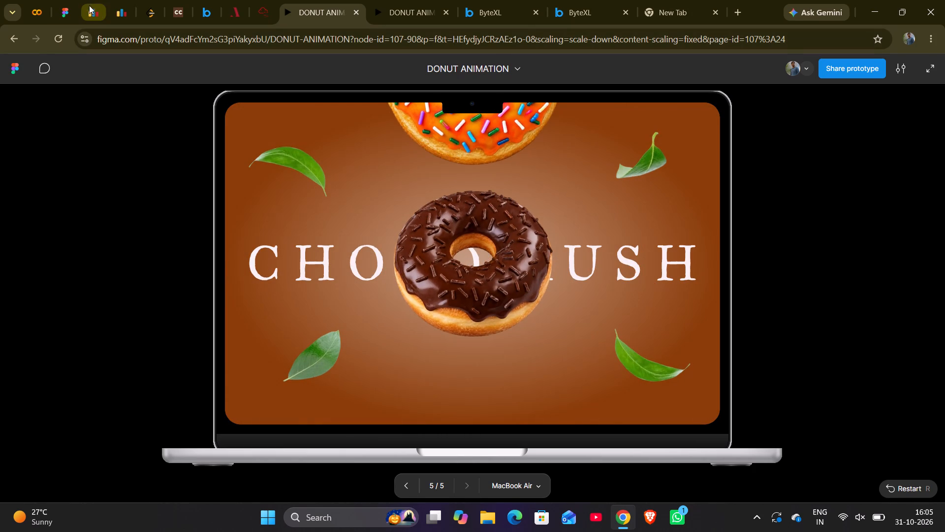
Back in the design file, rotate the pink donut image in the STRAWBERRY frame and swing it back to nearly upright.
{"action": "left_click", "coordinate": [70, 8]}
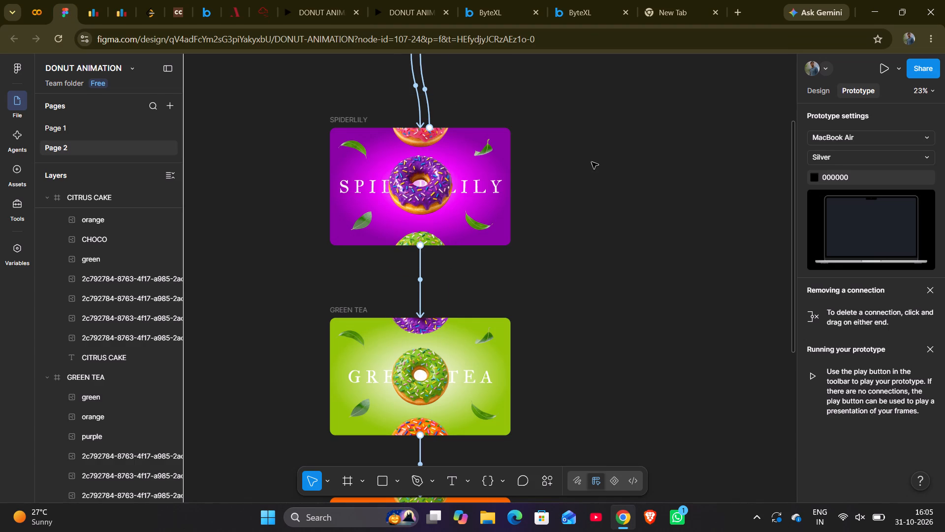
{"action": "left_click", "coordinate": [592, 162]}
{"action": "left_click", "coordinate": [423, 244]}
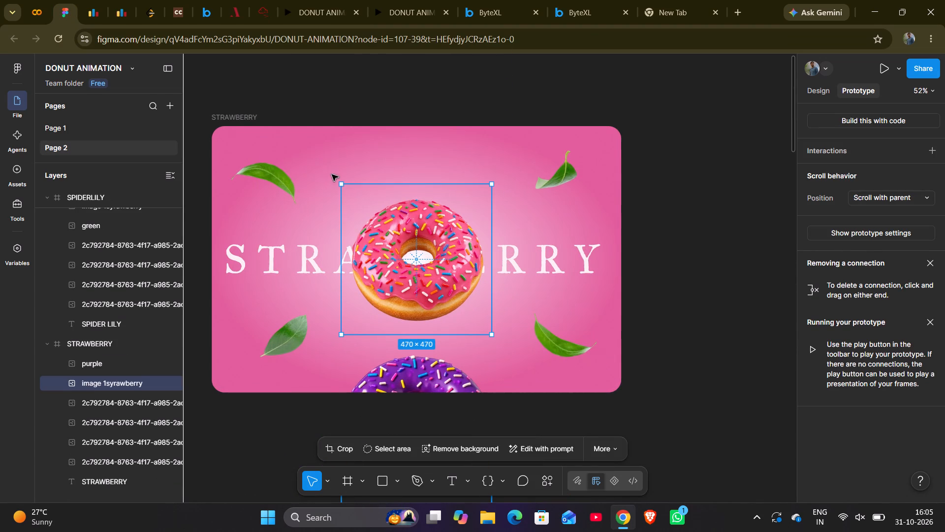
{"action": "left_click_drag", "start_coordinate": [340, 179], "coordinate": [350, 294]}
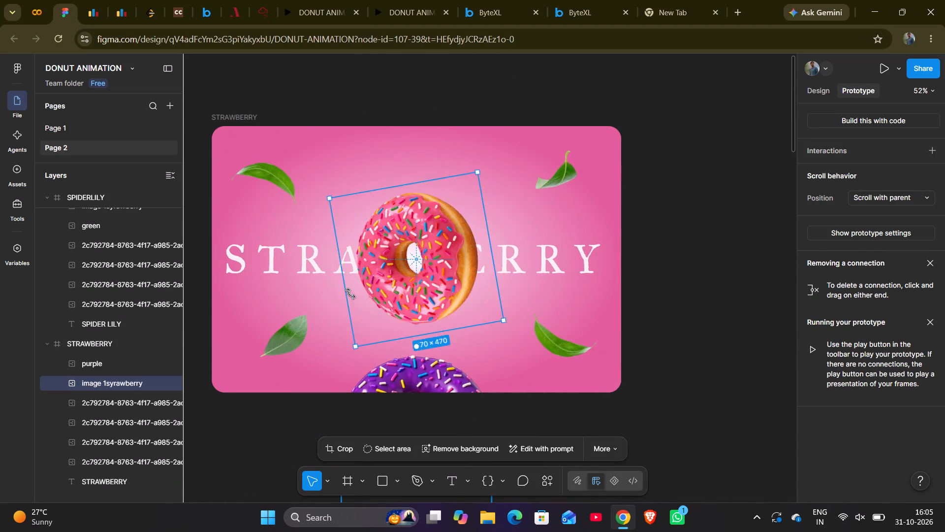
{"action": "left_click_drag", "start_coordinate": [350, 294], "coordinate": [322, 156]}
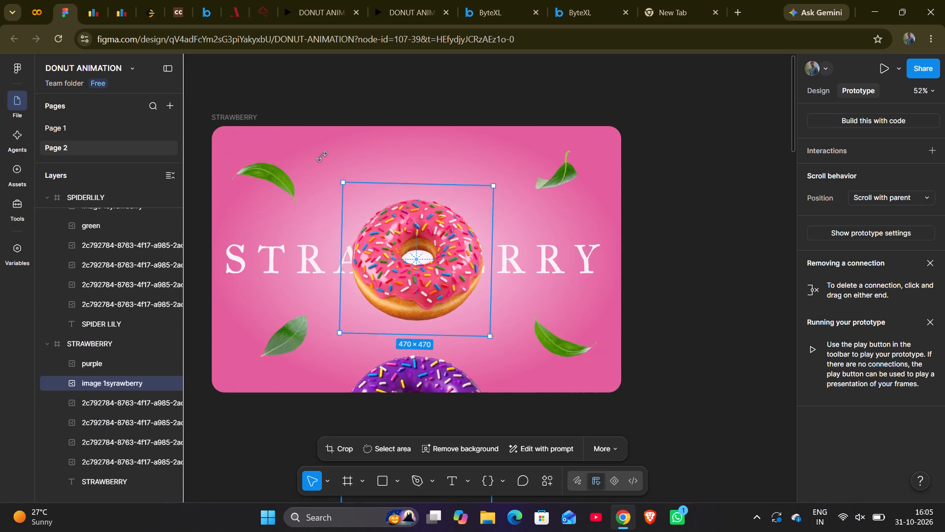
{"action": "left_click_drag", "start_coordinate": [322, 156], "coordinate": [319, 159]}
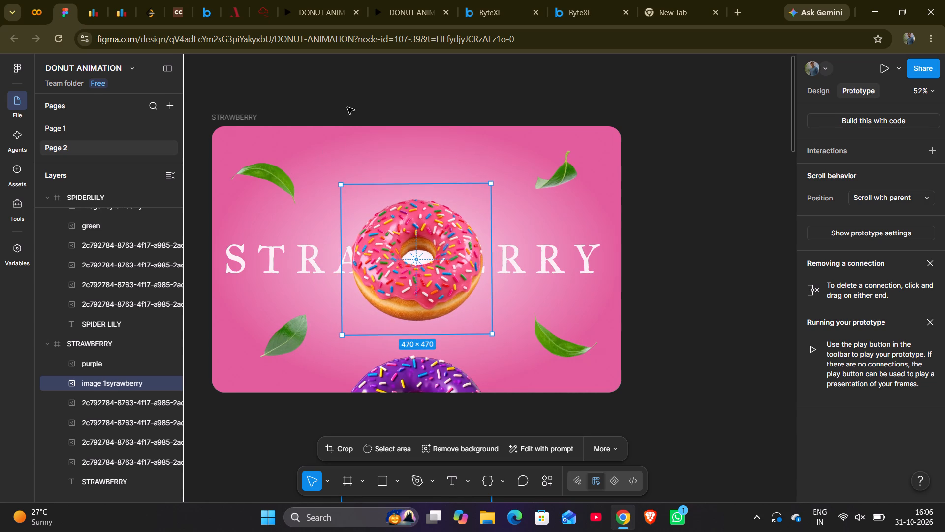
{"action": "left_click", "coordinate": [348, 105]}
Rotate the central purple donut image in the SPIDERLILY frame and swing it back to nearly upright.
{"action": "scroll", "coordinate": [348, 105], "scroll_direction": "down", "scroll_amount": 2}
{"action": "scroll", "coordinate": [434, 323], "scroll_direction": "down", "scroll_amount": 2}
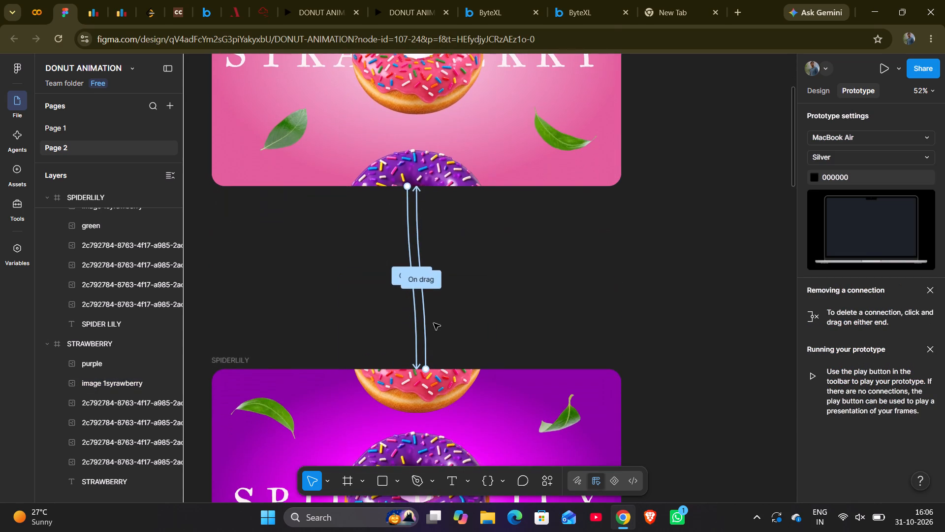
{"action": "scroll", "coordinate": [434, 323], "scroll_direction": "down", "scroll_amount": 1}
{"action": "left_click", "coordinate": [418, 197]}
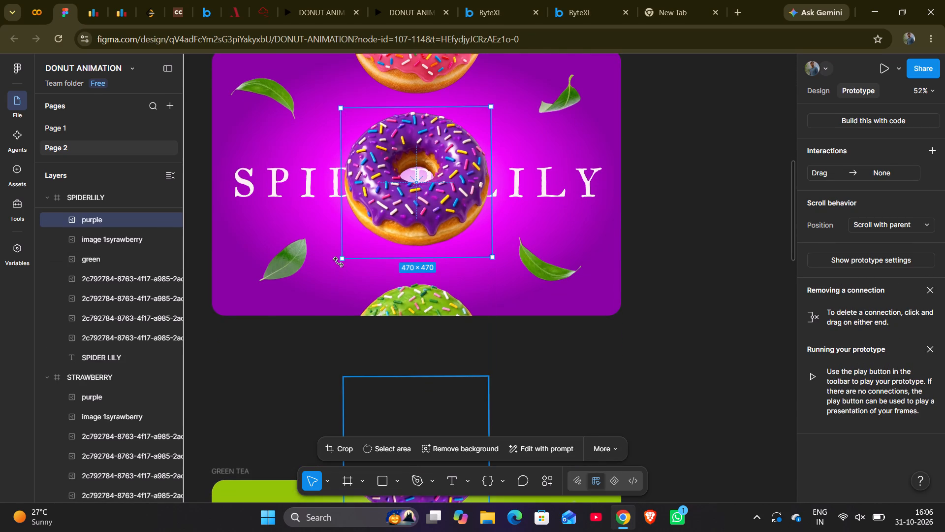
{"action": "left_click_drag", "start_coordinate": [333, 260], "coordinate": [447, 99]}
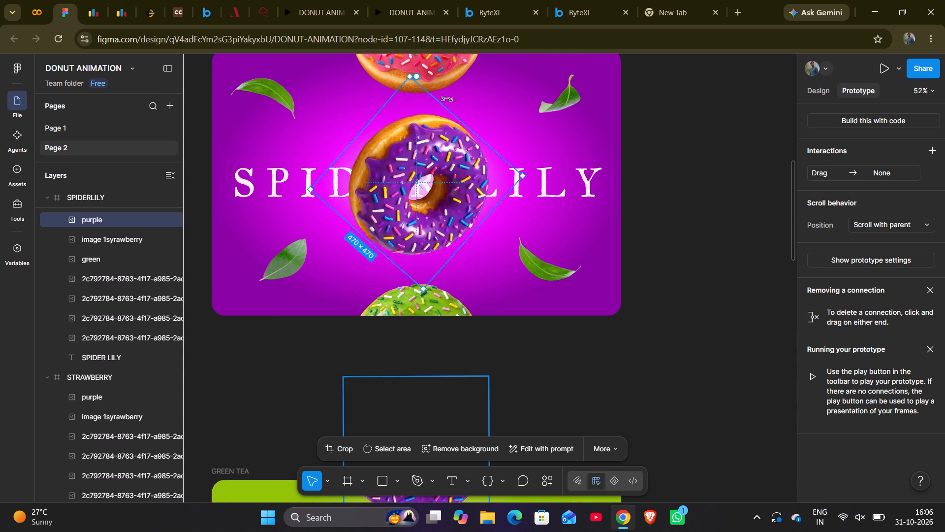
{"action": "left_click_drag", "start_coordinate": [447, 99], "coordinate": [361, 252]}
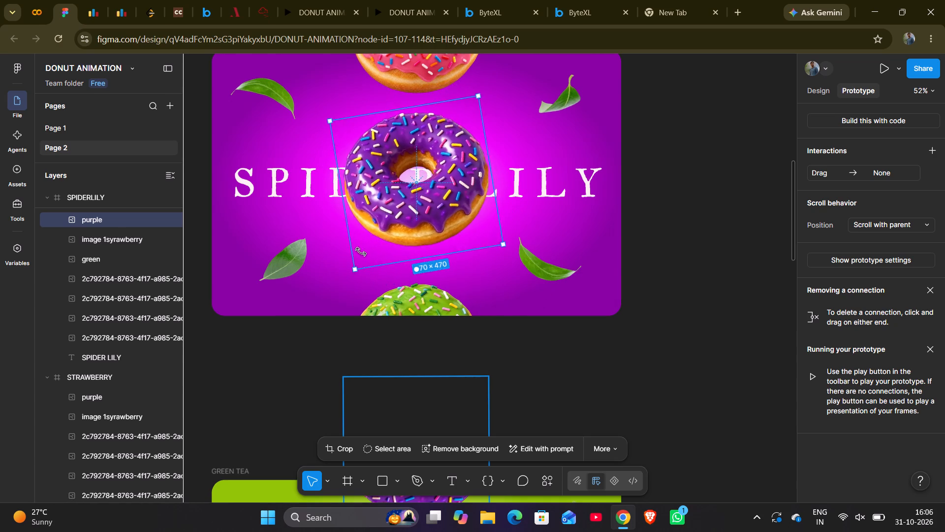
{"action": "left_click_drag", "start_coordinate": [361, 252], "coordinate": [341, 249]}
Run the preview from SPIDERLILY, stepping forward through the flavours, back to STRAWBERRY, and forward again to CHOCO RUSH.
{"action": "left_click", "coordinate": [877, 71]}
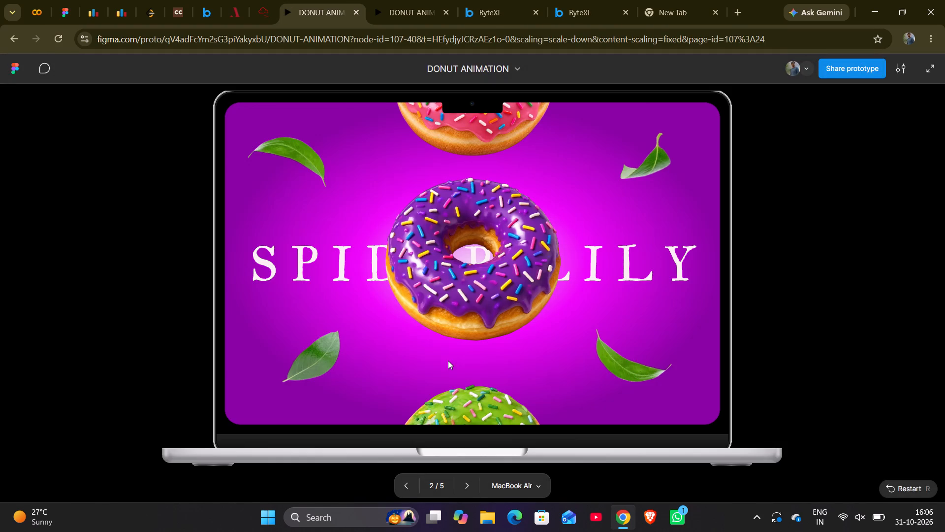
{"action": "key", "text": "Right"}
{"action": "key", "text": "Right"}
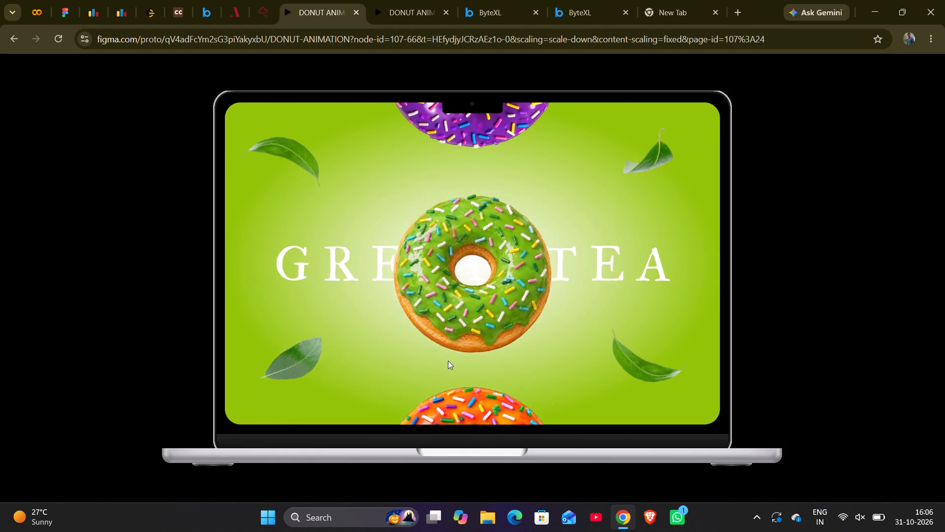
{"action": "key", "text": "Right"}
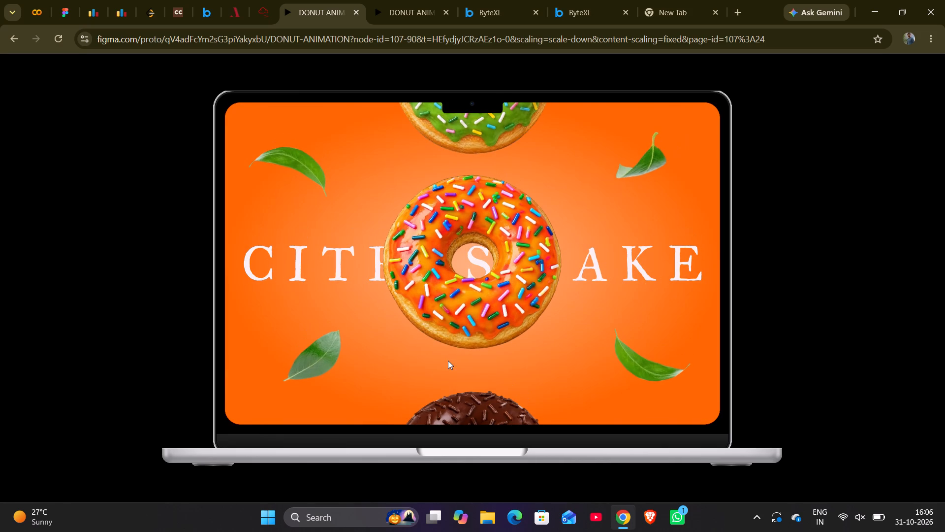
{"action": "key", "text": "Right"}
{"action": "key", "text": "Left"}
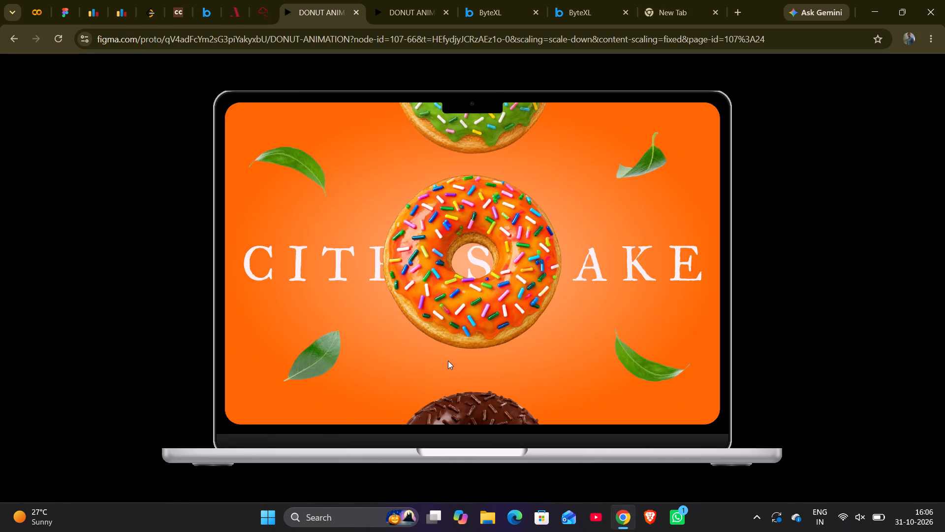
{"action": "key", "text": "Left"}
{"action": "key", "text": "Left"}
{"action": "key", "text": "Left"}
{"action": "key", "text": "Left"}
{"action": "key", "text": "Left"}
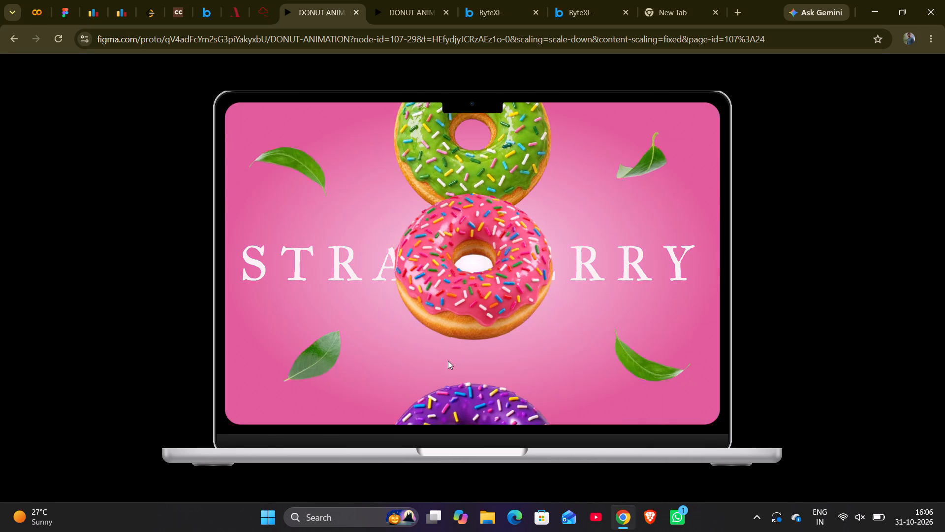
{"action": "key", "text": "Right"}
{"action": "key", "text": "Right"}
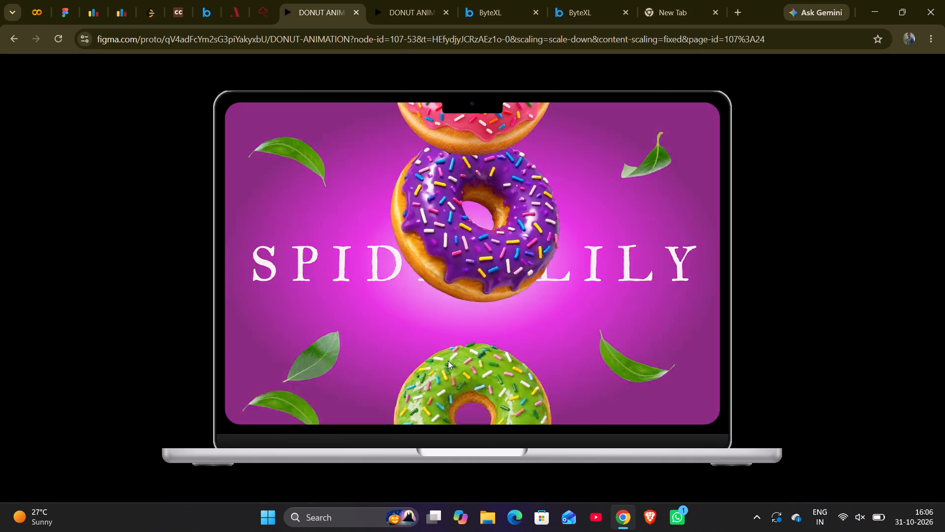
{"action": "key", "text": "Right"}
{"action": "key", "text": "Right"}
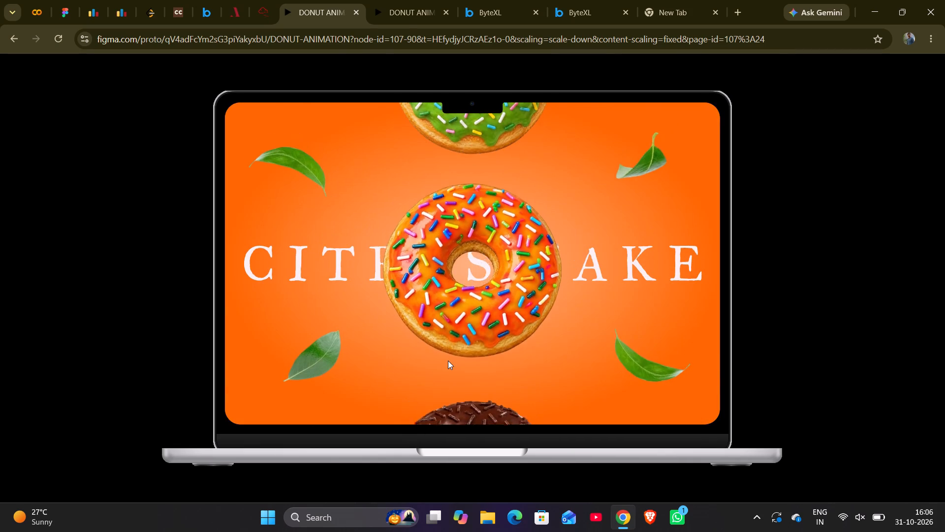
{"action": "key", "text": "Right"}
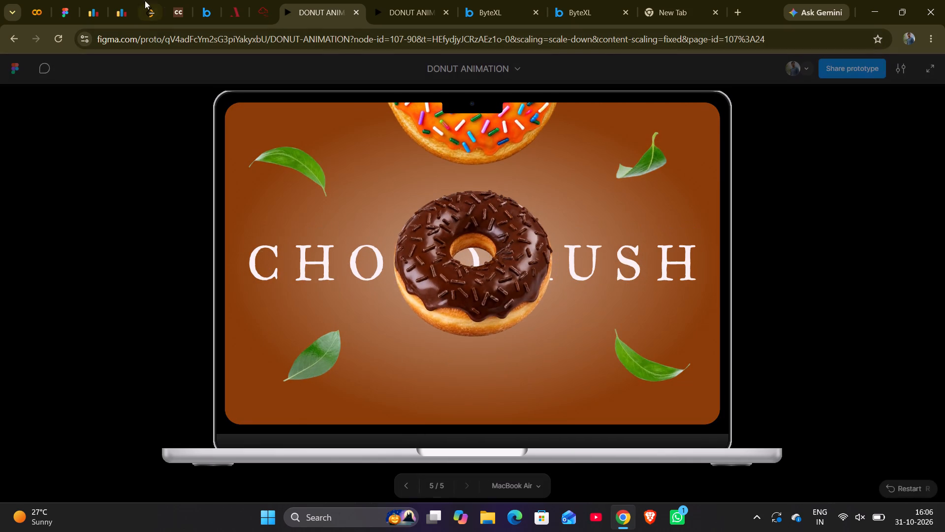
In the design file, add a prototype connection from the GREEN TEA frame back to the SPIDERLILY frame with an On drag trigger.
{"action": "left_click", "coordinate": [59, 9]}
{"action": "left_click", "coordinate": [260, 417]}
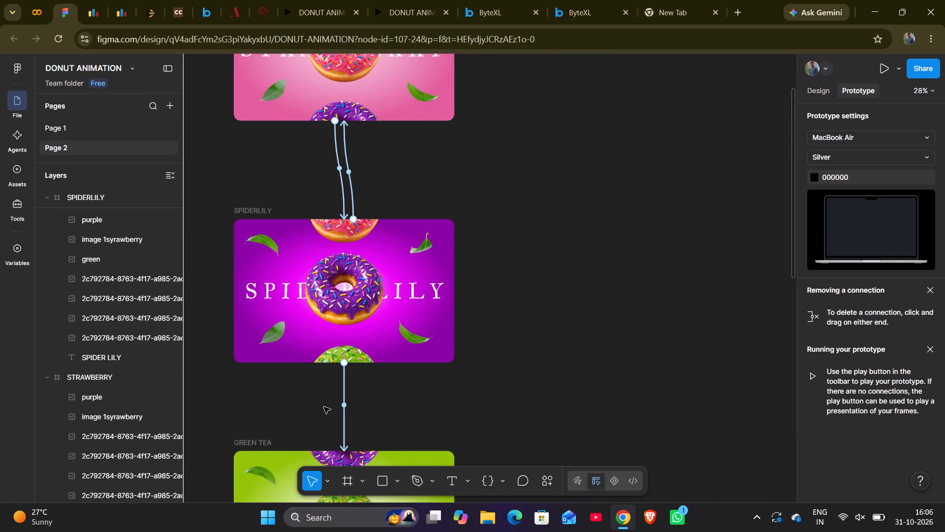
{"action": "scroll", "coordinate": [321, 405], "scroll_direction": "down", "scroll_amount": 5}
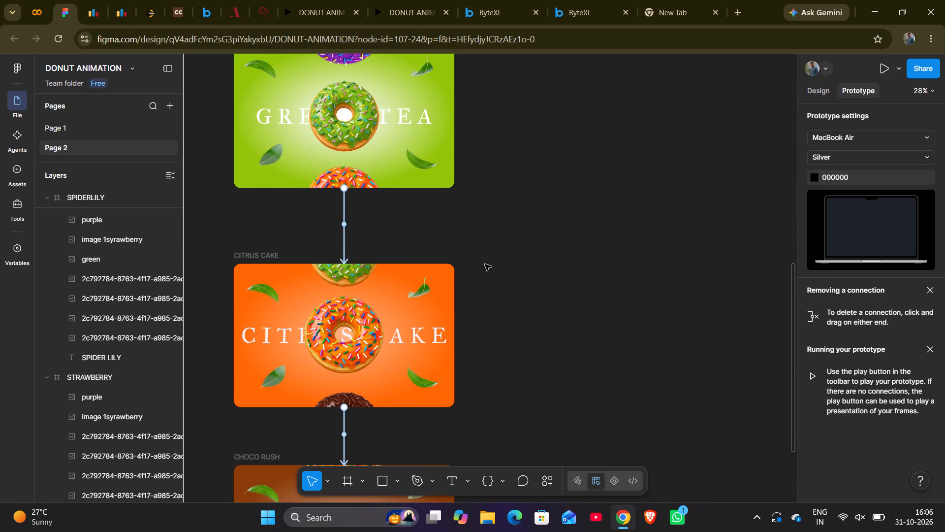
{"action": "left_click", "coordinate": [510, 249]}
{"action": "scroll", "coordinate": [510, 249], "scroll_direction": "up", "scroll_amount": 3}
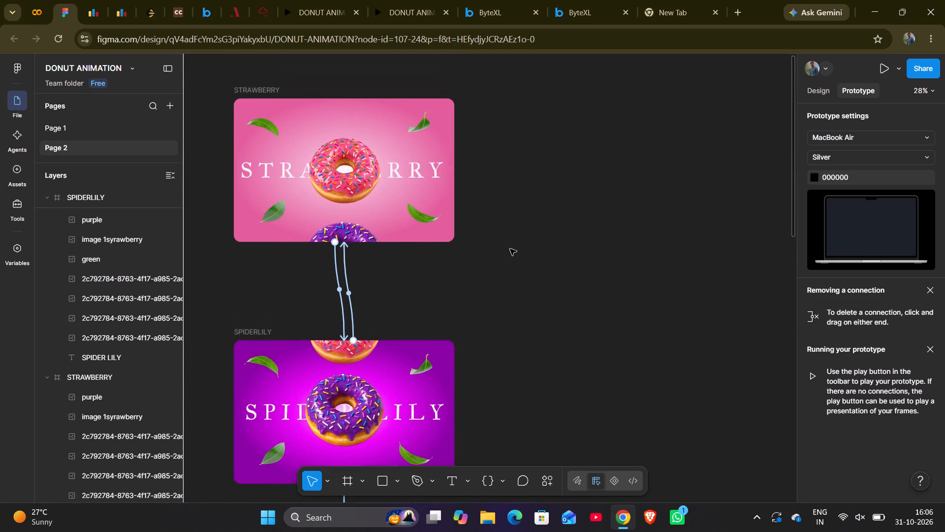
{"action": "scroll", "coordinate": [430, 266], "scroll_direction": "down", "scroll_amount": 2}
{"action": "scroll", "coordinate": [430, 266], "scroll_direction": "right", "scroll_amount": 1}
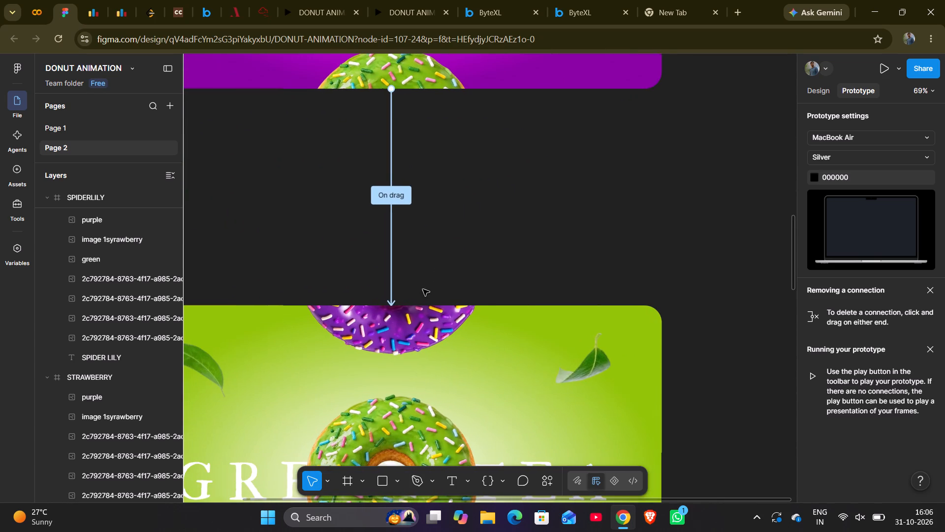
{"action": "scroll", "coordinate": [292, 261], "scroll_direction": "right", "scroll_amount": 1}
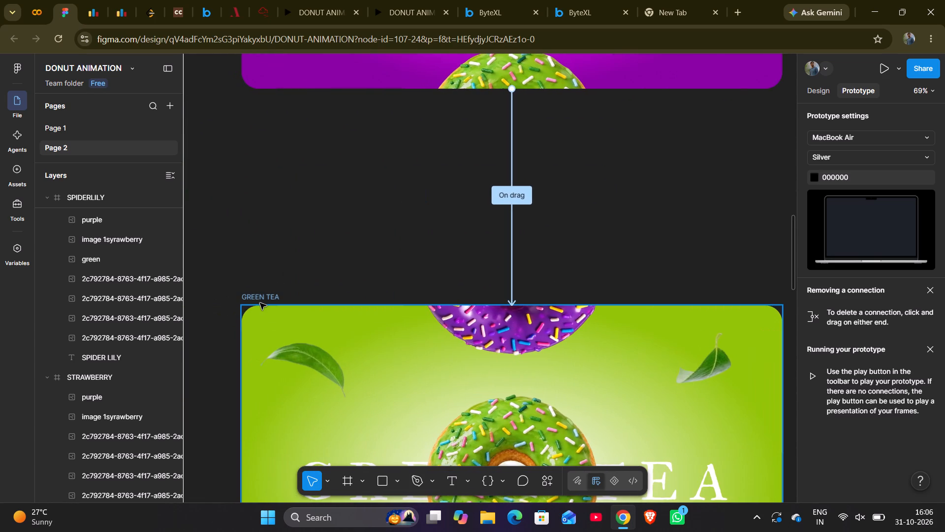
{"action": "left_click", "coordinate": [260, 303]}
{"action": "left_click_drag", "start_coordinate": [523, 304], "coordinate": [537, 84]}
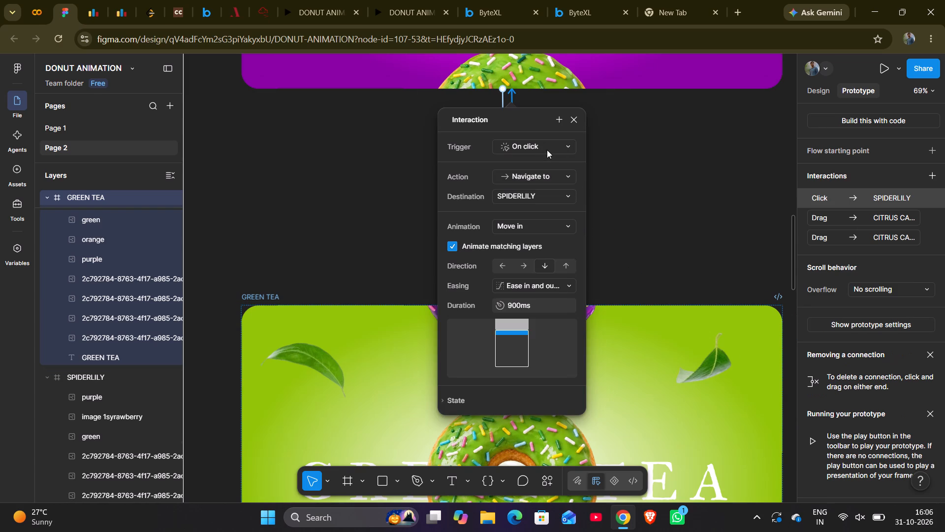
{"action": "left_click_drag", "start_coordinate": [544, 146], "coordinate": [544, 160]}
{"action": "left_click", "coordinate": [544, 160]}
{"action": "scroll", "coordinate": [533, 243], "scroll_direction": "down", "scroll_amount": 1}
{"action": "left_click", "coordinate": [452, 317]}
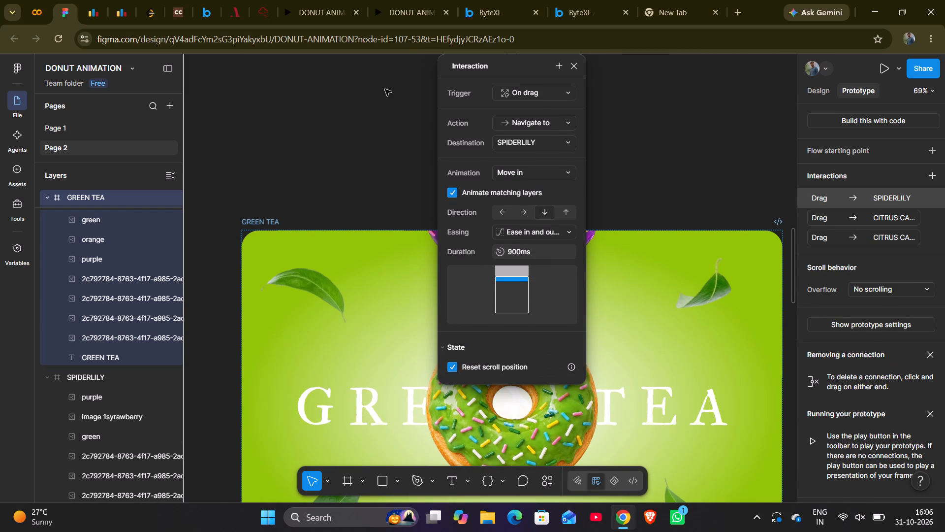
{"action": "left_click", "coordinate": [385, 89]}
{"action": "scroll", "coordinate": [385, 89], "scroll_direction": "down", "scroll_amount": 2}
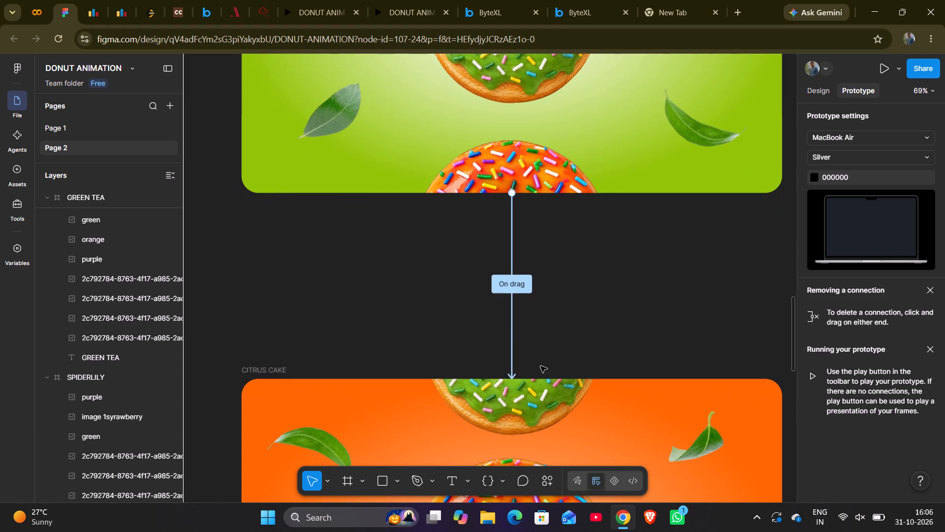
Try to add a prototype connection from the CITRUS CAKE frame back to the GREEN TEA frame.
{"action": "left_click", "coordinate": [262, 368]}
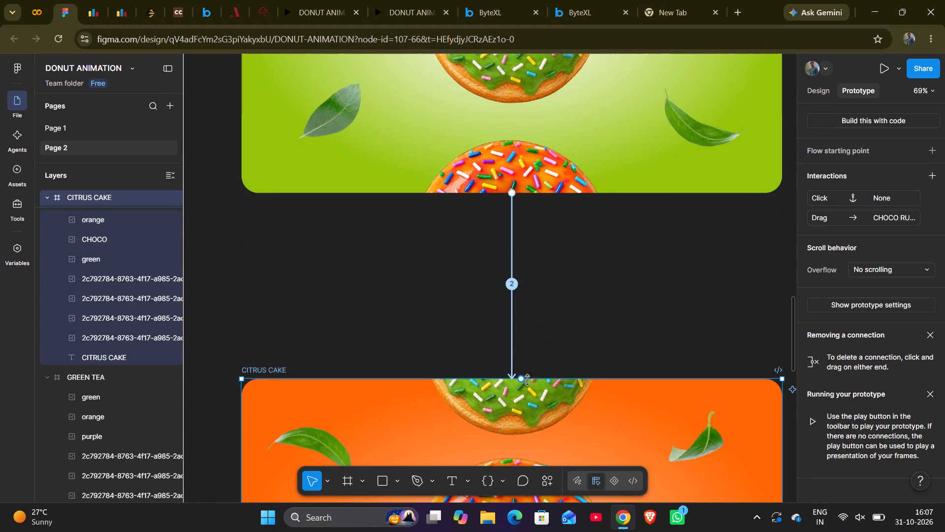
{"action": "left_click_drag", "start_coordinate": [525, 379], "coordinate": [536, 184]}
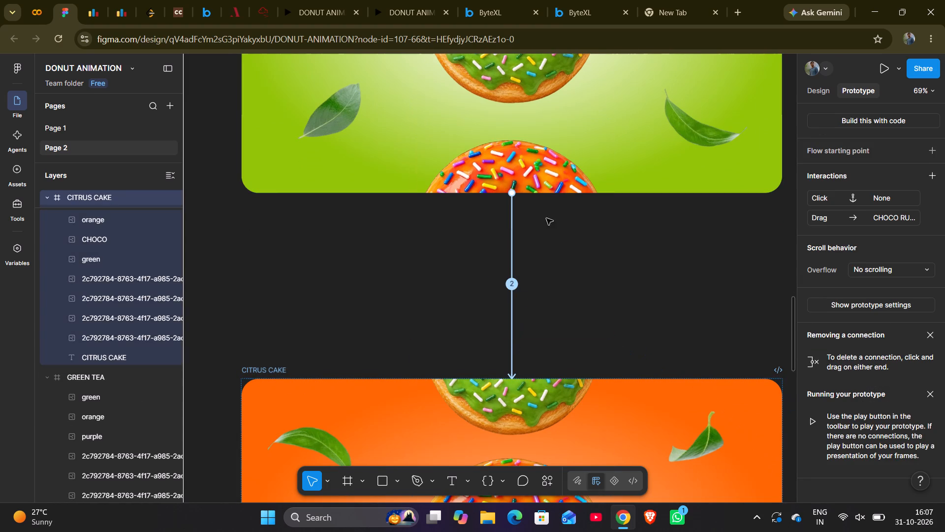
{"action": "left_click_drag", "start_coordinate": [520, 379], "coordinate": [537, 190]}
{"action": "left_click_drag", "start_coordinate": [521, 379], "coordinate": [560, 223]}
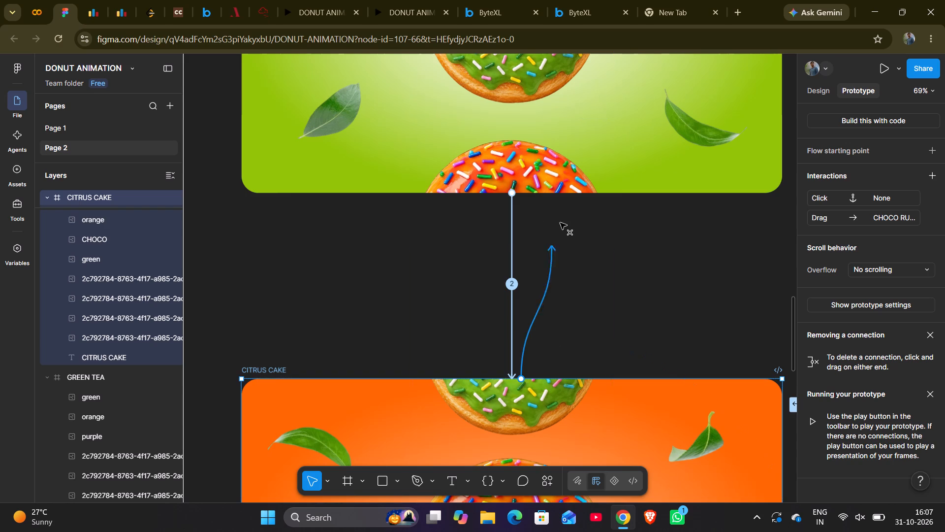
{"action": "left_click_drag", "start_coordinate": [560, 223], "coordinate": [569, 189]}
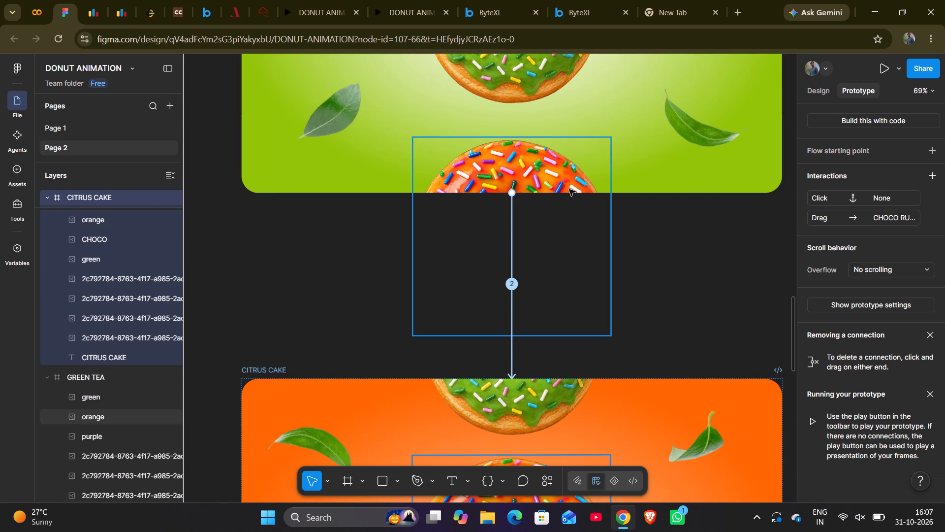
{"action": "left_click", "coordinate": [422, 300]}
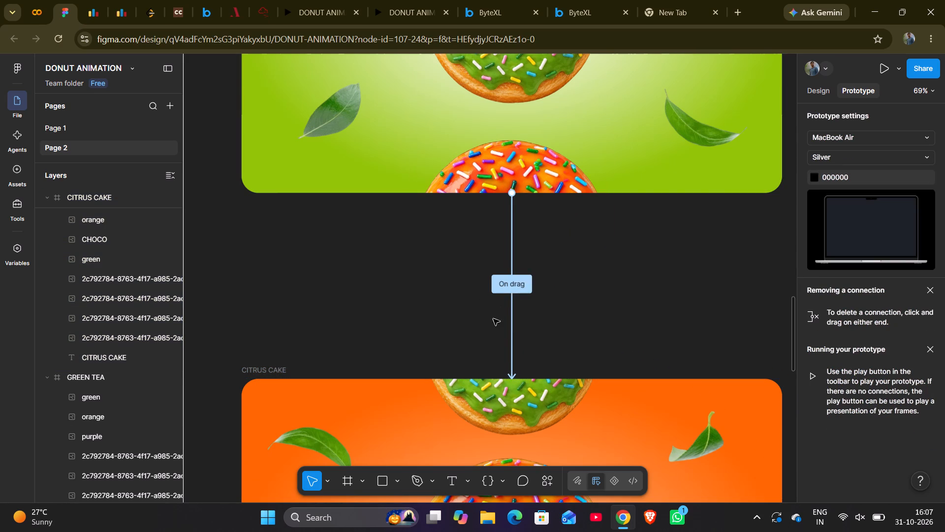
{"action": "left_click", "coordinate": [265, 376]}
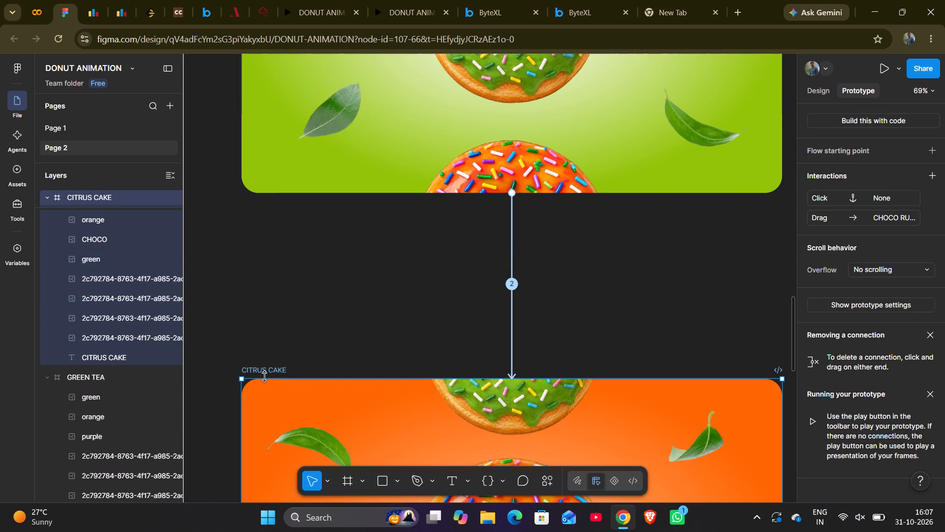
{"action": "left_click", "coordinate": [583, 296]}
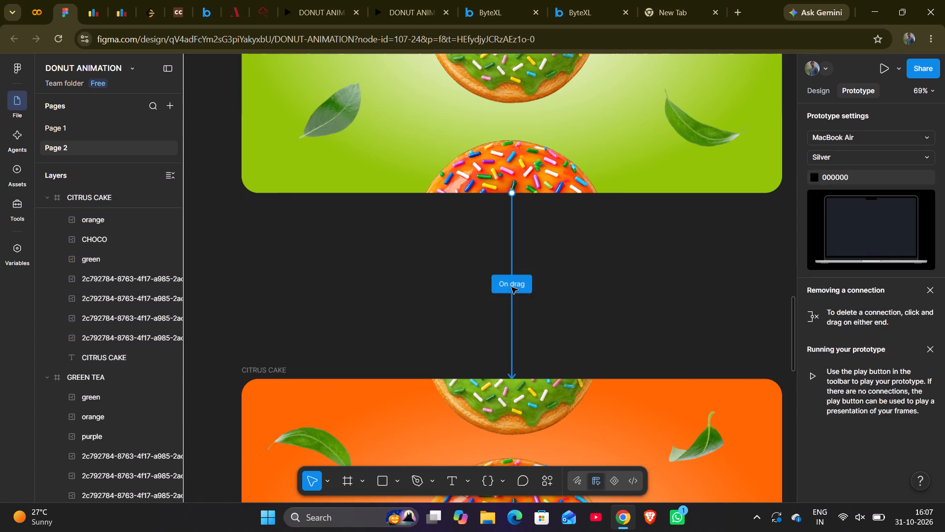
Detach the On drag prototype connection that runs from the GREEN TEA frame to the CITRUS CAKE frame.
{"action": "left_click", "coordinate": [511, 285]}
{"action": "left_click_drag", "start_coordinate": [511, 285], "coordinate": [466, 287]}
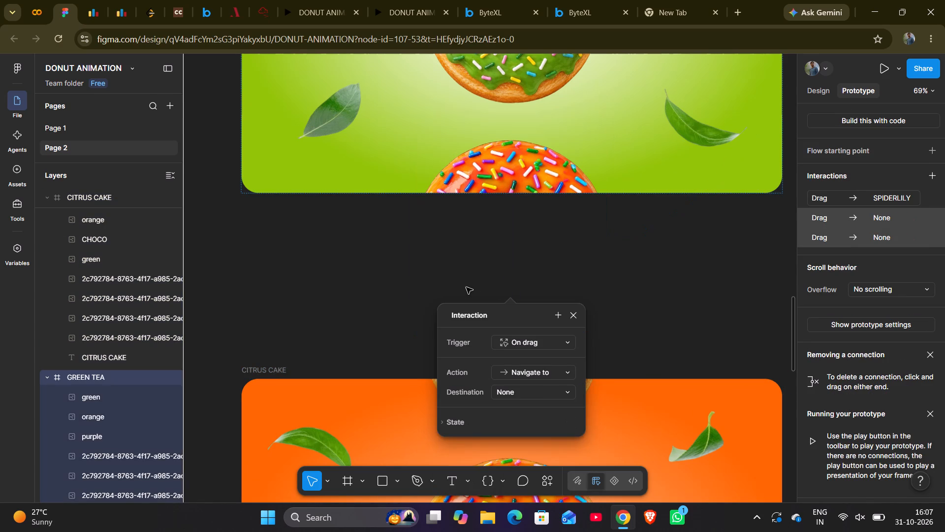
{"action": "left_click", "coordinate": [398, 282]}
Run the prototype preview and step forward through the flavour frames from STRAWBERRY to CHOCO RUSH.
{"action": "scroll", "coordinate": [398, 274], "scroll_direction": "down", "scroll_amount": 2}
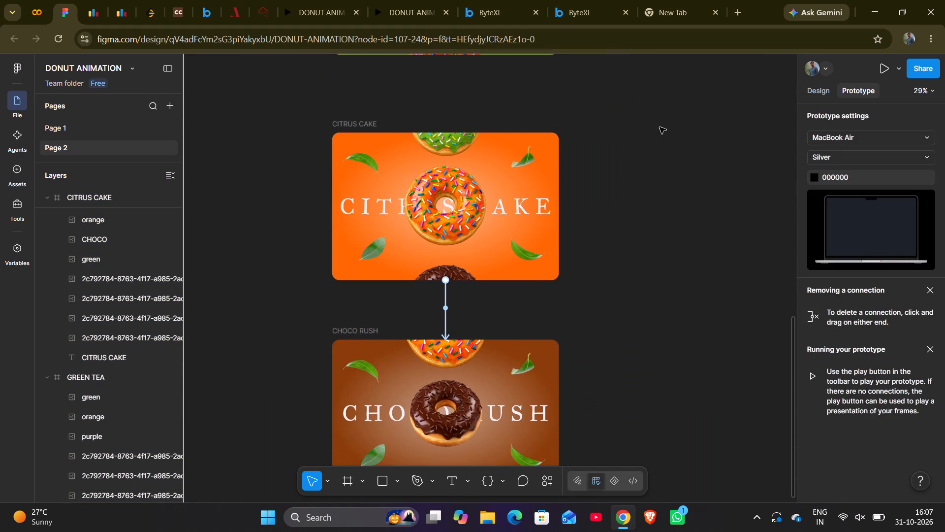
{"action": "left_click", "coordinate": [881, 69]}
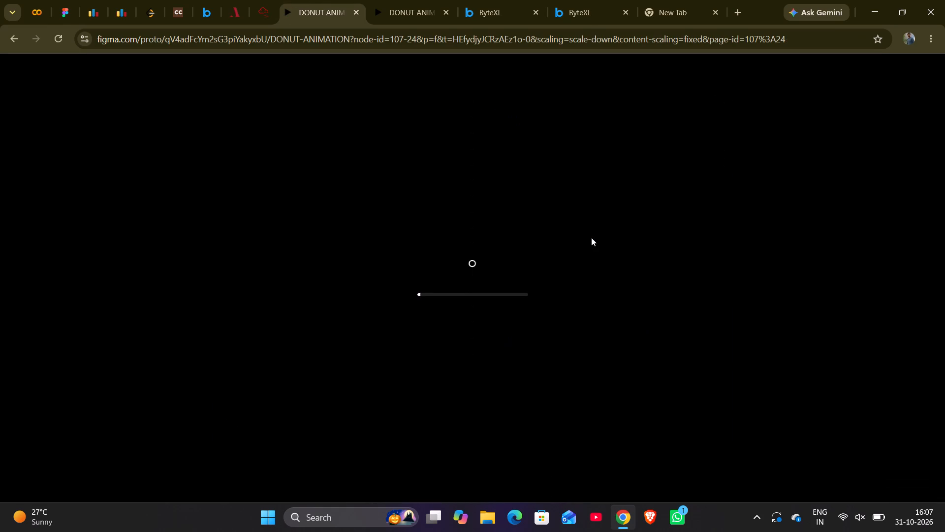
{"action": "key", "text": "Right"}
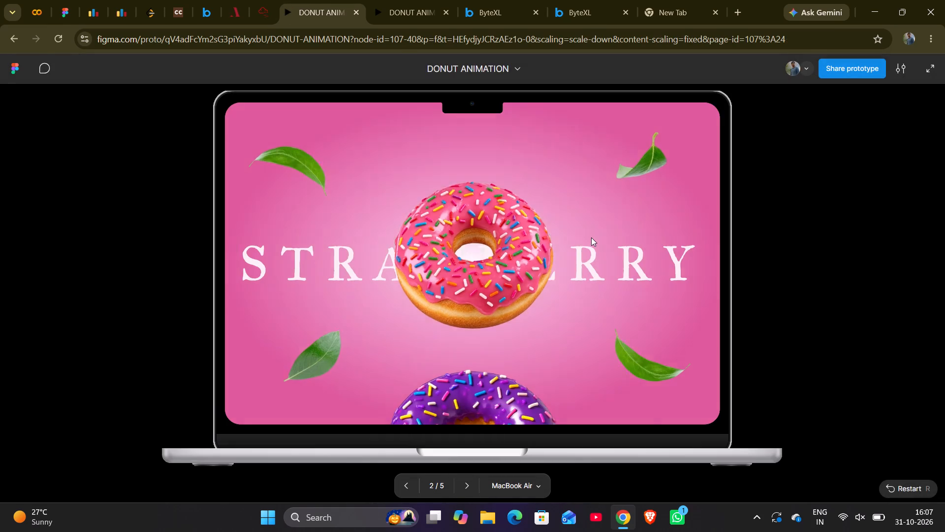
{"action": "key", "text": "Right"}
{"action": "key", "text": "Right"}
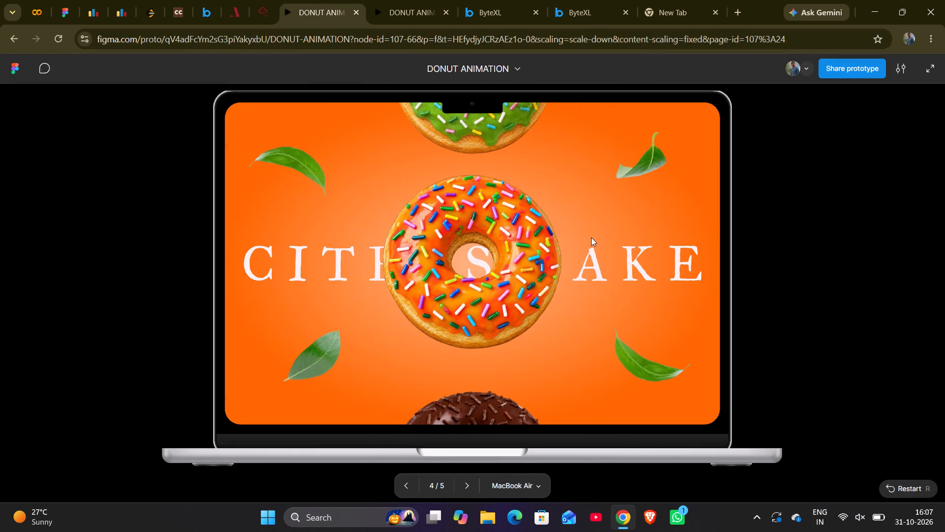
{"action": "key", "text": "Right"}
{"action": "key", "text": "Right"}
{"action": "key", "text": "Right"}
{"action": "key", "text": "Right"}
{"action": "key", "text": "Right"}
{"action": "key", "text": "Right"}
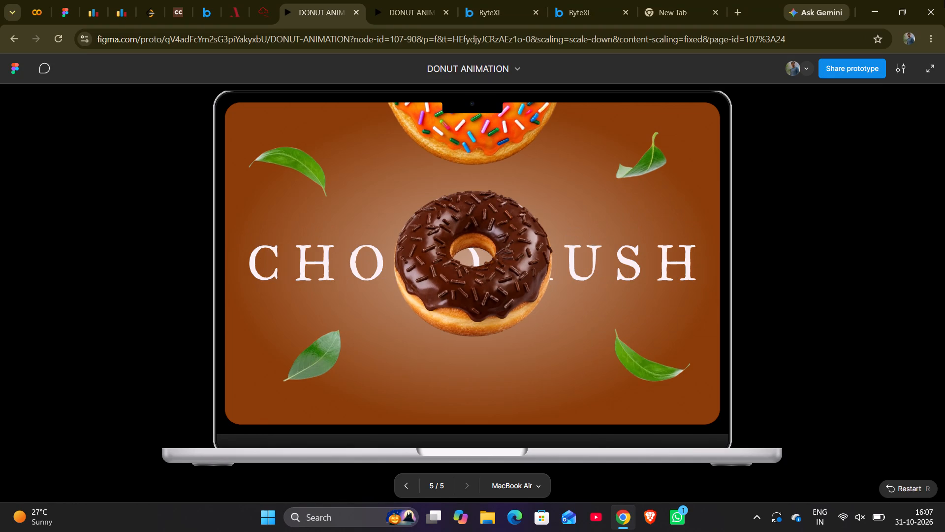
Close the browser window.
{"action": "left_click", "coordinate": [944, 0]}
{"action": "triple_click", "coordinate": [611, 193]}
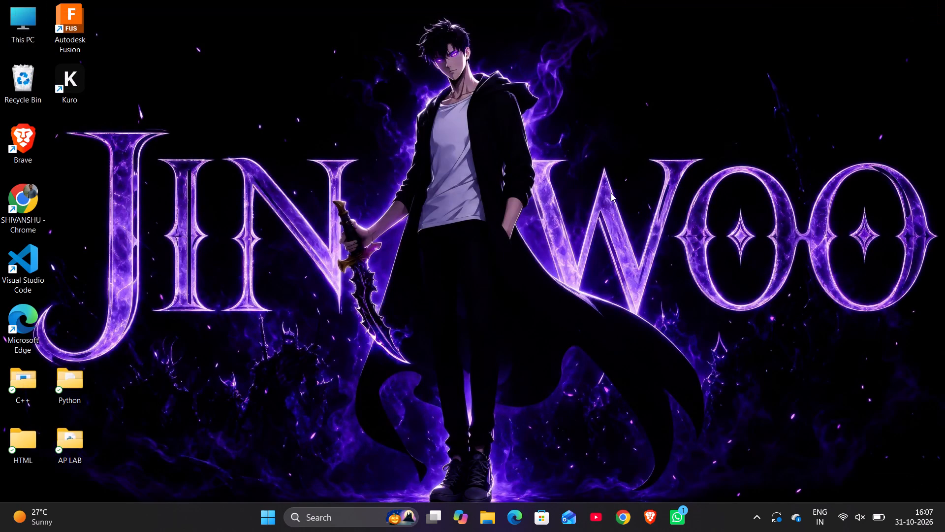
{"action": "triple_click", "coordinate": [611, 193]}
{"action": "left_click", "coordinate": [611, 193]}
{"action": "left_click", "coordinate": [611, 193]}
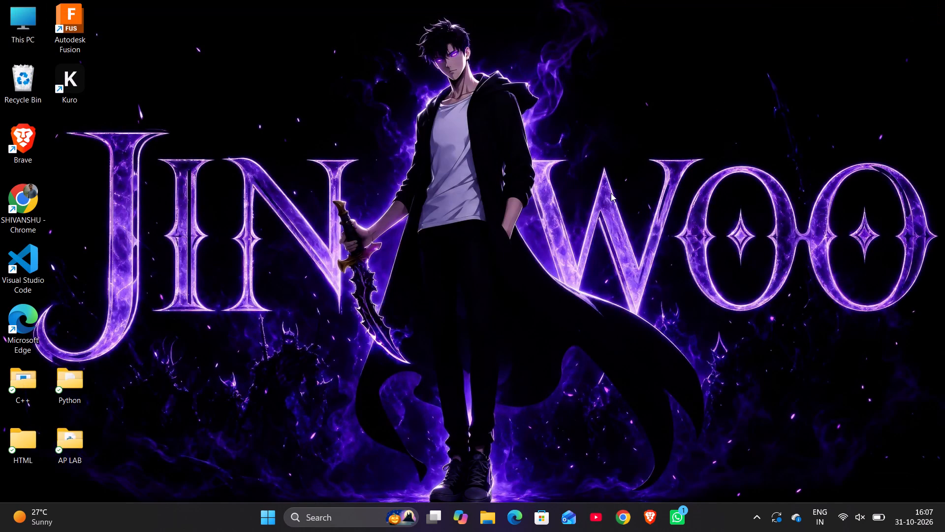